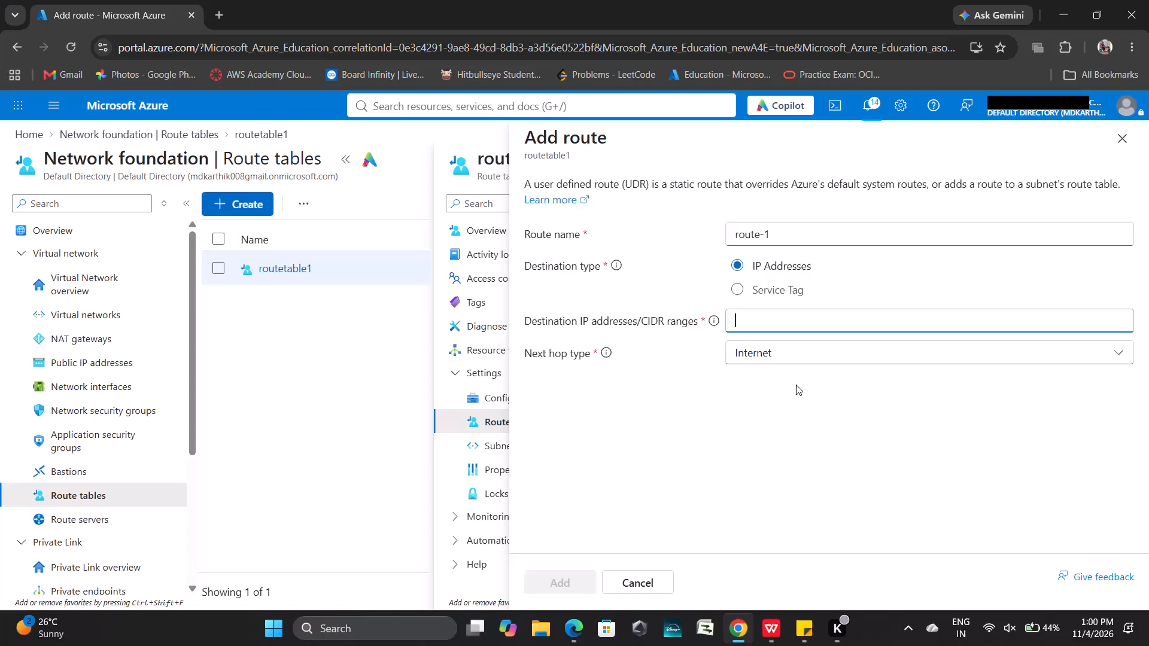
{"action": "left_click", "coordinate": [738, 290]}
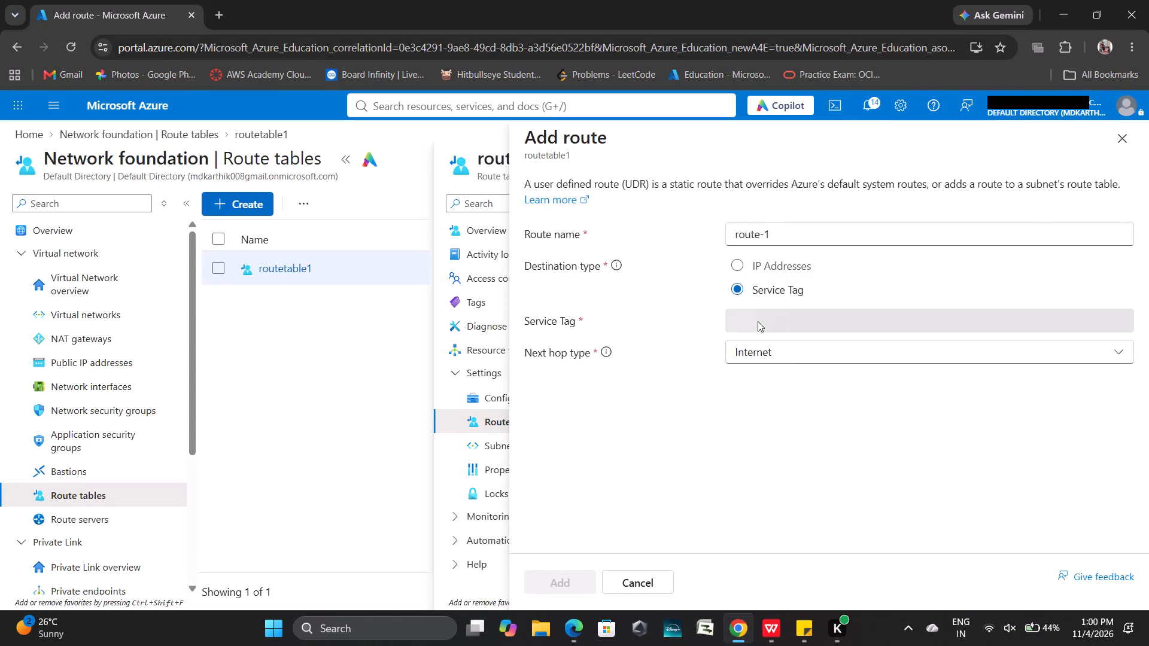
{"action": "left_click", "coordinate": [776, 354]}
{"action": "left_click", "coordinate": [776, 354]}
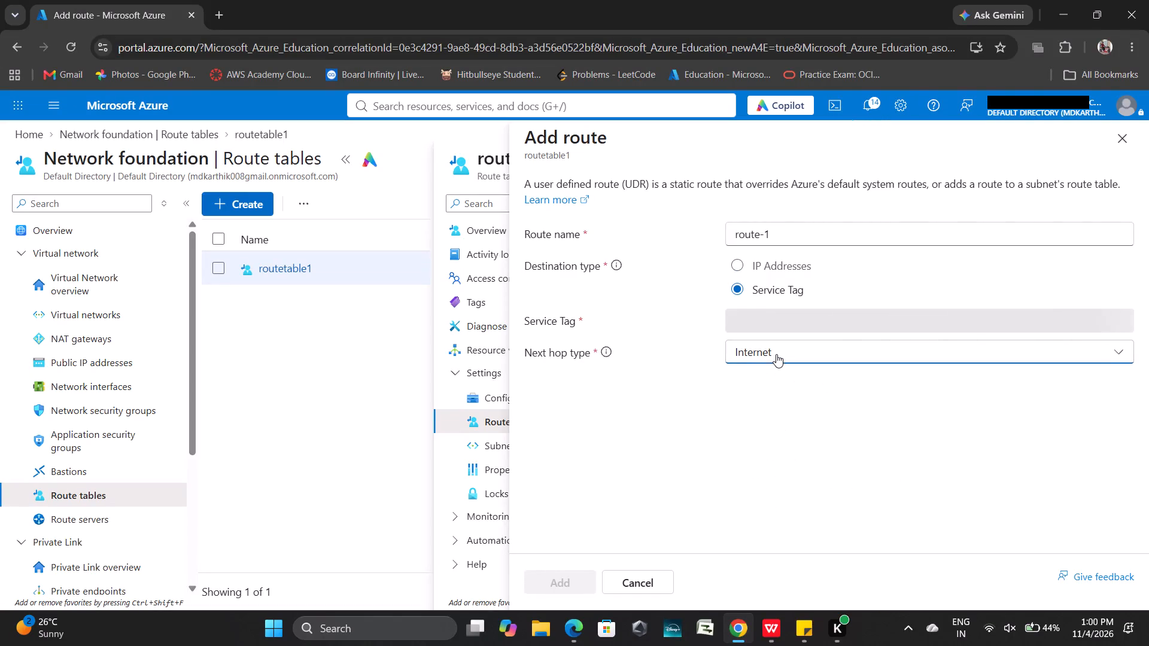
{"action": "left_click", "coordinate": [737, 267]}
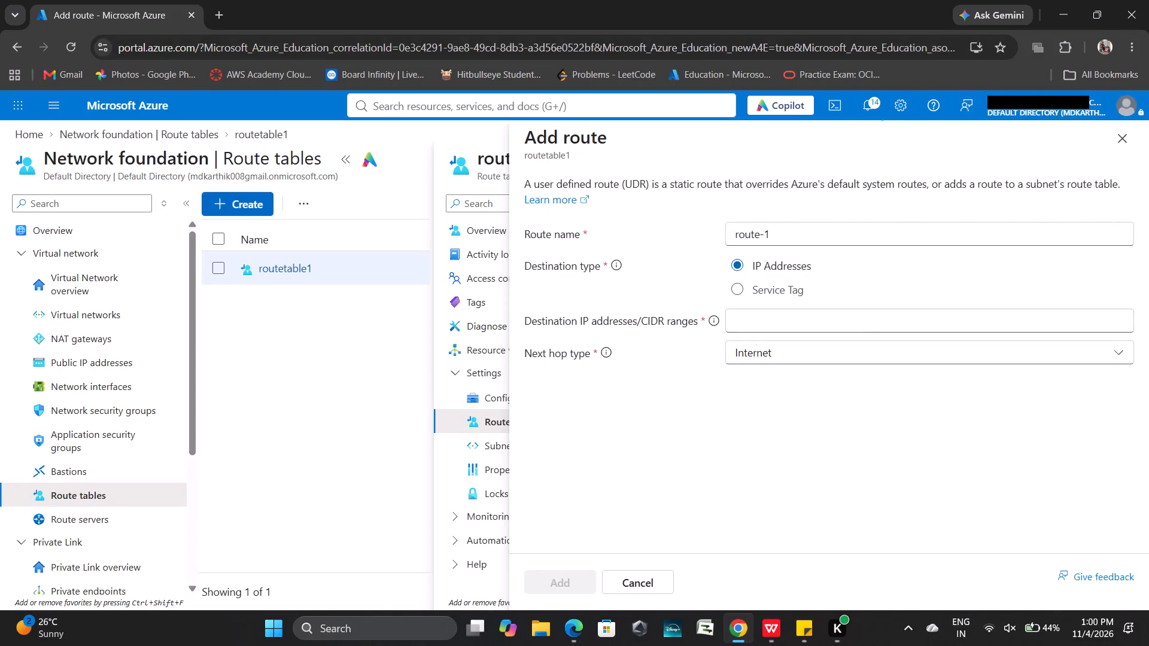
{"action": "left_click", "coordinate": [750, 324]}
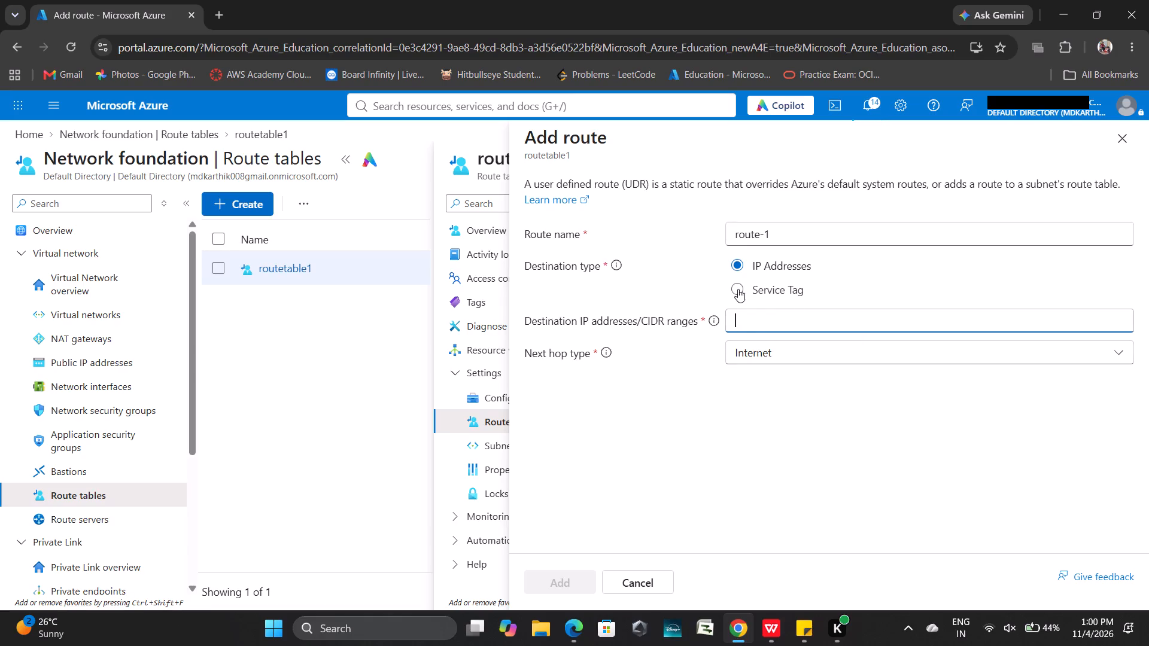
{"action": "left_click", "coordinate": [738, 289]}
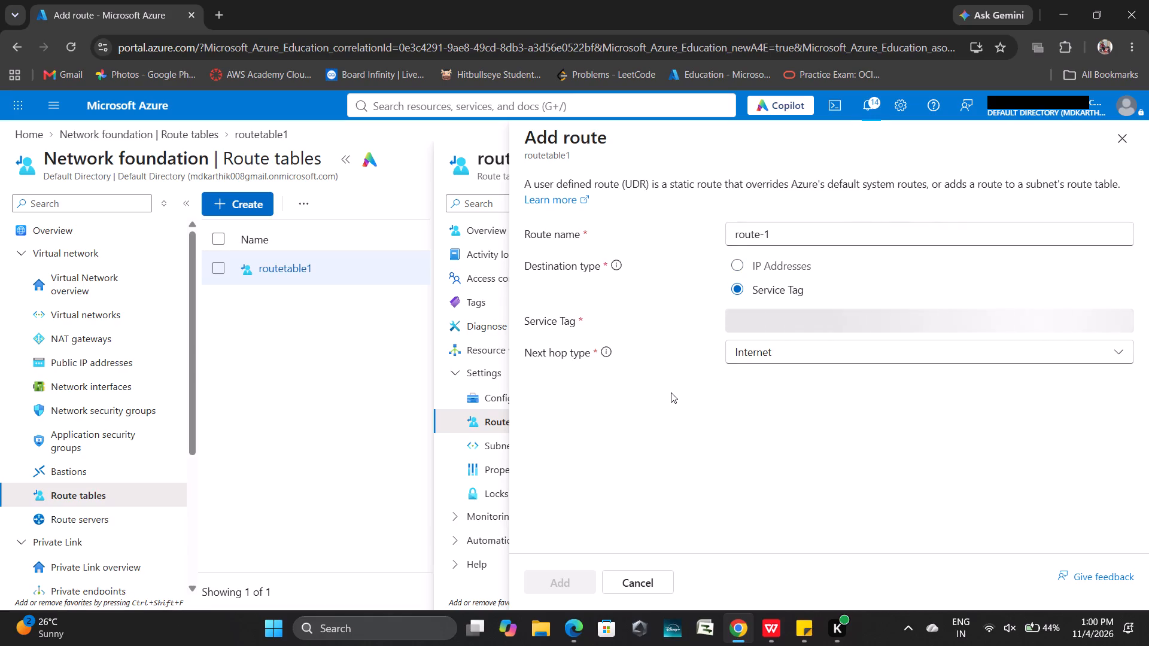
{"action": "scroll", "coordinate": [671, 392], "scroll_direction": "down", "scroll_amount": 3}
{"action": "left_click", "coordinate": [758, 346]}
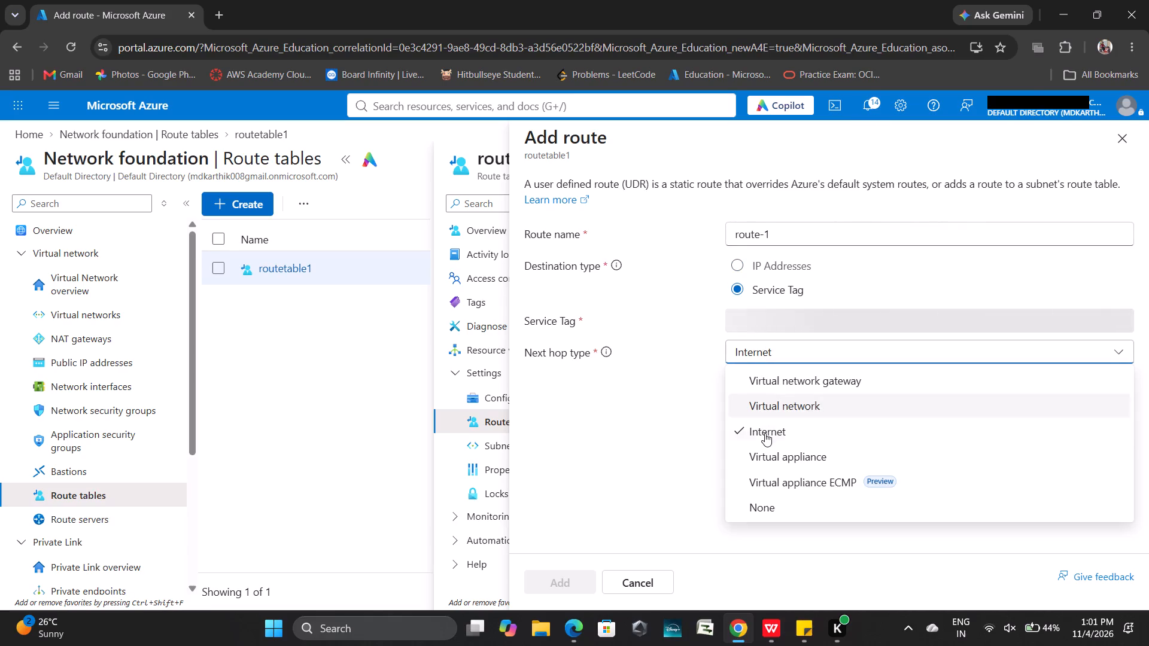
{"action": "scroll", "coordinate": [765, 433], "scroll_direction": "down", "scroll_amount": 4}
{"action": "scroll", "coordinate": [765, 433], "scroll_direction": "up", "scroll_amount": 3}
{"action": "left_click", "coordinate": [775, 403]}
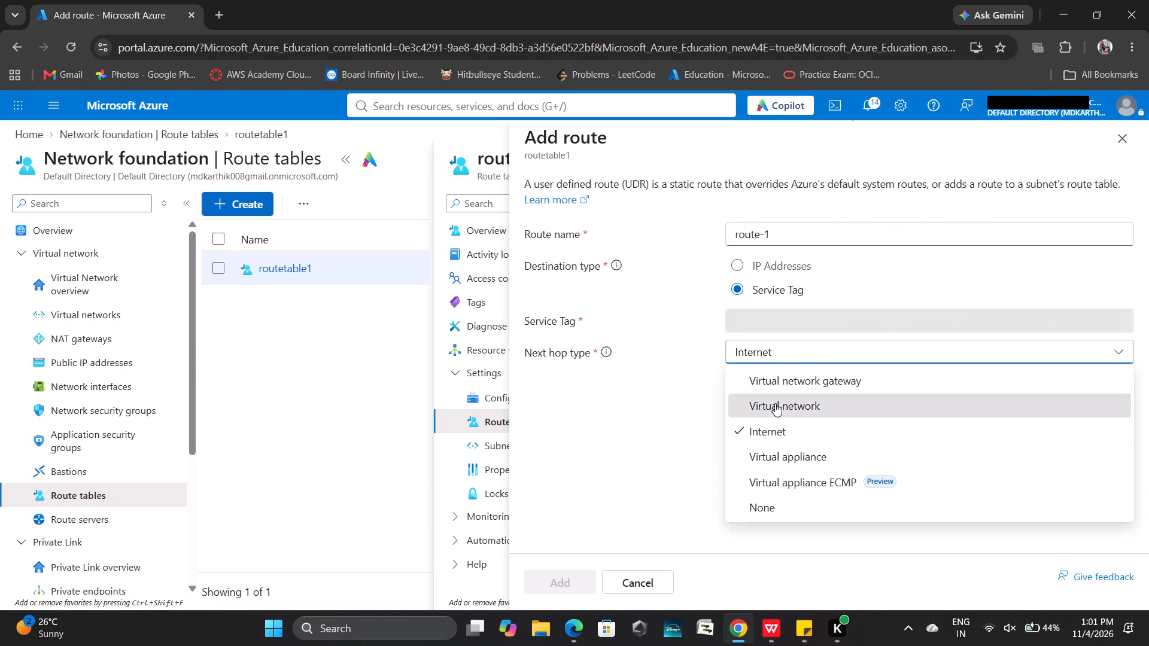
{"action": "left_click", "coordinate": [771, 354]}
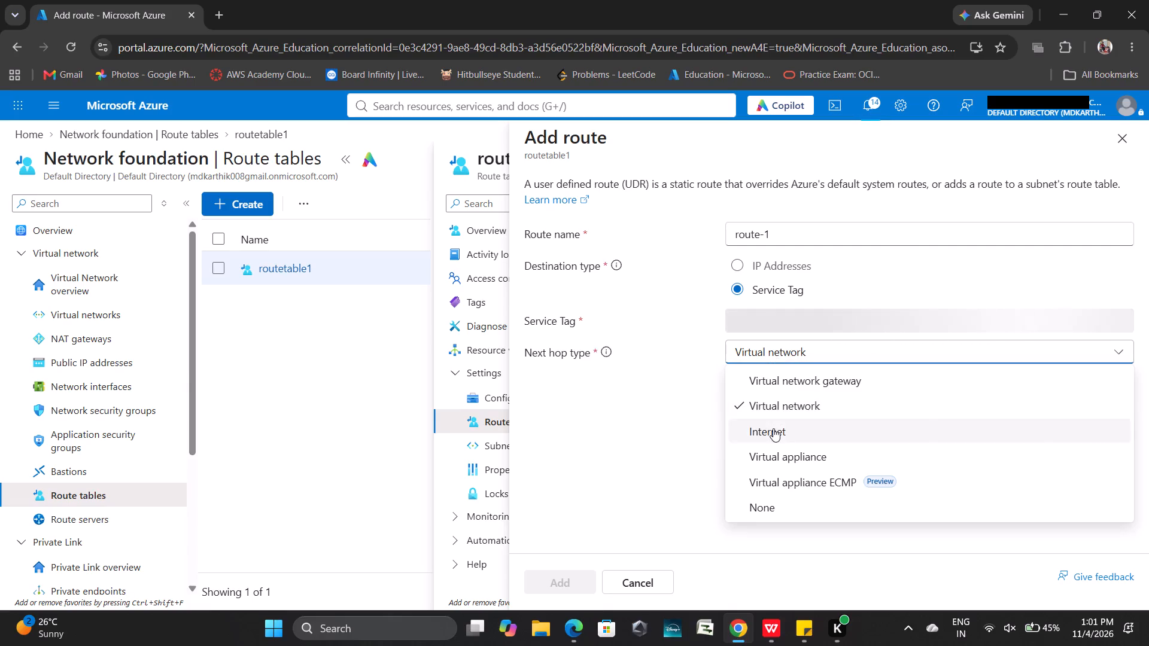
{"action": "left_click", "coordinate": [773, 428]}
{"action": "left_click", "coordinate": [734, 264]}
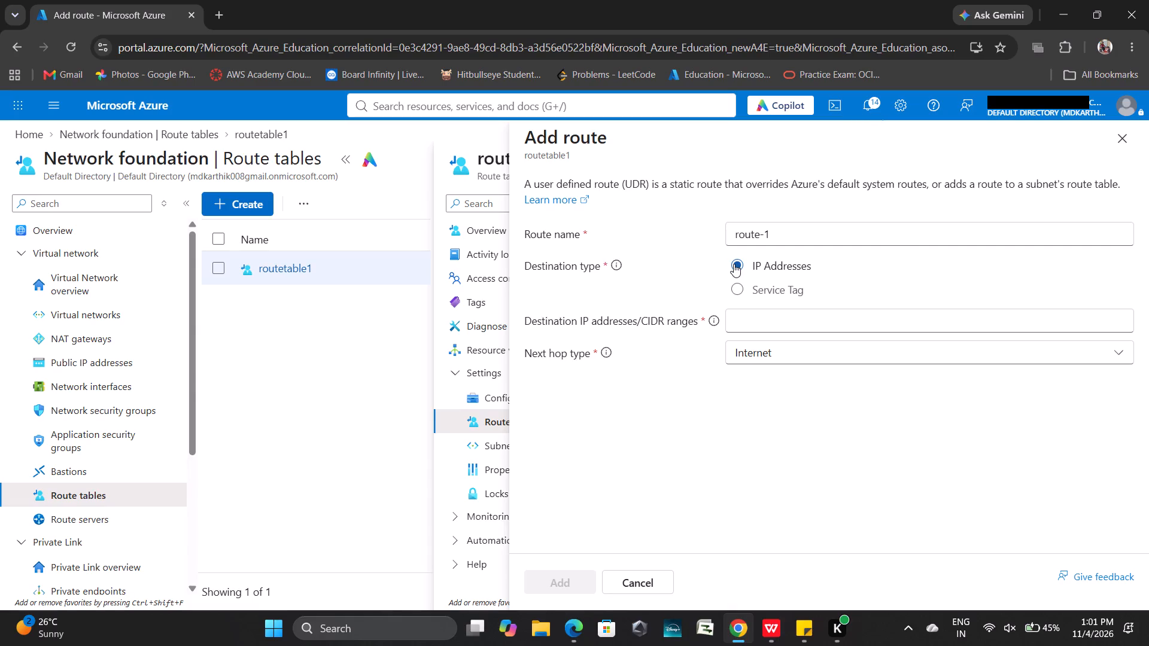
Switch to the cloud practical1 document in WPS Office and write "Open Azure search for NSG" on the line below the NSG heading.
{"action": "left_click", "coordinate": [771, 620]}
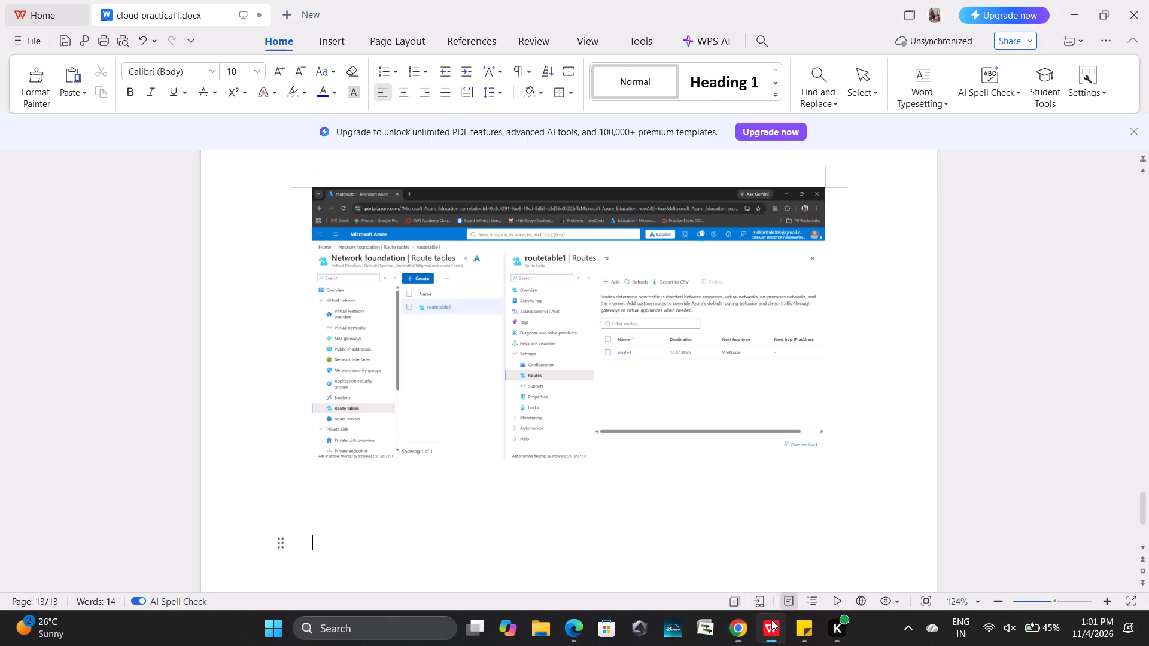
{"action": "scroll", "coordinate": [608, 347], "scroll_direction": "up", "scroll_amount": 20}
{"action": "scroll", "coordinate": [608, 347], "scroll_direction": "up", "scroll_amount": 20}
{"action": "scroll", "coordinate": [608, 347], "scroll_direction": "up", "scroll_amount": 10}
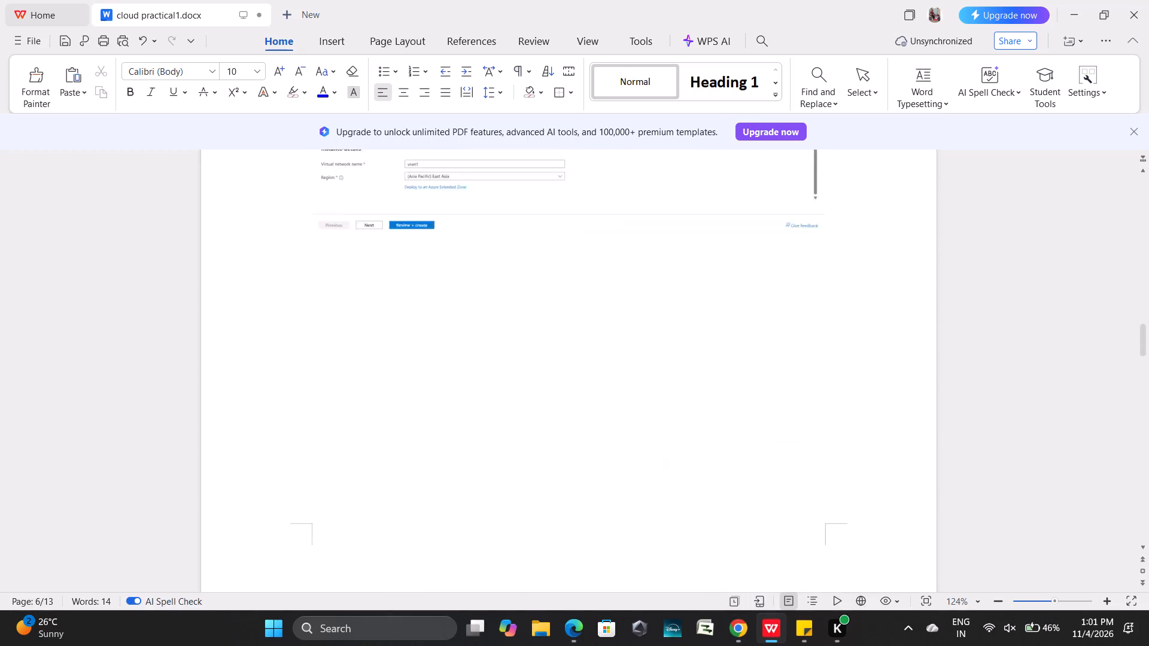
{"action": "scroll", "coordinate": [608, 347], "scroll_direction": "up", "scroll_amount": 17}
{"action": "scroll", "coordinate": [608, 347], "scroll_direction": "up", "scroll_amount": 8}
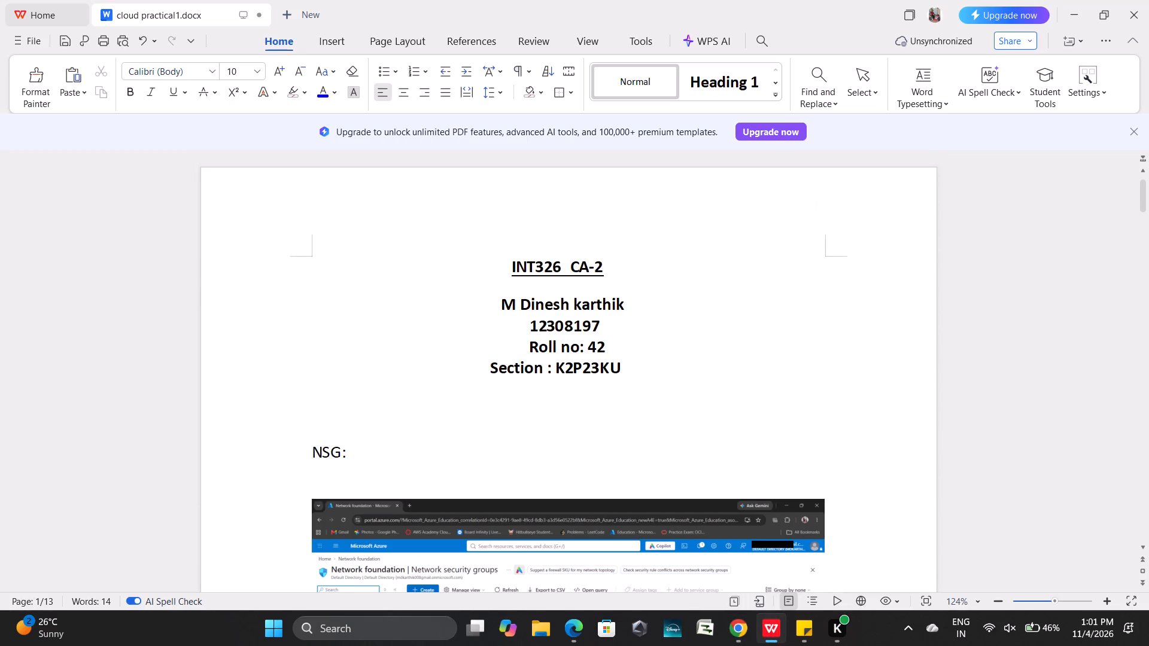
{"action": "left_click", "coordinate": [379, 478]}
{"action": "scroll", "coordinate": [379, 478], "scroll_direction": "down", "scroll_amount": 4}
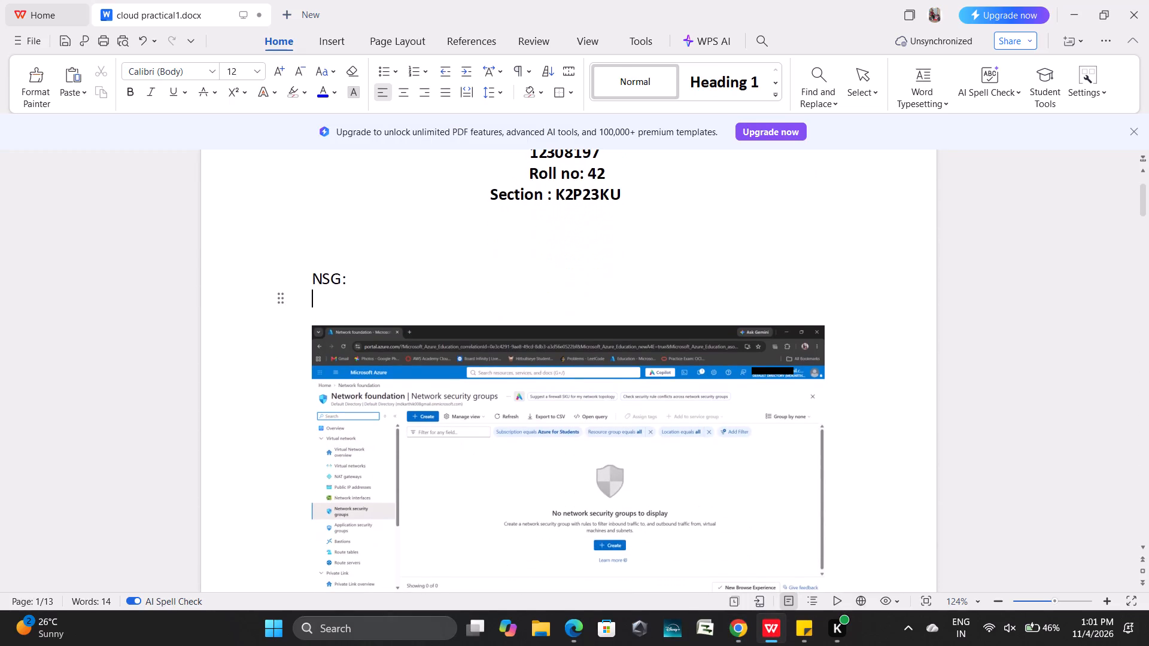
{"action": "type", "text": "open"}
{"action": "key", "text": "space"}
{"action": "type", "text": "Azure and sele"}
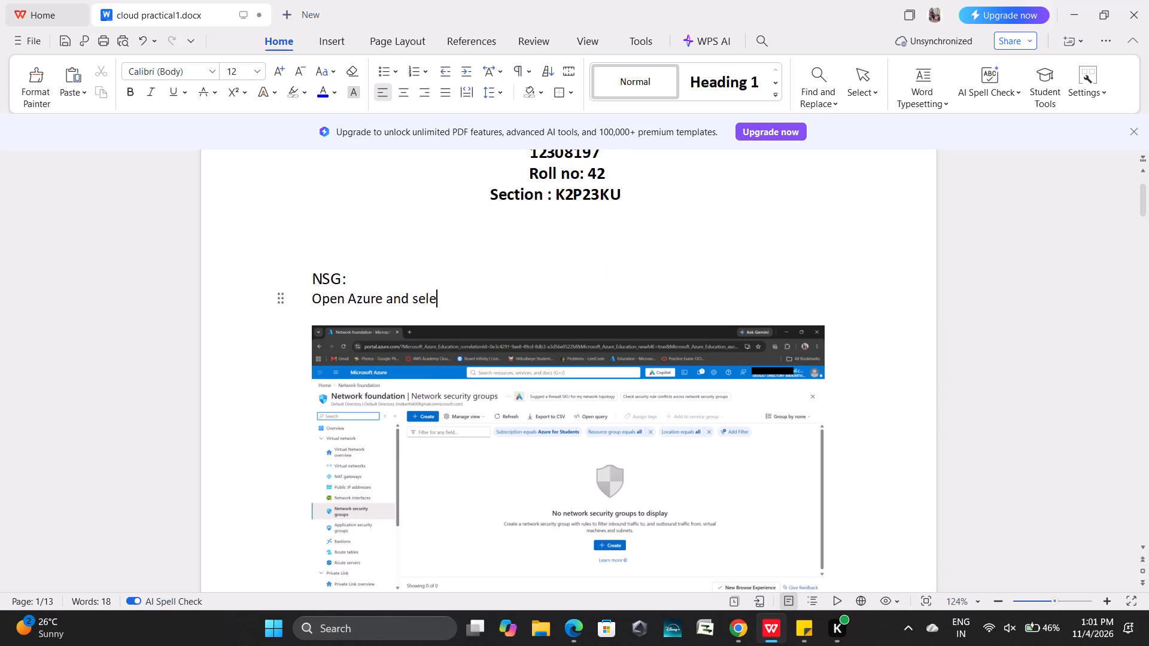
{"action": "key", "text": "BackSpace"}
{"action": "key", "text": "BackSpace"}
{"action": "key", "text": "BackSpace"}
{"action": "key", "text": "BackSpace"}
{"action": "key", "text": "BackSpace"}
{"action": "key", "text": "BackSpace"}
{"action": "key", "text": "BackSpace"}
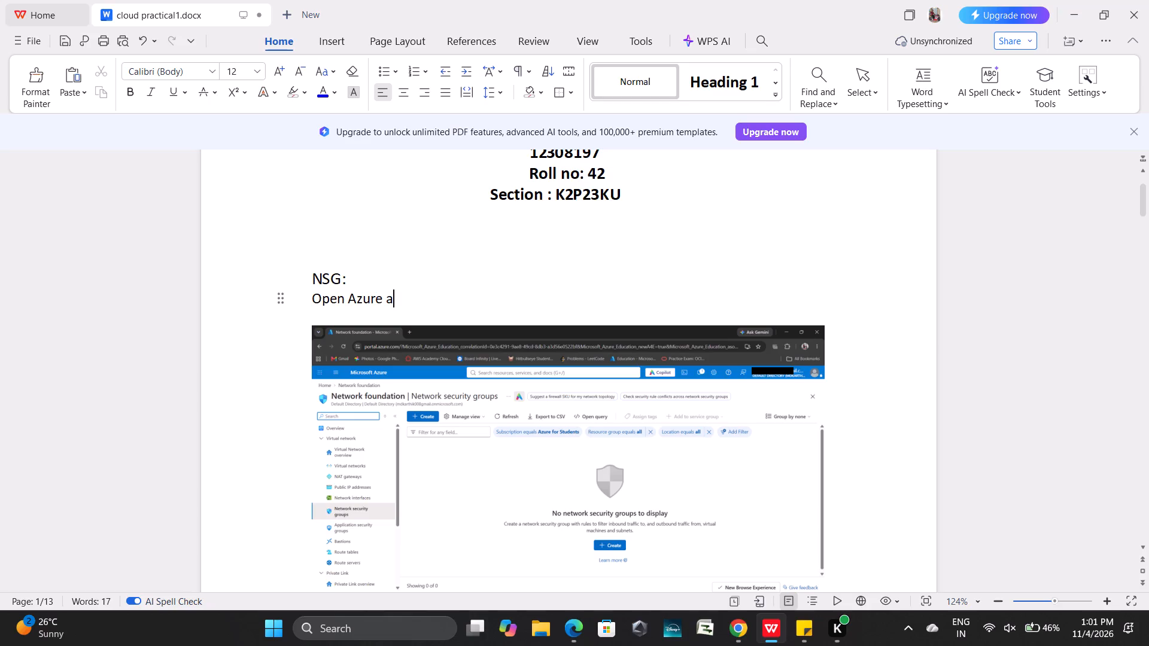
{"action": "key", "text": "BackSpace"}
{"action": "key", "text": "space"}
{"action": "type", "text": "searcj"}
{"action": "key", "text": "BackSpace"}
{"action": "type", "text": "h for"}
{"action": "key", "text": "space"}
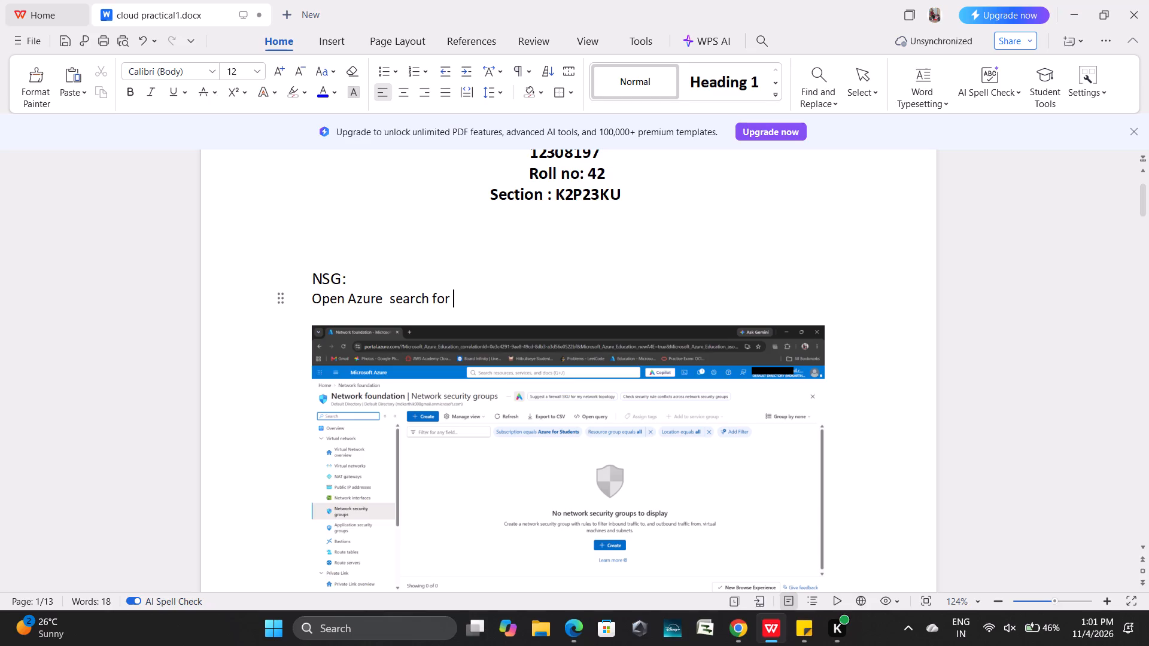
{"action": "type", "text": "NS"}
{"action": "type", "text": "Gv"}
{"action": "key", "text": "space"}
{"action": "key", "text": "BackSpace"}
{"action": "key", "text": "BackSpace"}
{"action": "key", "text": "space"}
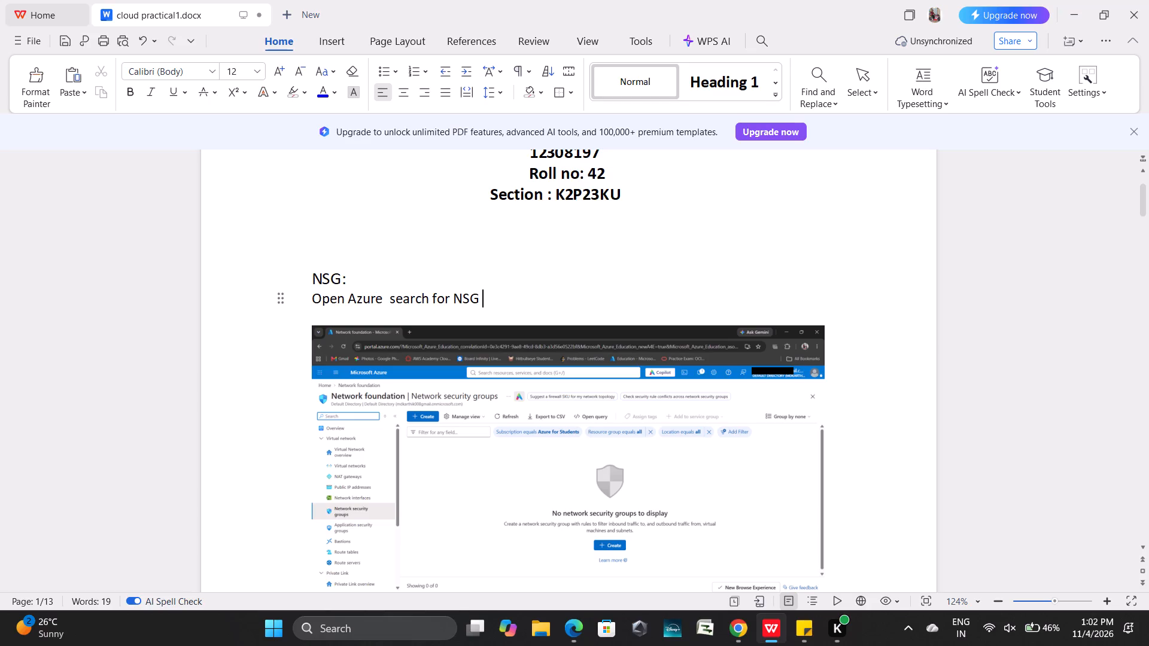
Insert a comma directly after "Azure" in the NSG caption and remove the extra space before it.
{"action": "left_click", "coordinate": [388, 297]}
{"action": "key", "text": "Left"}
{"action": "key", "text": "comma"}
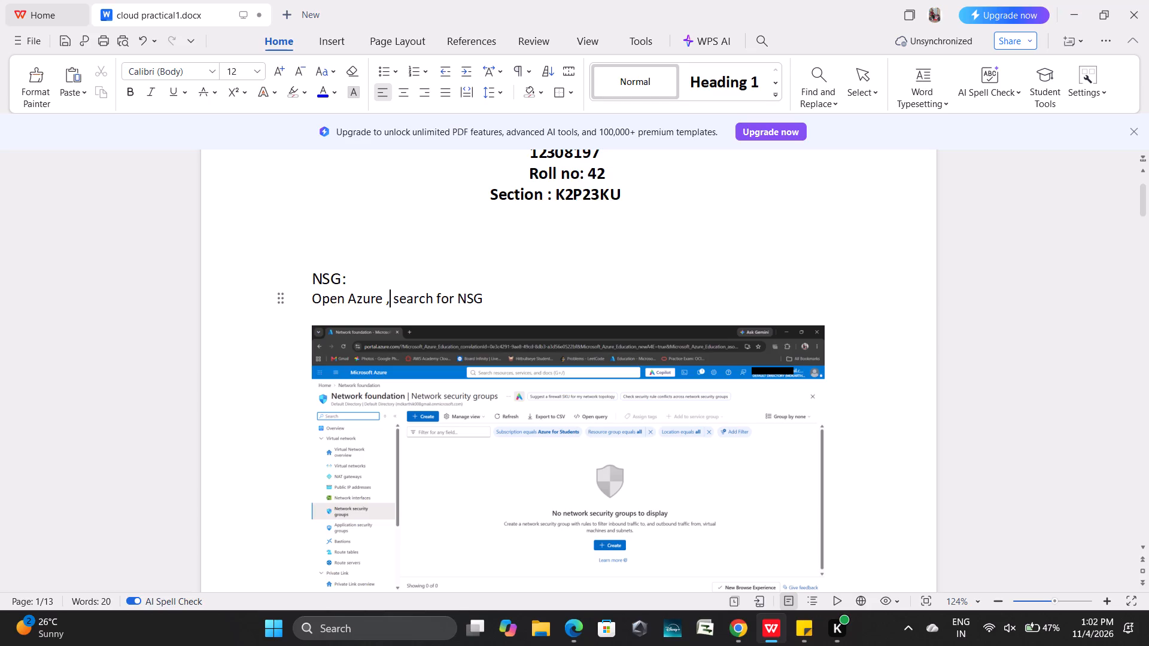
{"action": "key", "text": "Left"}
{"action": "key", "text": "BackSpace"}
Extend the NSG caption by adding "and select it :" at the end of the line.
{"action": "key", "text": "Down"}
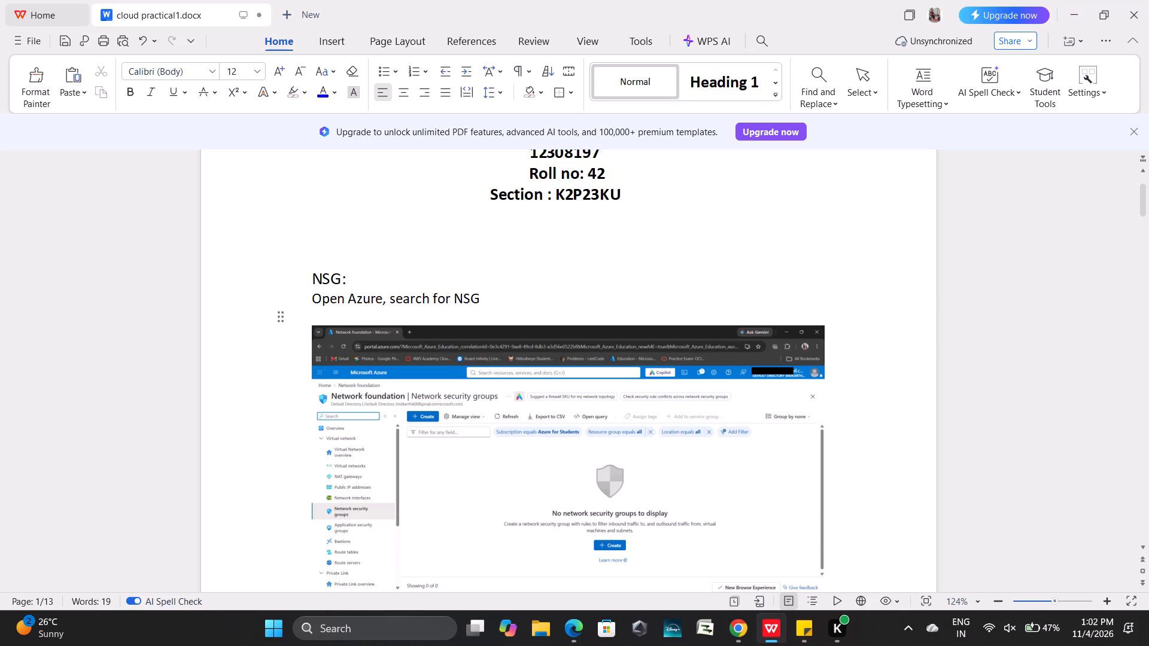
{"action": "key", "text": "Left"}
{"action": "key", "text": "space"}
{"action": "type", "text": "and select"}
{"action": "key", "text": "space"}
{"action": "type", "text": "it"}
{"action": "key", "text": "space"}
{"action": "key", "text": "shift+colon"}
Place the text cursor on the blank line below the first network security groups screenshot.
{"action": "scroll", "coordinate": [522, 269], "scroll_direction": "down", "scroll_amount": 2}
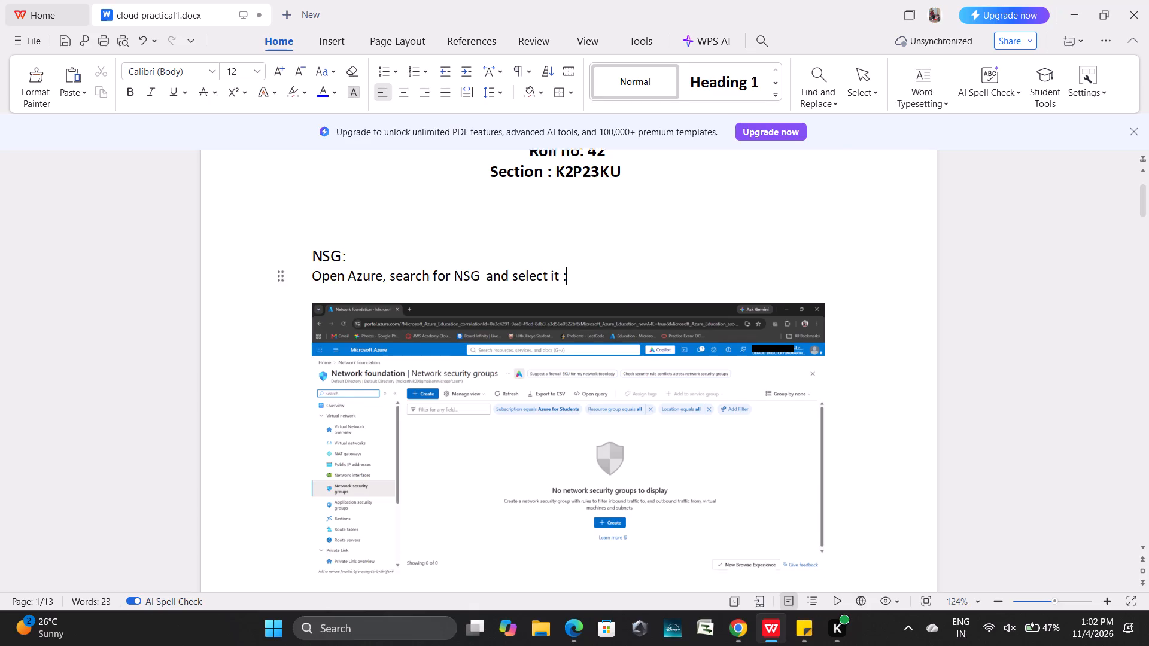
{"action": "scroll", "coordinate": [522, 269], "scroll_direction": "down", "scroll_amount": 6}
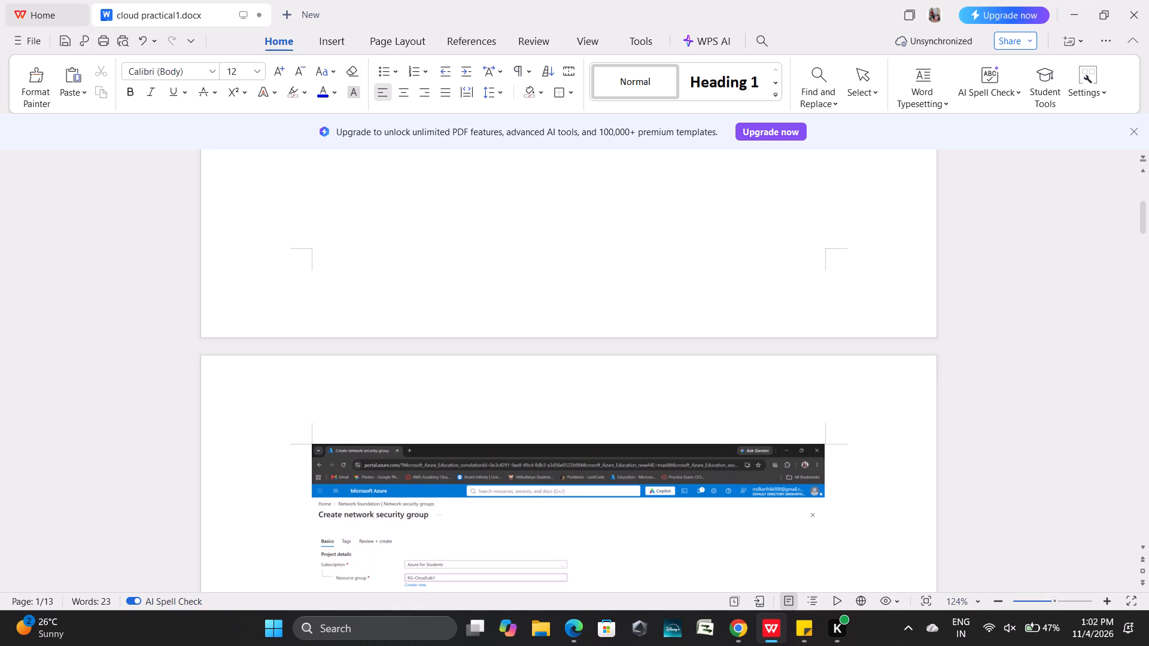
{"action": "scroll", "coordinate": [522, 269], "scroll_direction": "up", "scroll_amount": 3}
{"action": "scroll", "coordinate": [358, 300], "scroll_direction": "up", "scroll_amount": 2}
{"action": "left_click", "coordinate": [322, 242]}
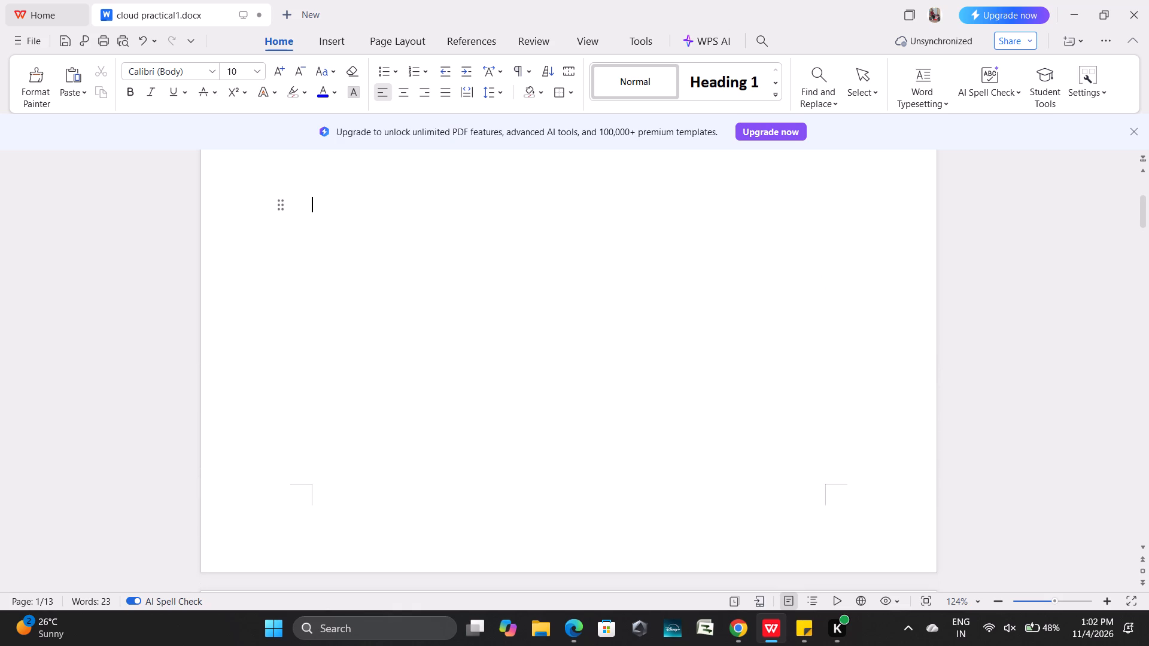
{"action": "scroll", "coordinate": [322, 242], "scroll_direction": "up", "scroll_amount": 3}
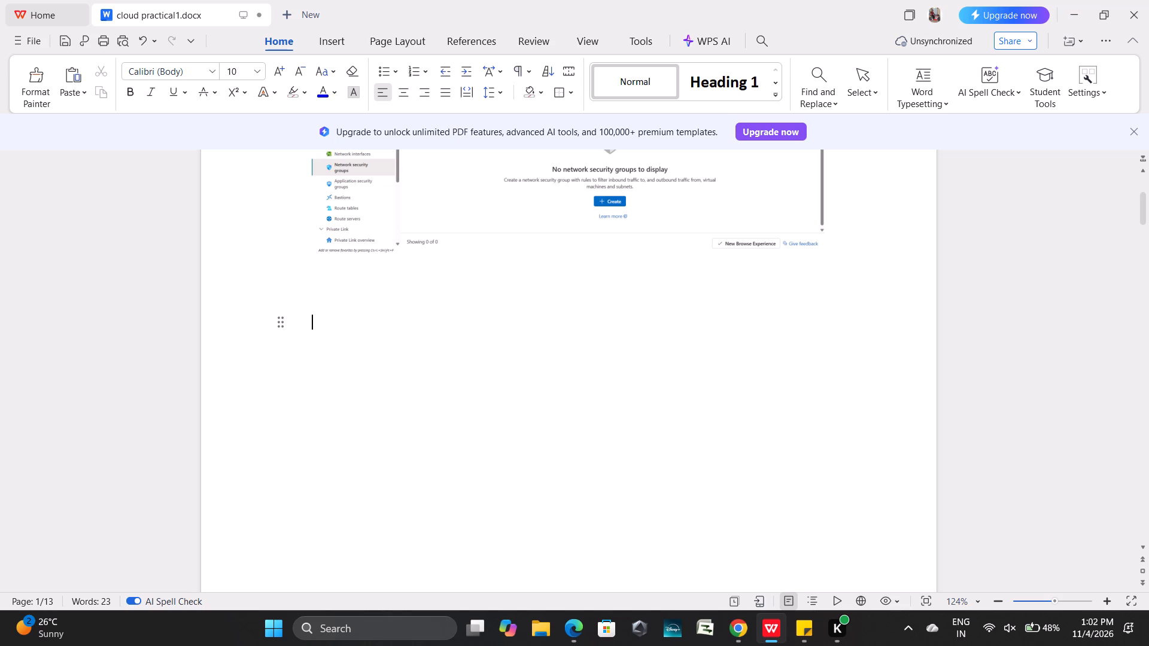
Switch to the Azure portal in Chrome and add route-1 with destination 0.0.0.0/0 and next hop type Virtual network.
{"action": "left_click", "coordinate": [743, 628]}
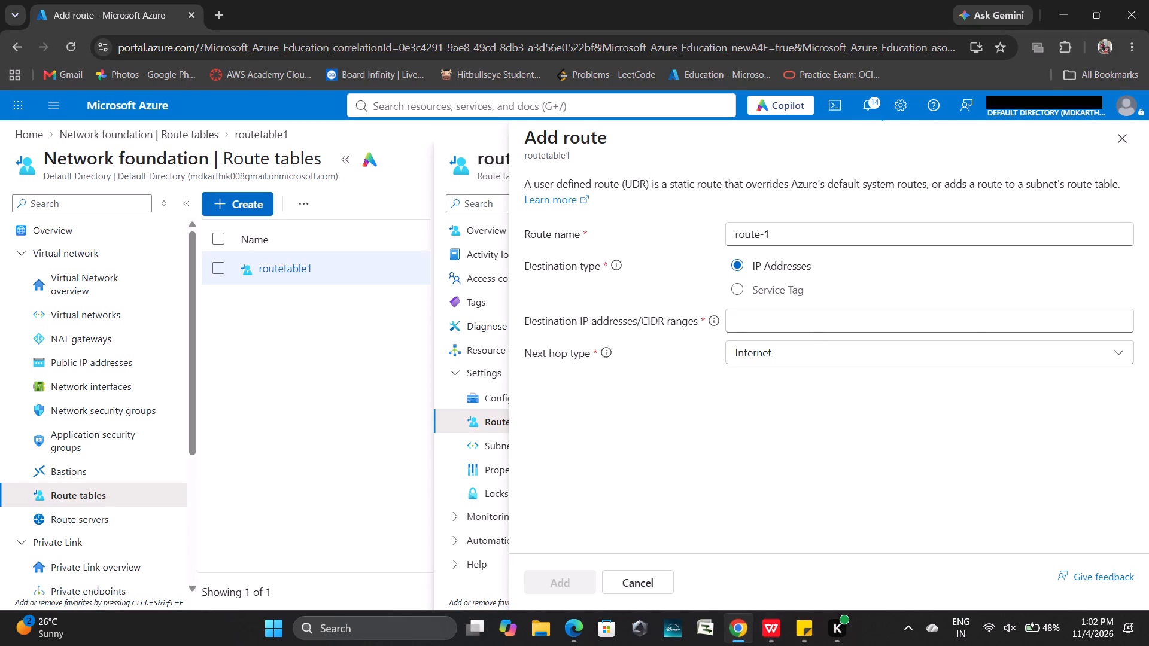
{"action": "left_click", "coordinate": [795, 327]}
{"action": "type", "text": "0.0.0."}
{"action": "type", "text": "0/0"}
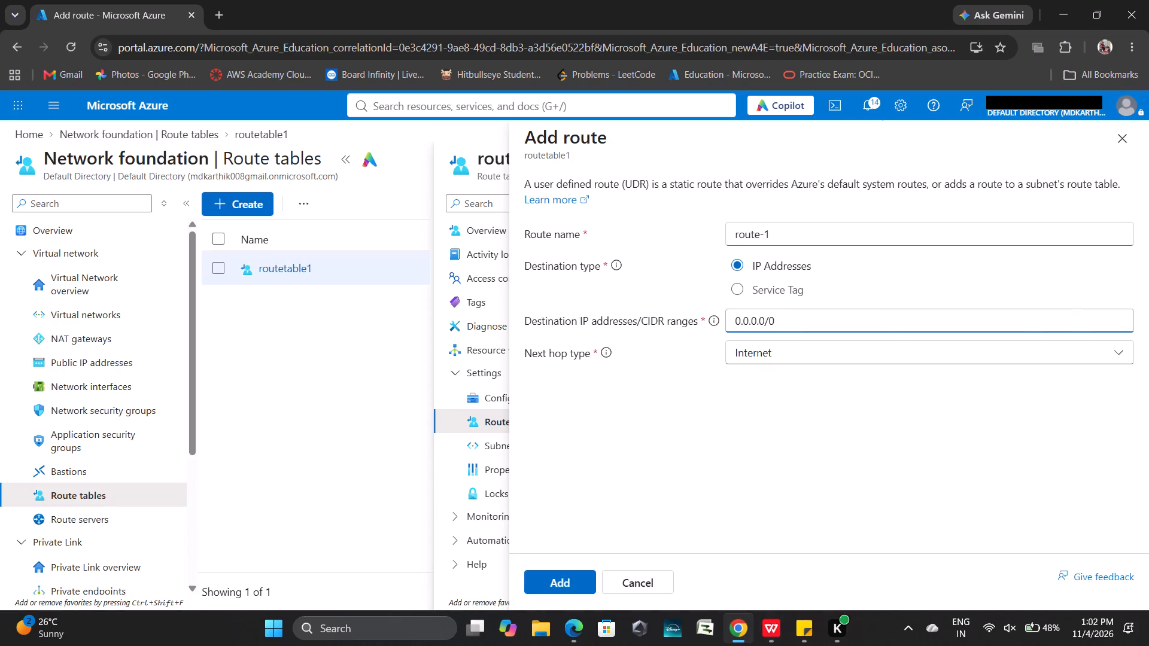
{"action": "left_click", "coordinate": [779, 359]}
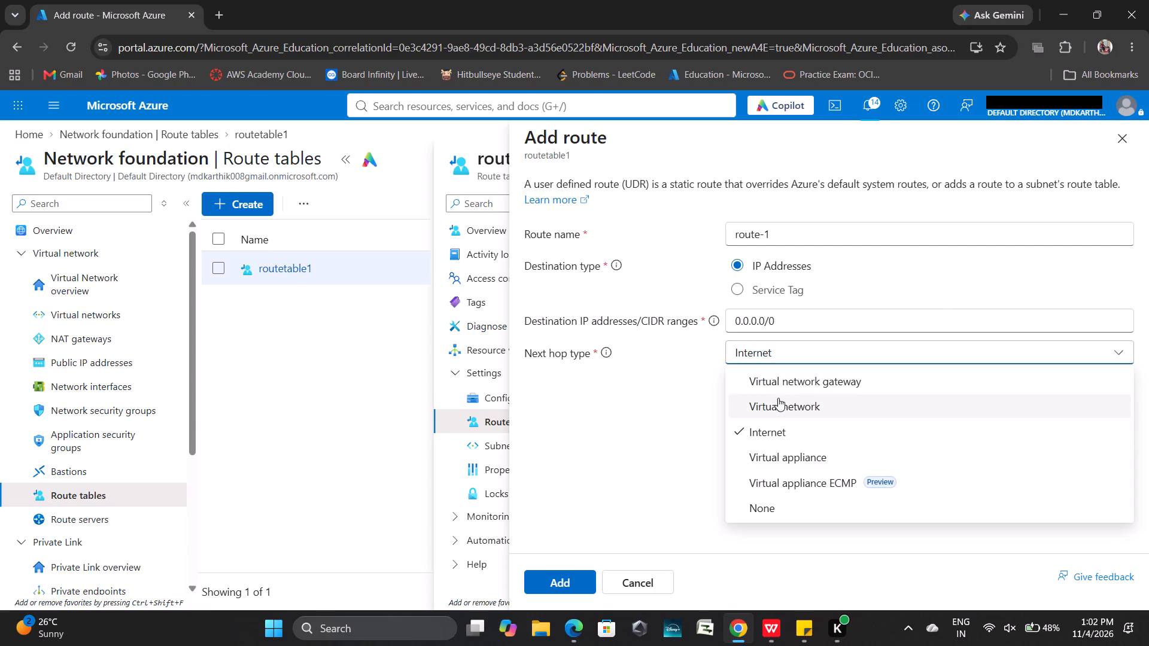
{"action": "left_click", "coordinate": [779, 403]}
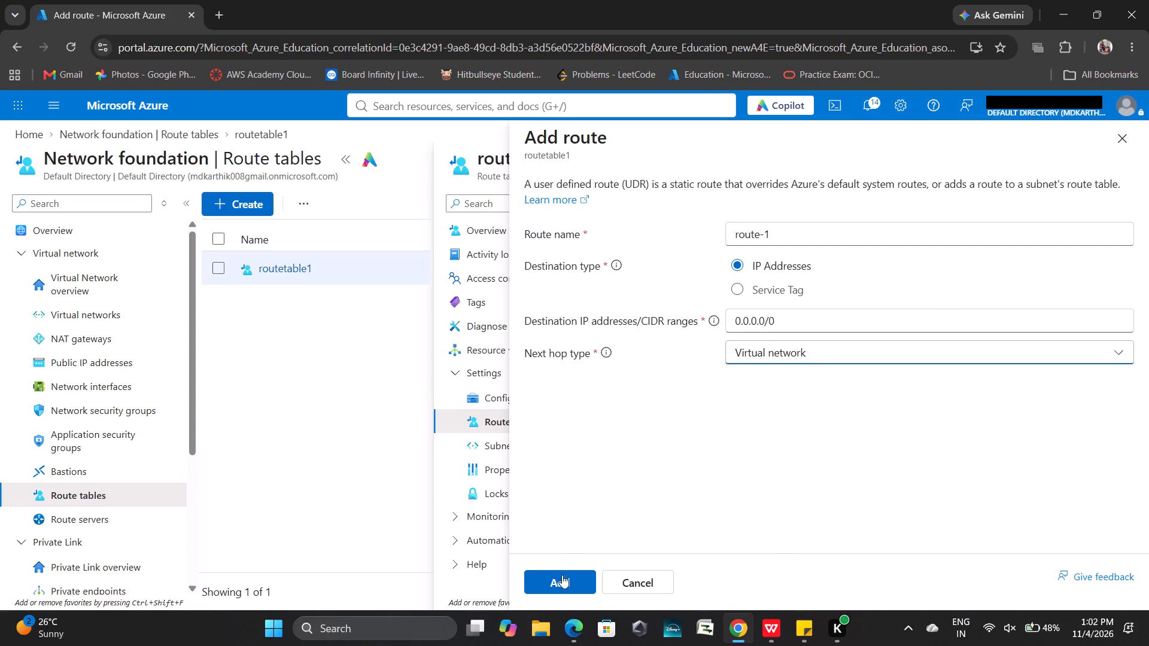
{"action": "left_click", "coordinate": [563, 584]}
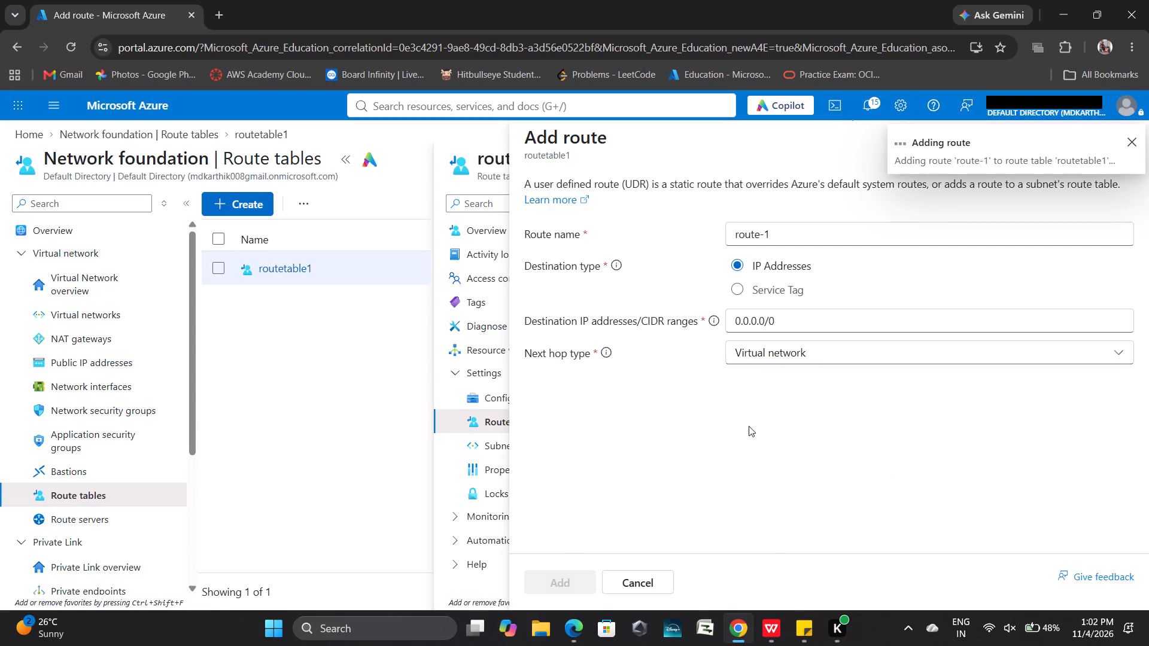
Take a screen capture of the Azure page while route-1 is being added.
{"action": "key", "text": "Print"}
{"action": "left_click", "coordinate": [718, 413]}
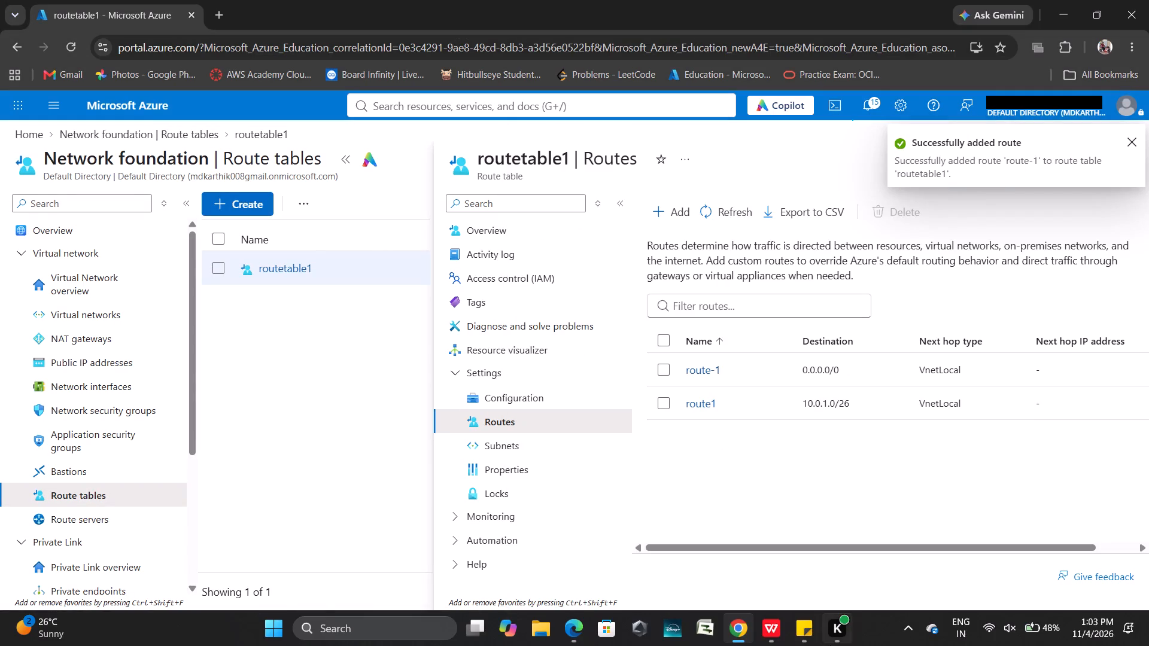
Switch to the cloud practical1 document in WPS and replace the routetable1 Routes screenshot near its end with the captured Add route screenshot.
{"action": "left_click", "coordinate": [776, 632]}
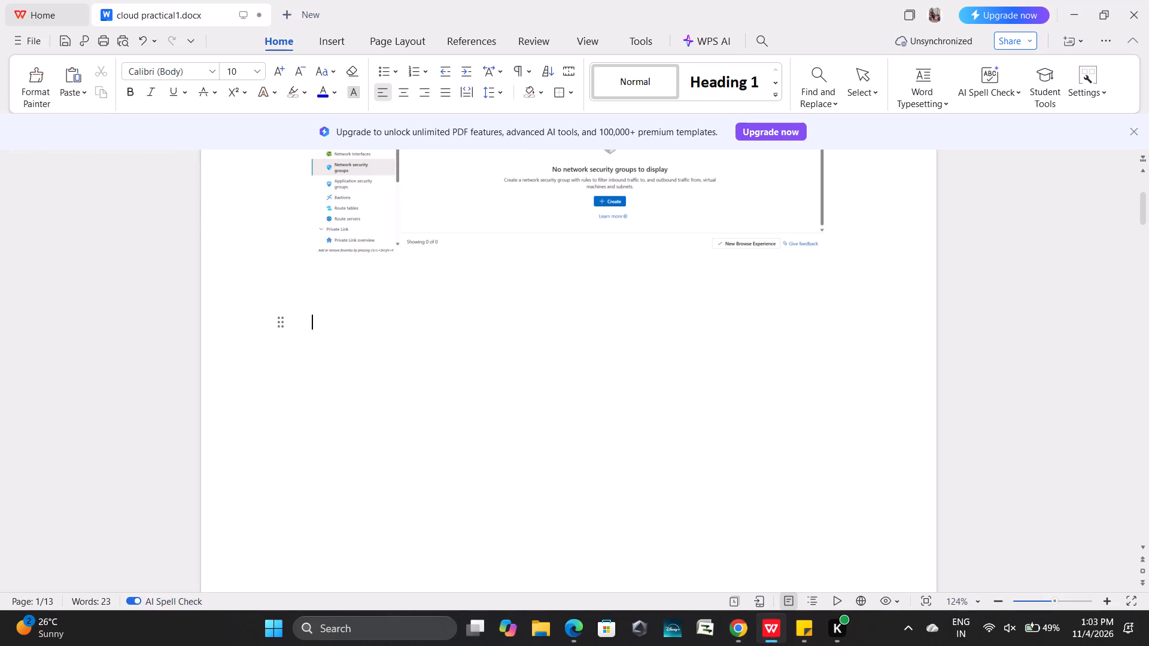
{"action": "scroll", "coordinate": [594, 391], "scroll_direction": "up", "scroll_amount": 4}
{"action": "scroll", "coordinate": [594, 391], "scroll_direction": "down", "scroll_amount": 12}
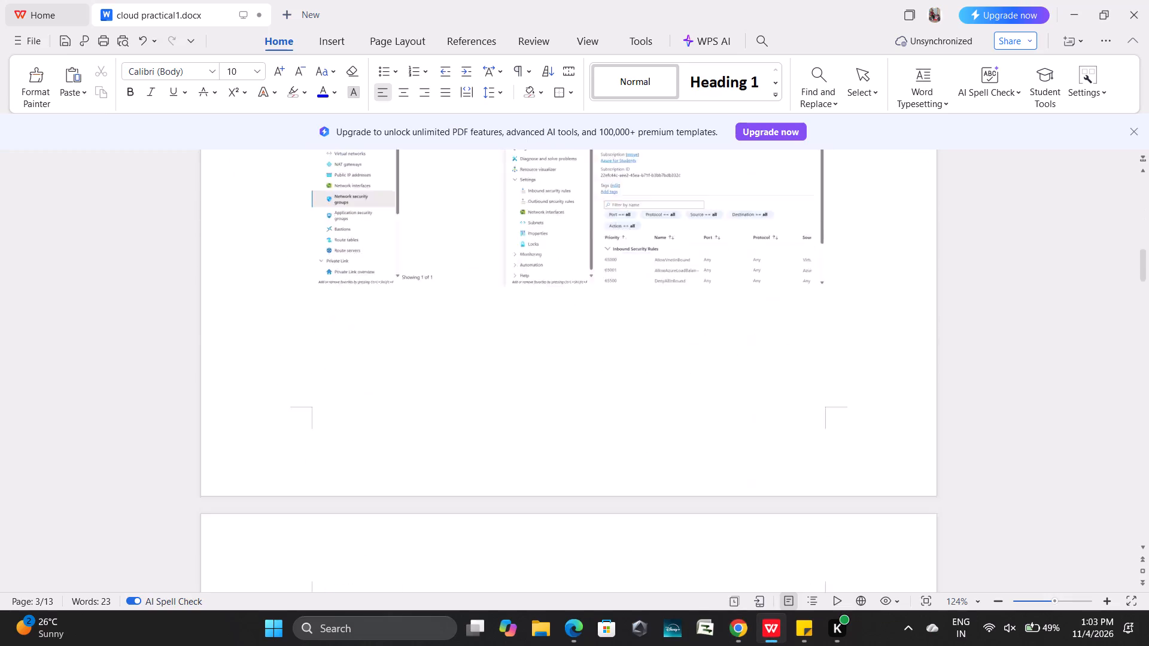
{"action": "scroll", "coordinate": [594, 391], "scroll_direction": "down", "scroll_amount": 14}
{"action": "scroll", "coordinate": [594, 391], "scroll_direction": "up", "scroll_amount": 1}
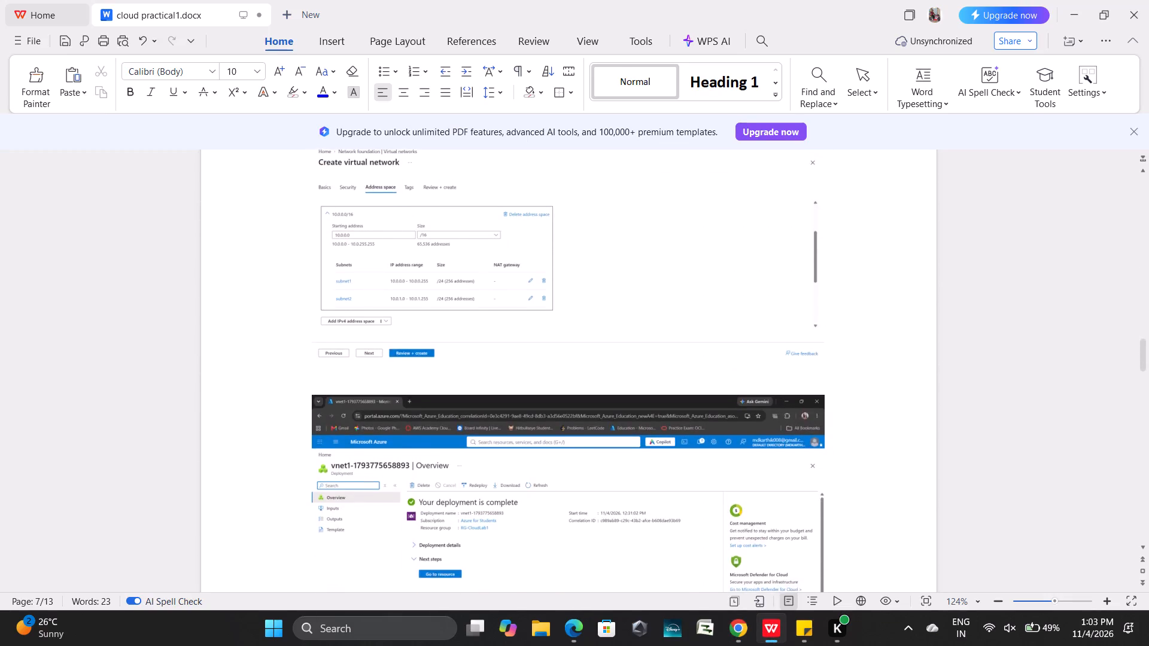
{"action": "scroll", "coordinate": [594, 391], "scroll_direction": "up", "scroll_amount": 1}
{"action": "scroll", "coordinate": [594, 391], "scroll_direction": "down", "scroll_amount": 8}
{"action": "scroll", "coordinate": [594, 391], "scroll_direction": "down", "scroll_amount": 20}
{"action": "scroll", "coordinate": [594, 391], "scroll_direction": "down", "scroll_amount": 5}
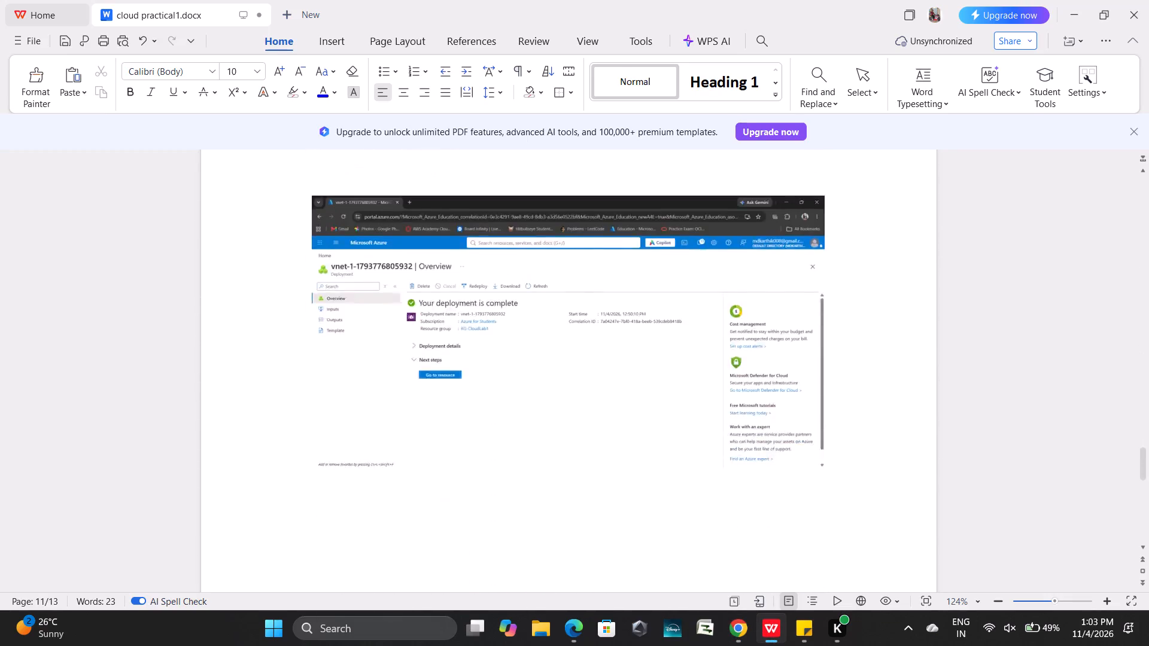
{"action": "scroll", "coordinate": [594, 391], "scroll_direction": "down", "scroll_amount": 15}
{"action": "scroll", "coordinate": [594, 391], "scroll_direction": "down", "scroll_amount": 10}
{"action": "scroll", "coordinate": [594, 391], "scroll_direction": "up", "scroll_amount": 1}
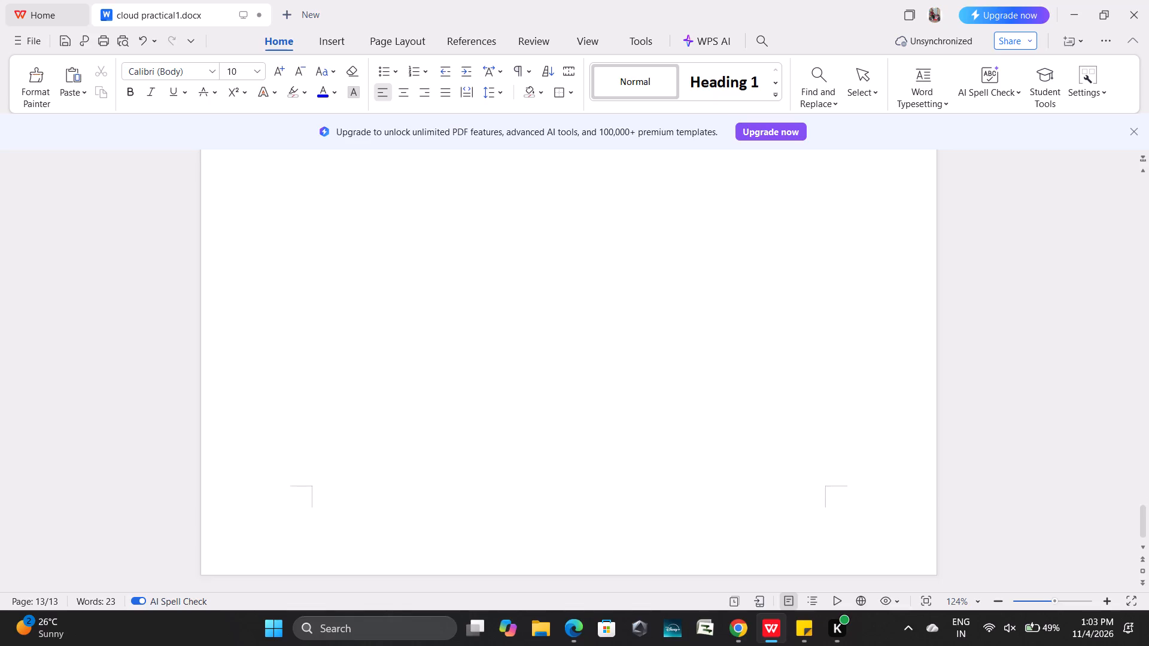
{"action": "scroll", "coordinate": [594, 391], "scroll_direction": "up", "scroll_amount": 7}
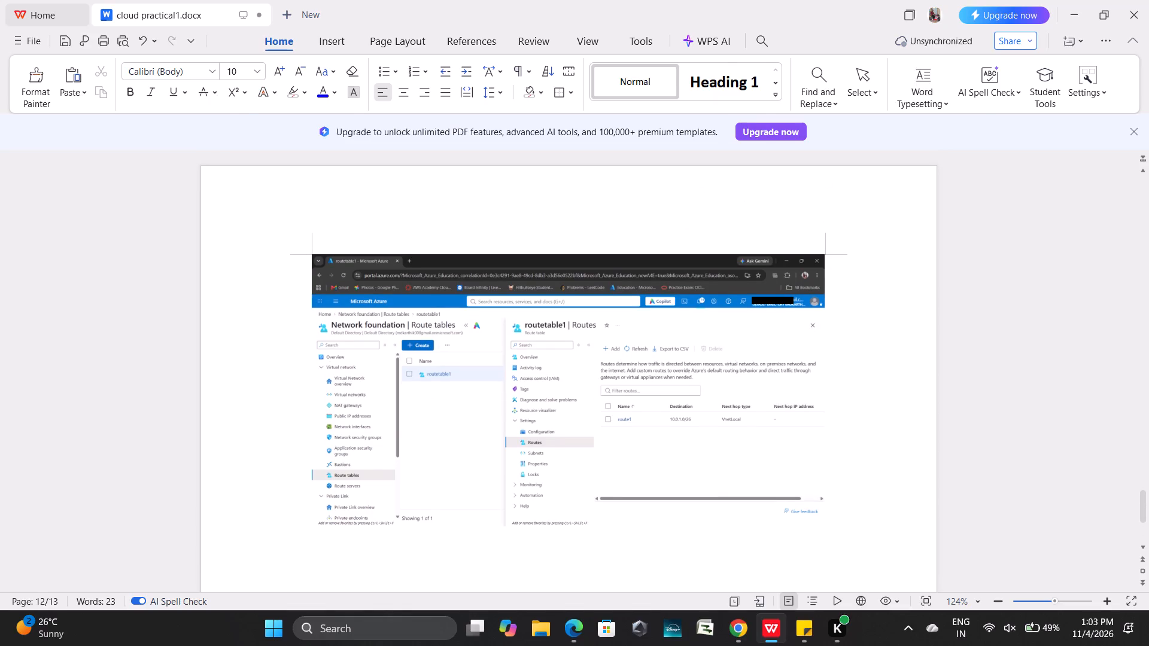
{"action": "left_click", "coordinate": [597, 415]}
{"action": "key", "text": "BackSpace"}
{"action": "key", "text": "ctrl+v"}
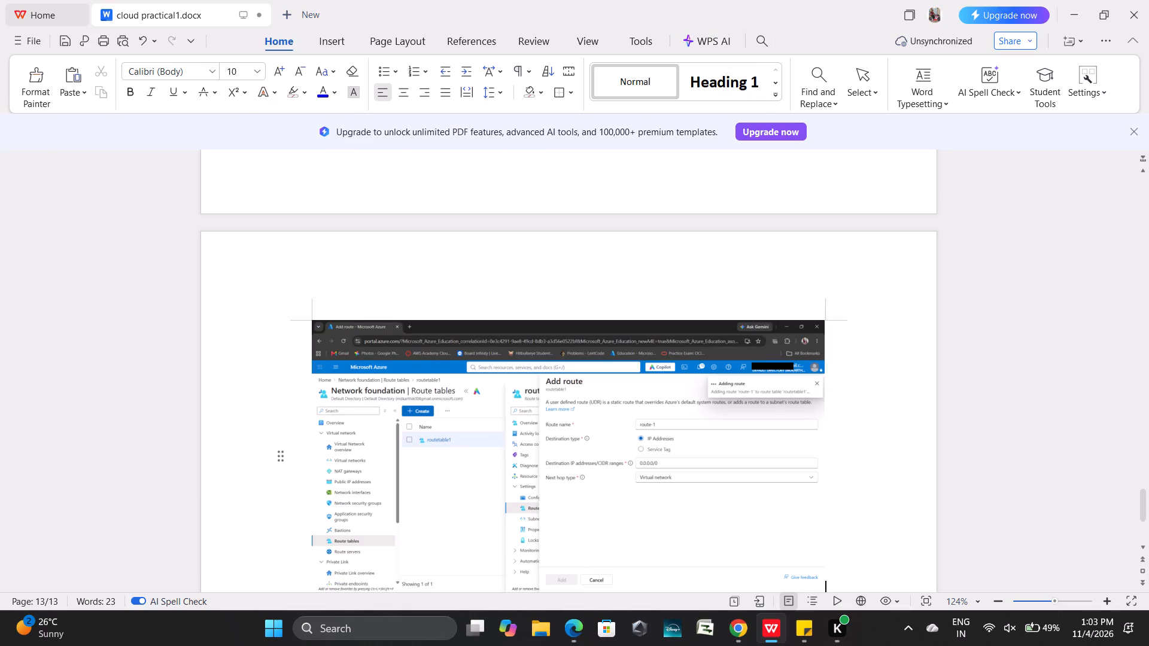
{"action": "scroll", "coordinate": [597, 415], "scroll_direction": "down", "scroll_amount": 1}
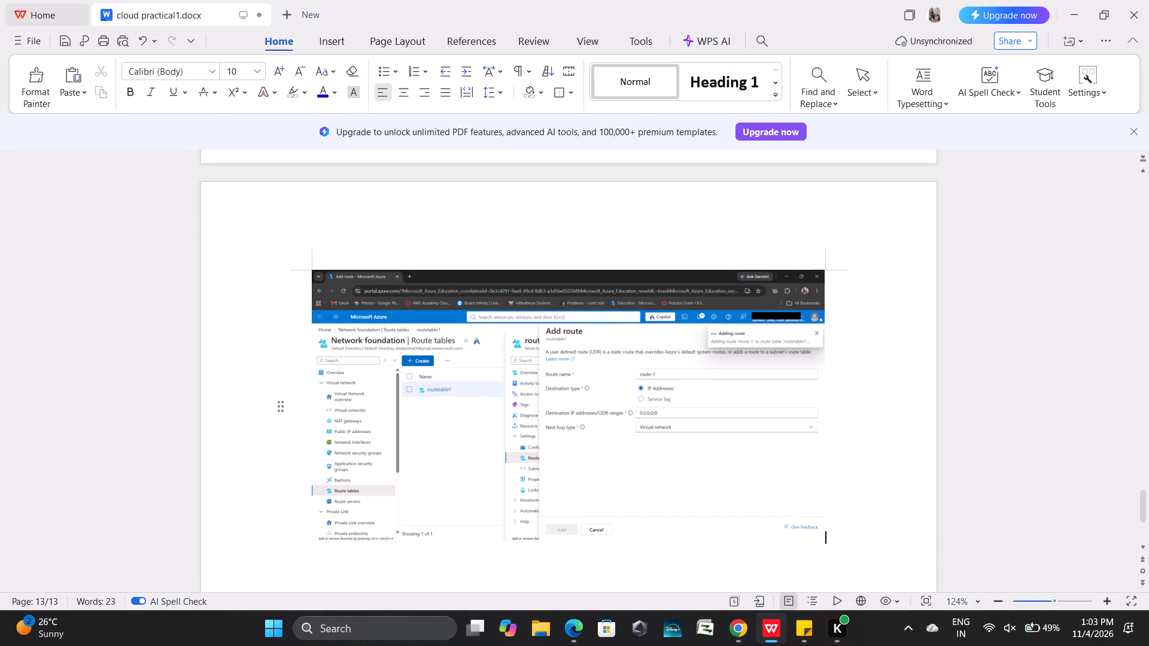
Switch to the Azure portal in Chrome, check the details of route1, and delete route1 from routetable1.
{"action": "left_click", "coordinate": [738, 627]}
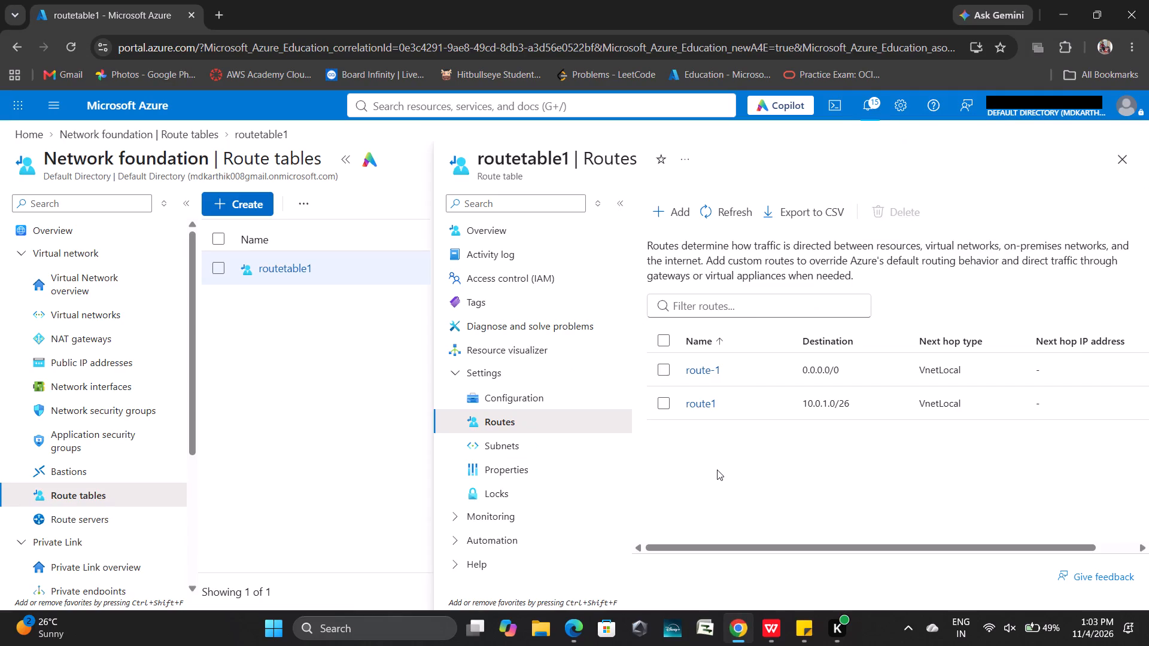
{"action": "left_click", "coordinate": [700, 404]}
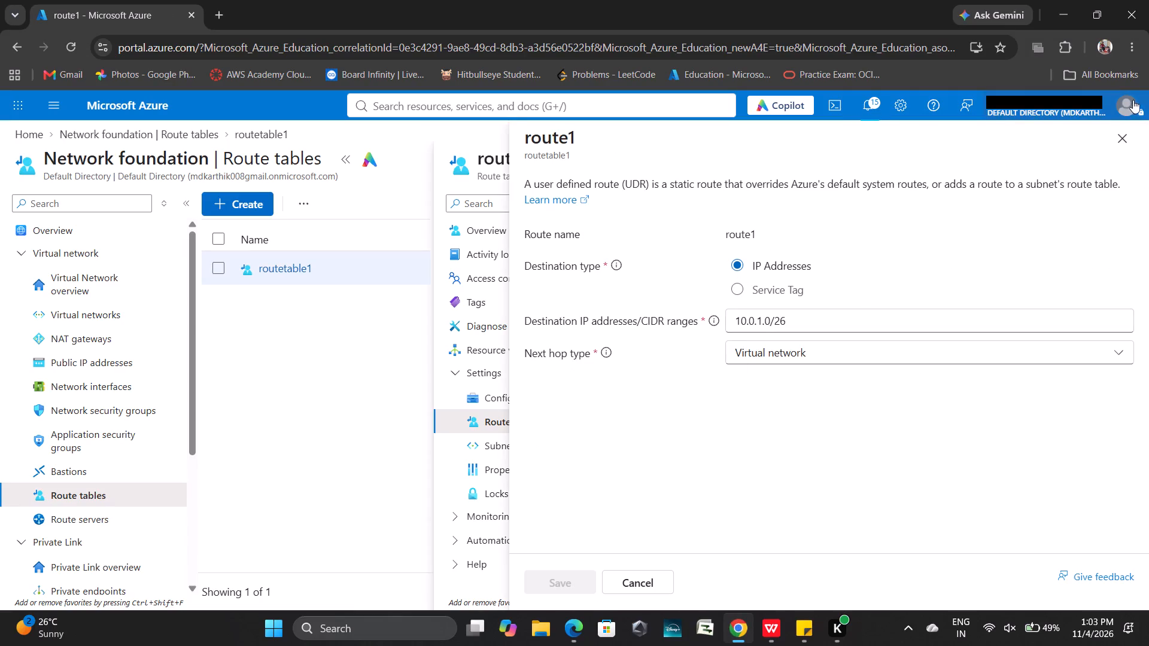
{"action": "left_click", "coordinate": [1124, 130]}
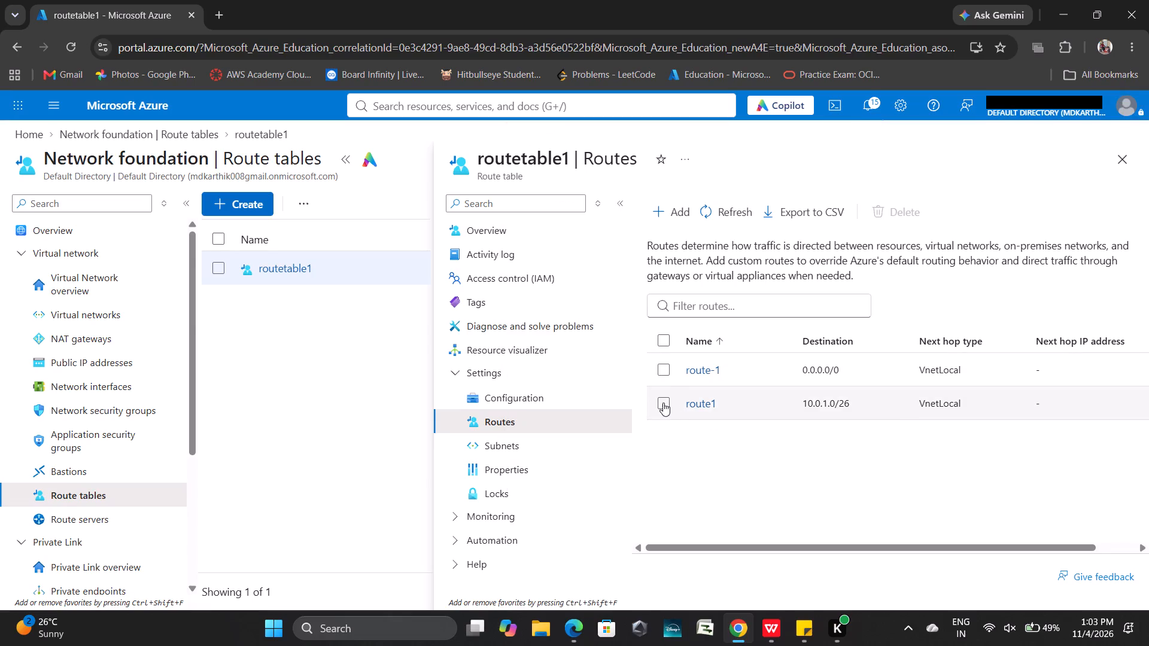
{"action": "left_click", "coordinate": [662, 403]}
{"action": "left_click", "coordinate": [888, 209]}
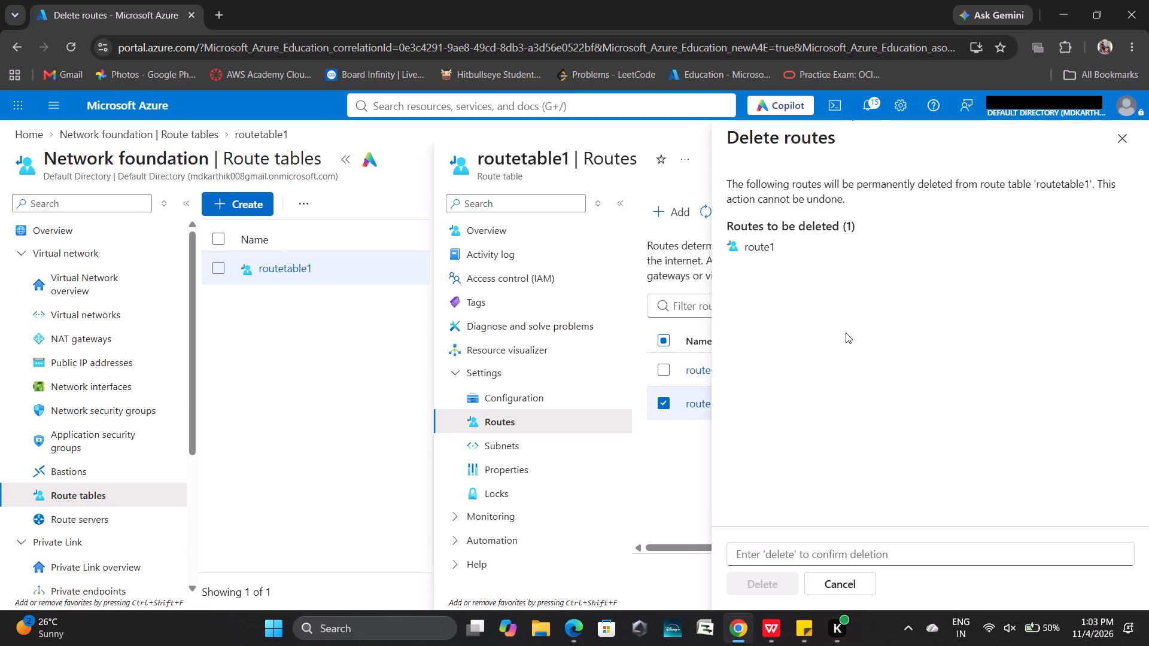
{"action": "left_click", "coordinate": [800, 556]}
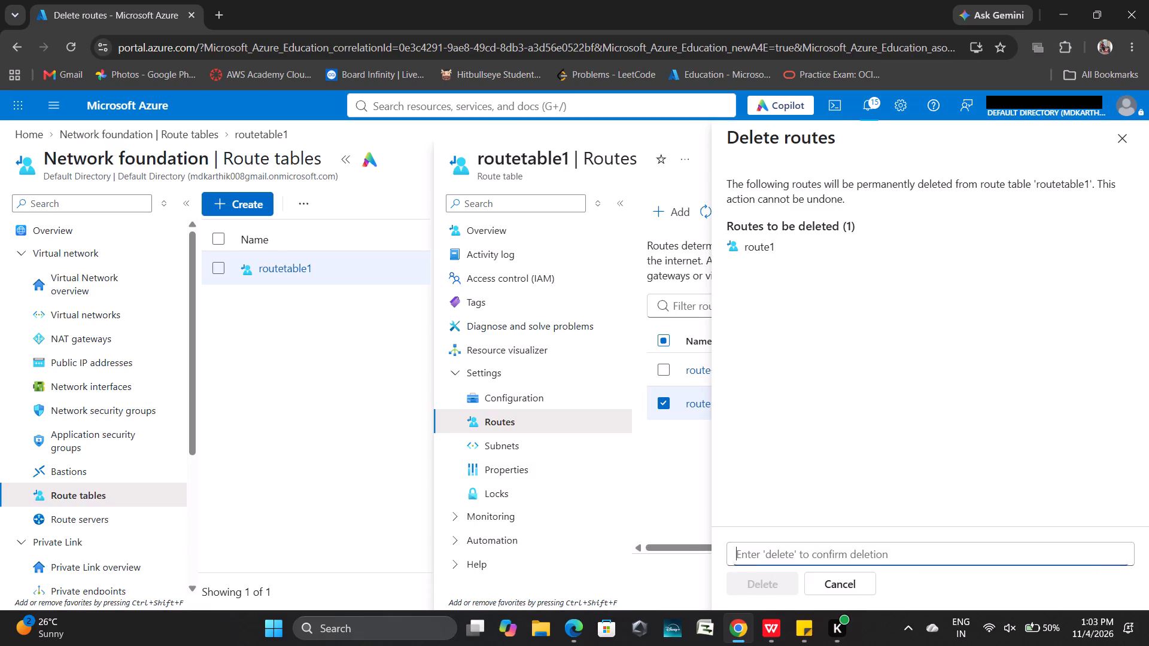
{"action": "type", "text": "dele"}
{"action": "type", "text": "te"}
{"action": "left_click", "coordinate": [765, 587]}
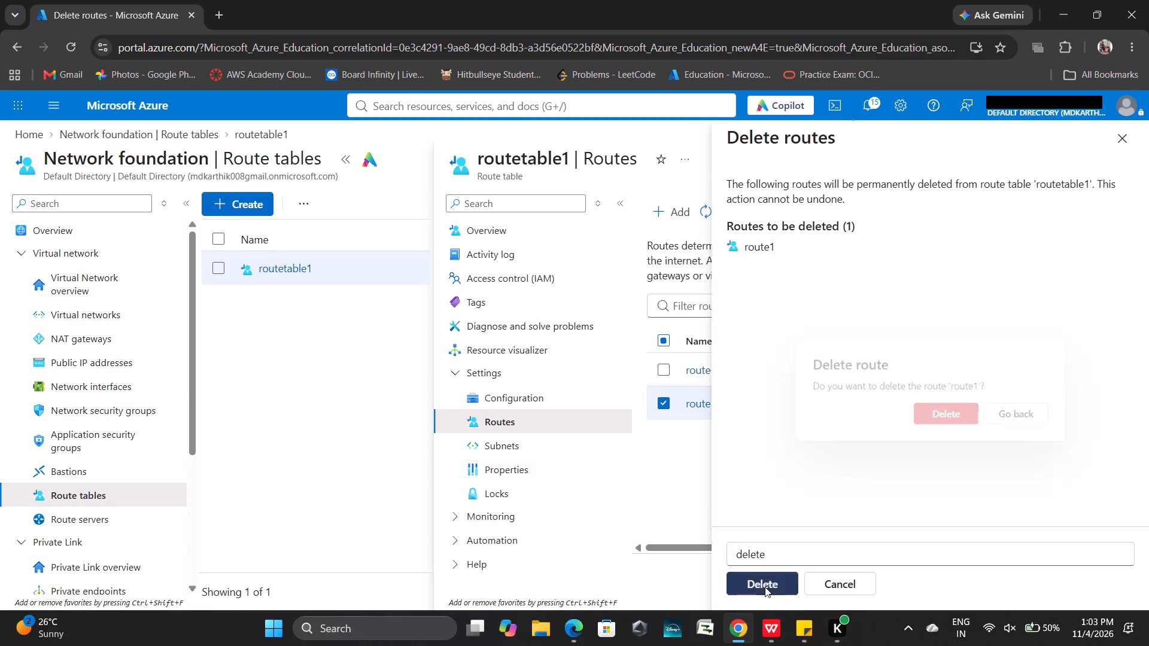
{"action": "left_click", "coordinate": [963, 418]}
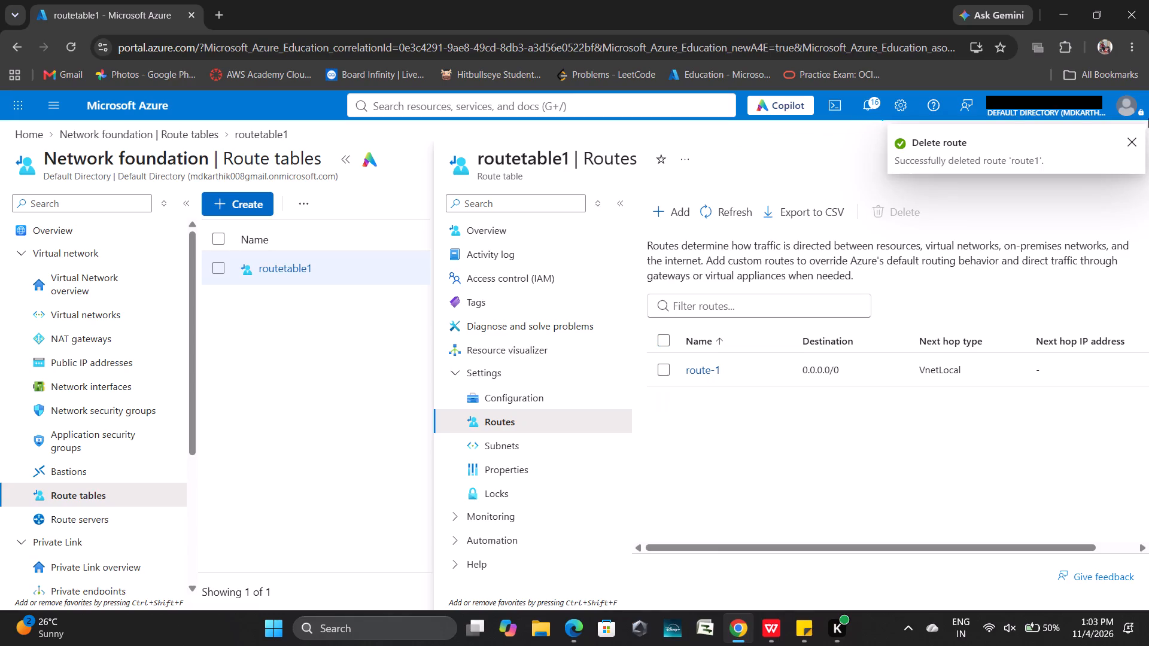
{"action": "left_click", "coordinate": [1127, 141]}
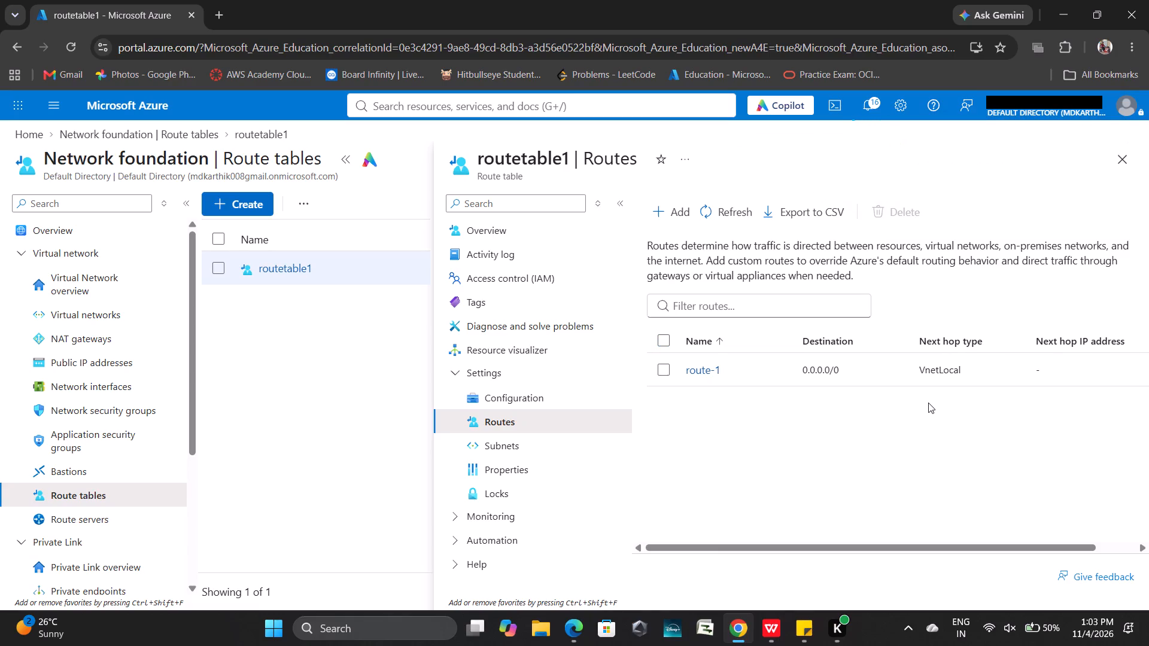
Take a screen capture of the routetable1 Routes page listing only route-1.
{"action": "key", "text": "Print"}
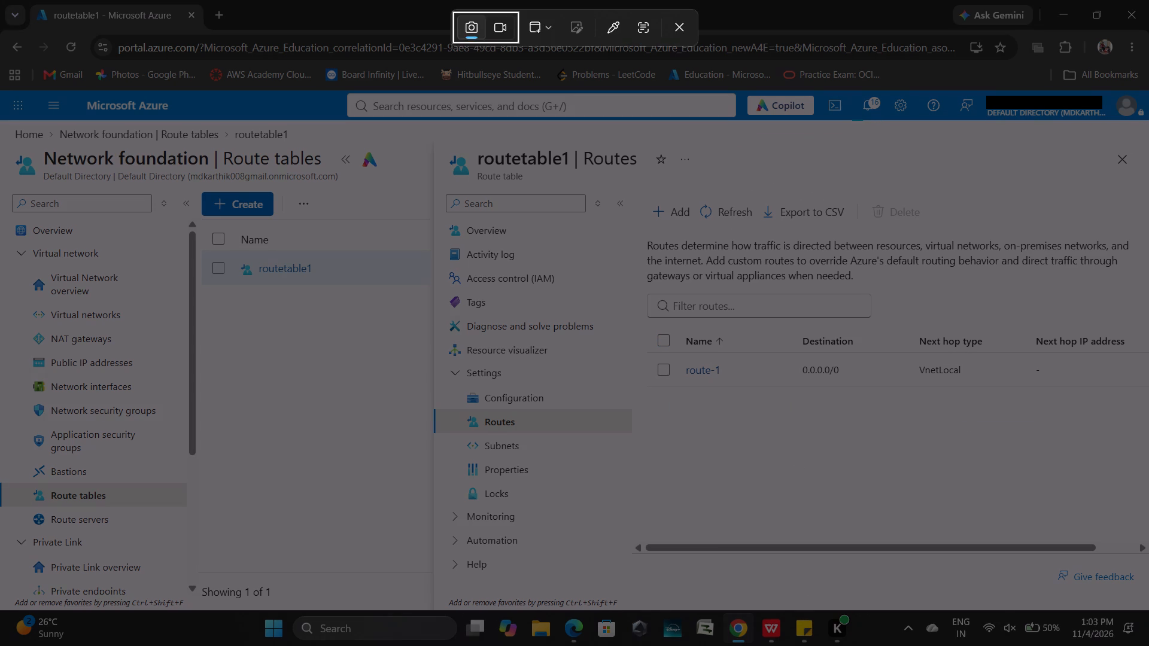
{"action": "left_click", "coordinate": [776, 425]}
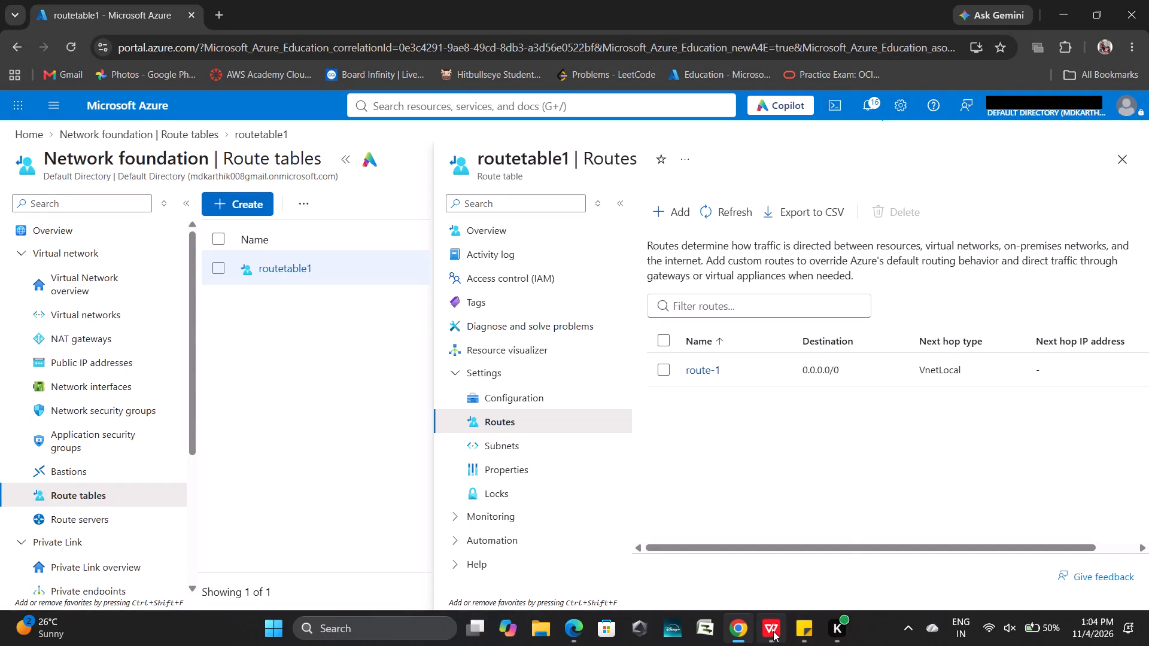
Switch to the WPS document and paste the Routes capture below the Add route screenshot, leaving blank lines before and after it.
{"action": "left_click", "coordinate": [772, 631]}
{"action": "scroll", "coordinate": [636, 534], "scroll_direction": "down", "scroll_amount": 5}
{"action": "key", "text": "Return"}
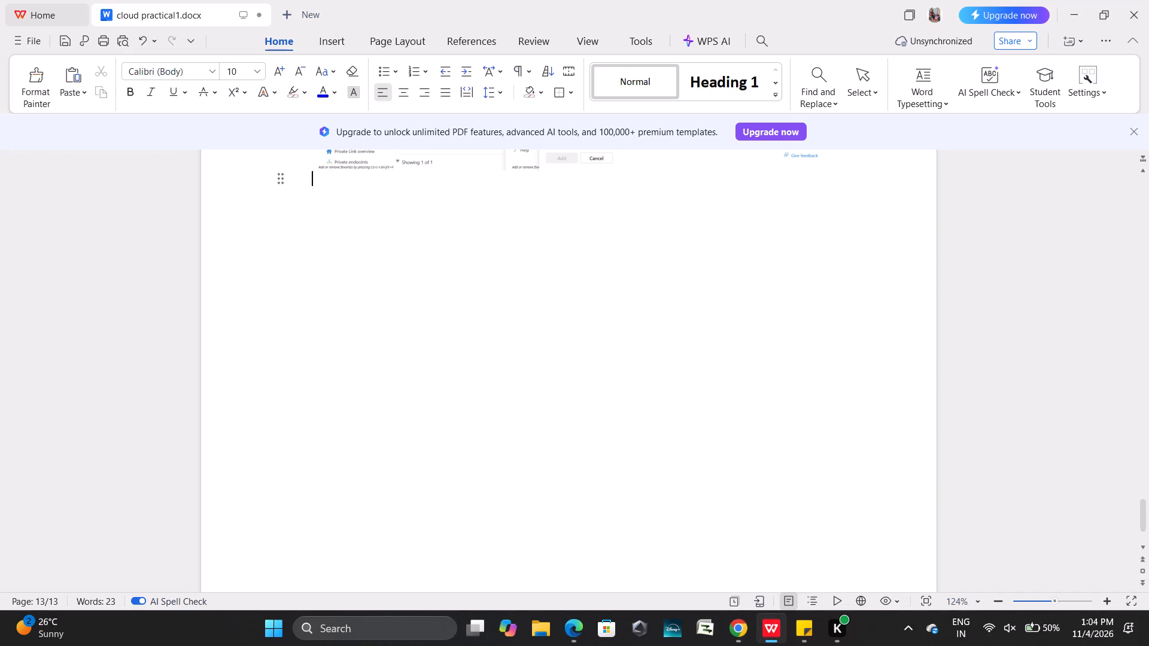
{"action": "key", "text": "Return"}
{"action": "key", "text": "Return"}
{"action": "key", "text": "ctrl+v"}
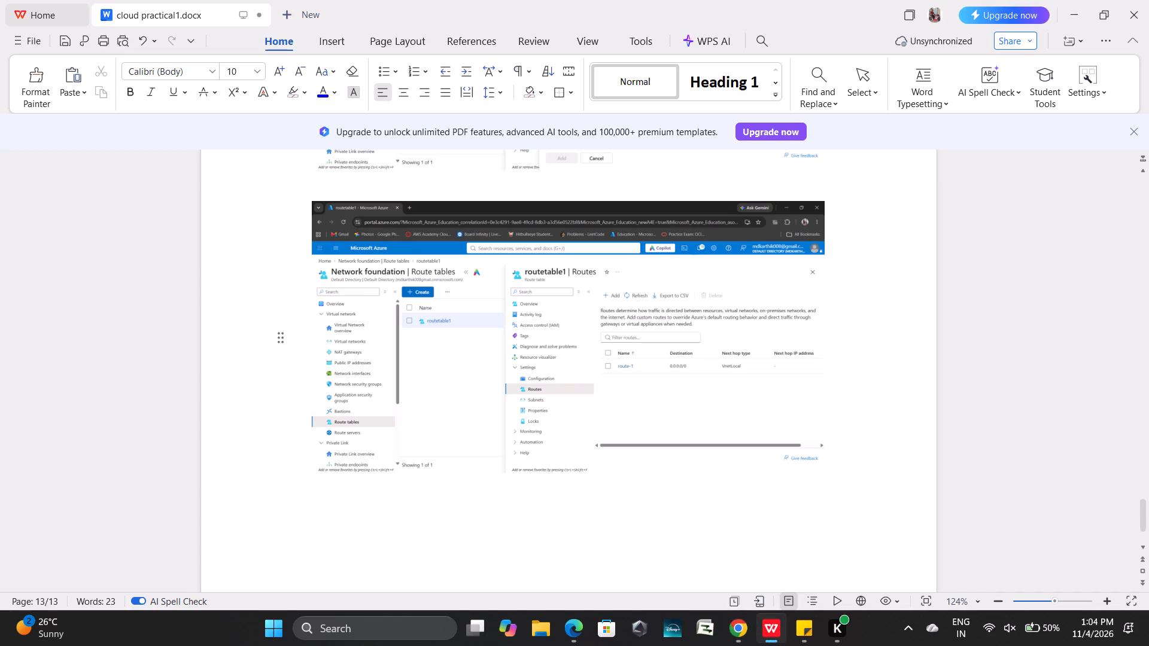
{"action": "key", "text": "Return"}
{"action": "key", "text": "Return"}
{"action": "key", "text": "Return"}
{"action": "key", "text": "Return"}
{"action": "key", "text": "Return"}
Switch to the Azure portal in Chrome and set up a subnet association for routetable1 with virtual network vnet-1 and subnet AzureFirewallSubnet.
{"action": "key", "text": "alt+Tab"}
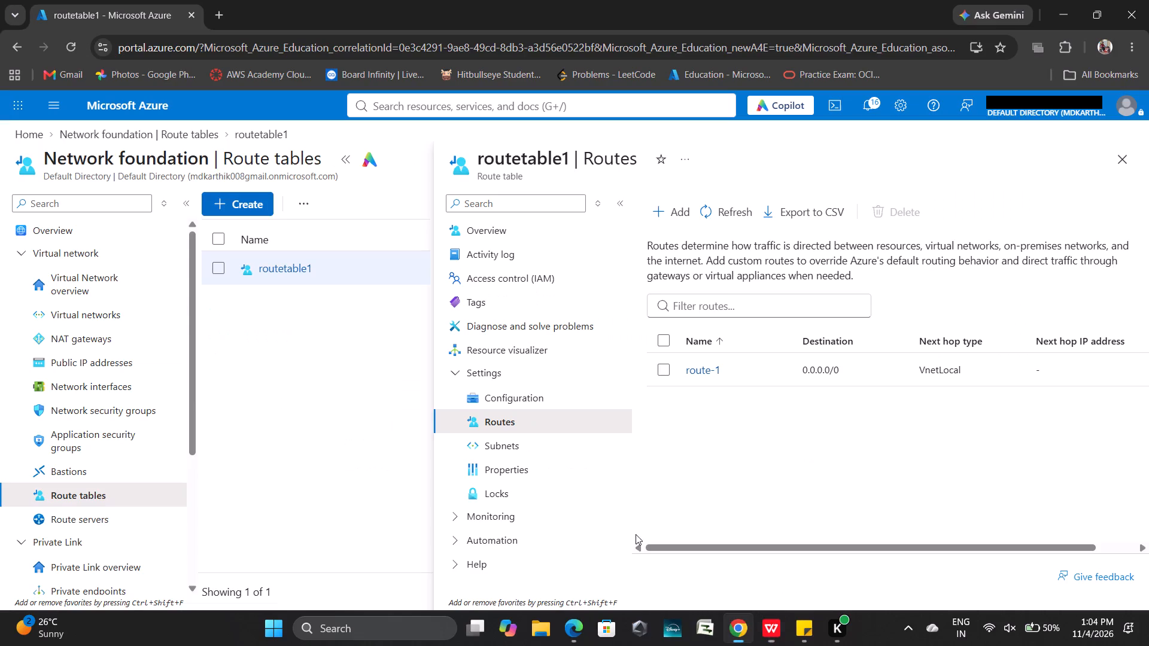
{"action": "left_click", "coordinate": [542, 448]}
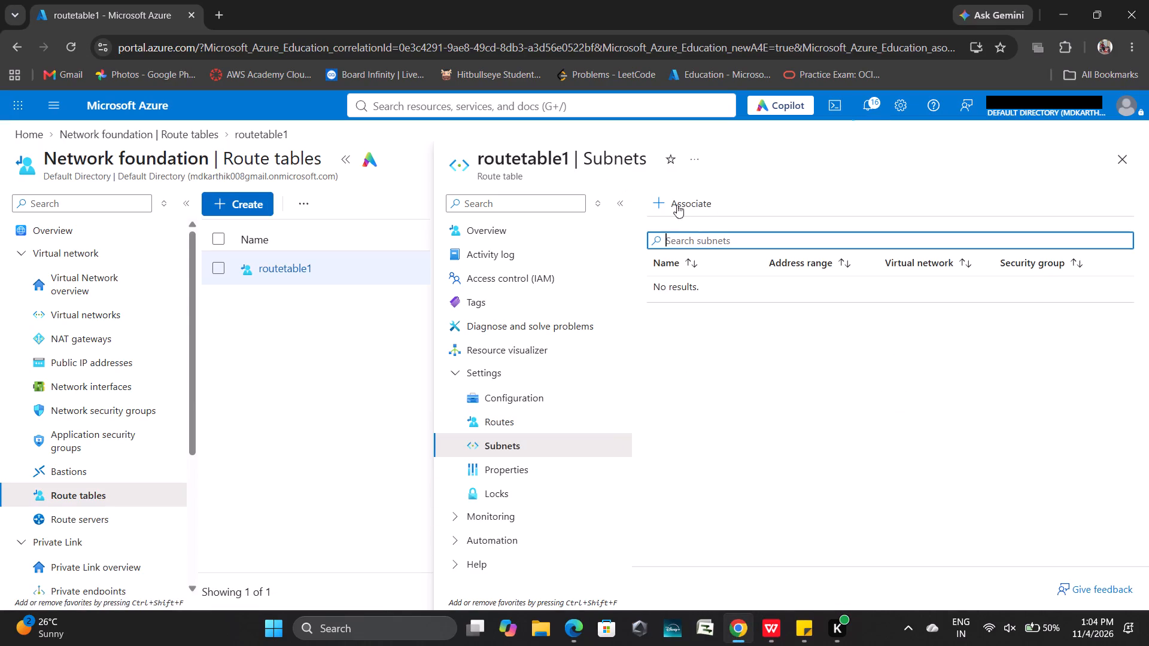
{"action": "left_click", "coordinate": [695, 210]}
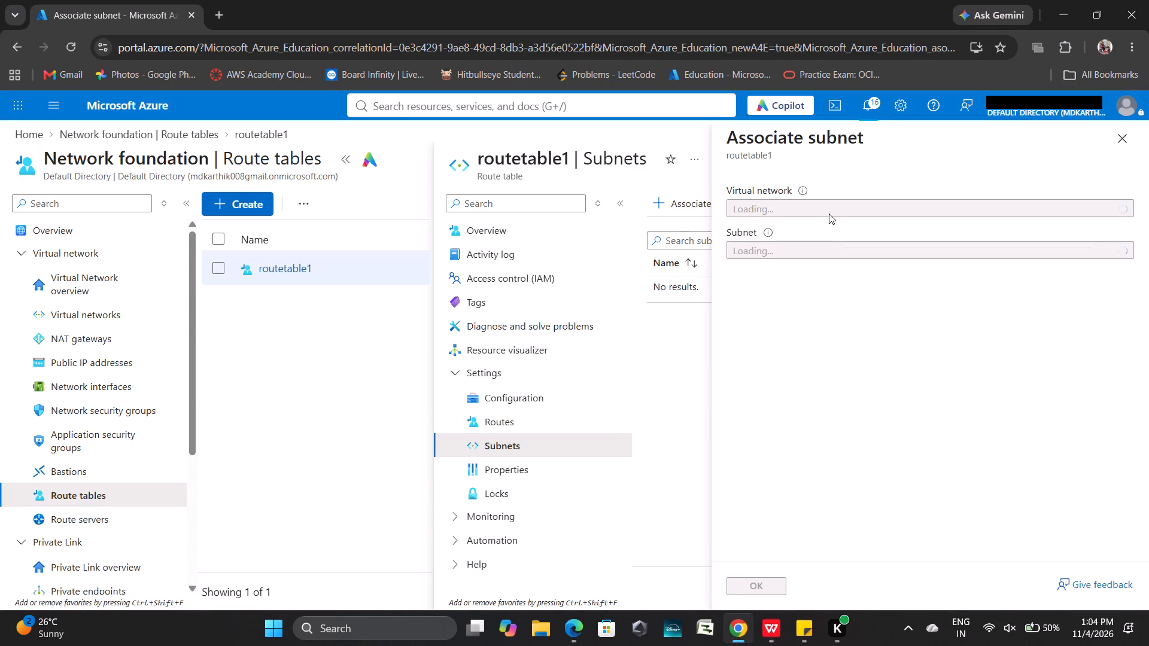
{"action": "left_click", "coordinate": [828, 212]}
{"action": "left_click", "coordinate": [873, 346]}
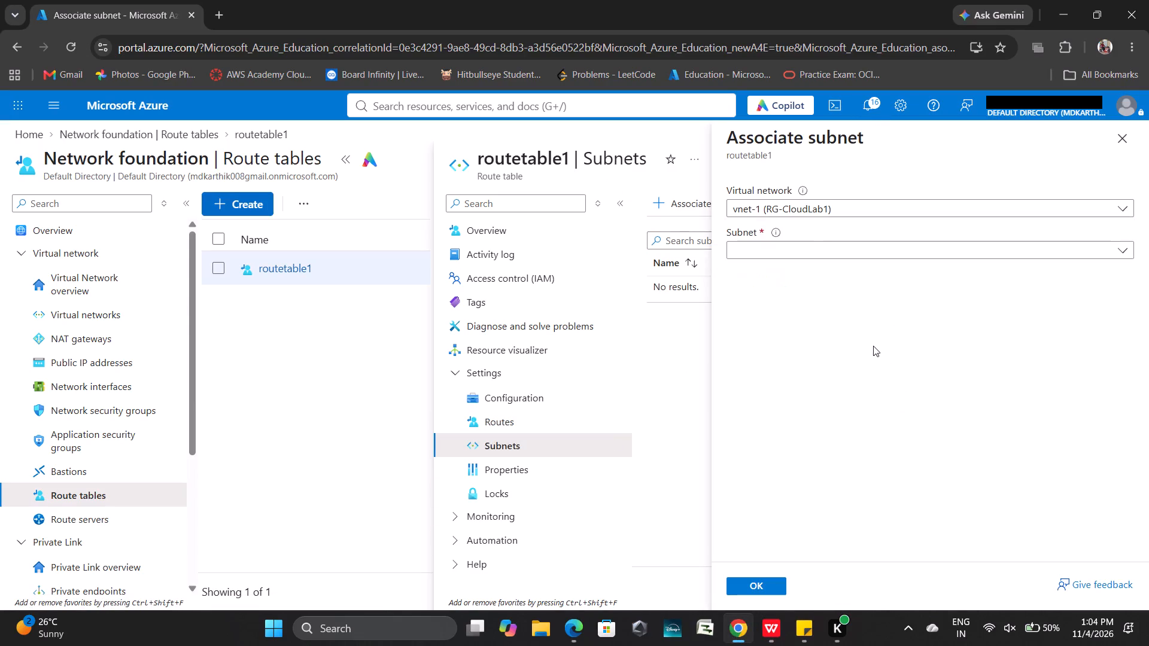
{"action": "left_click", "coordinate": [815, 214]}
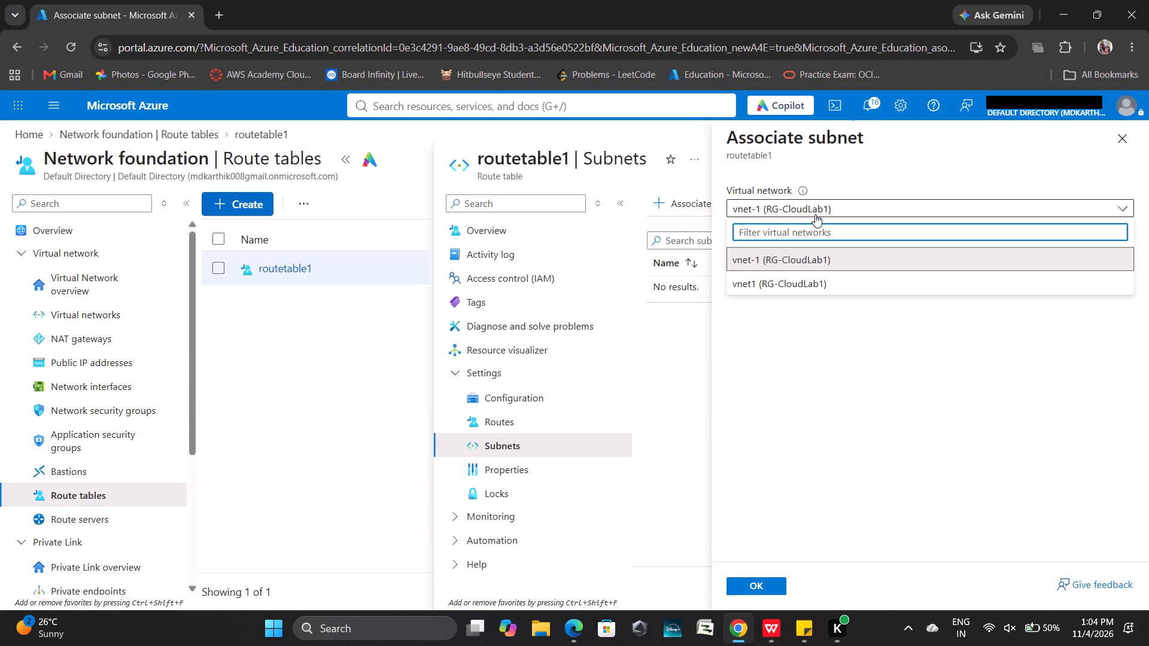
{"action": "left_click_drag", "start_coordinate": [835, 334], "coordinate": [813, 251]}
{"action": "left_click", "coordinate": [813, 251]}
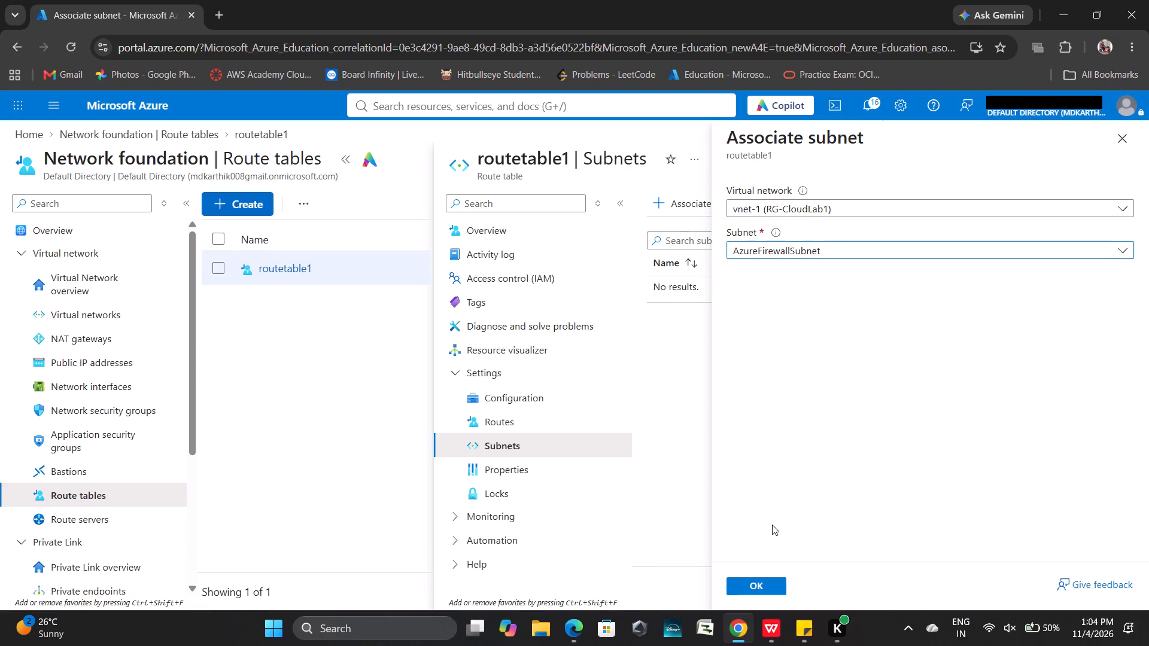
Take a screen capture of the filled-in Associate subnet pane.
{"action": "key", "text": "Print"}
{"action": "left_click", "coordinate": [783, 354]}
Confirm the association of AzureFirewallSubnet with routetable1.
{"action": "left_click", "coordinate": [768, 584]}
Switch to the WPS document, paste the Associate subnet capture at the end, and add three line breaks below it.
{"action": "left_click", "coordinate": [770, 636]}
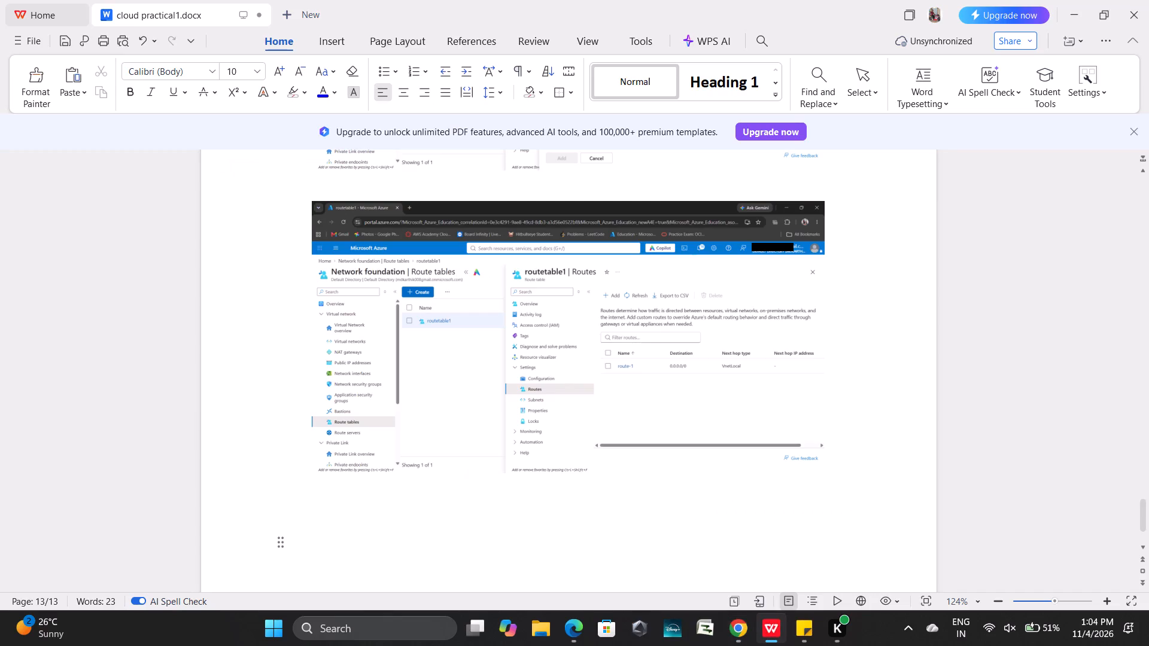
{"action": "key", "text": "ctrl+v"}
{"action": "scroll", "coordinate": [480, 505], "scroll_direction": "down", "scroll_amount": 1}
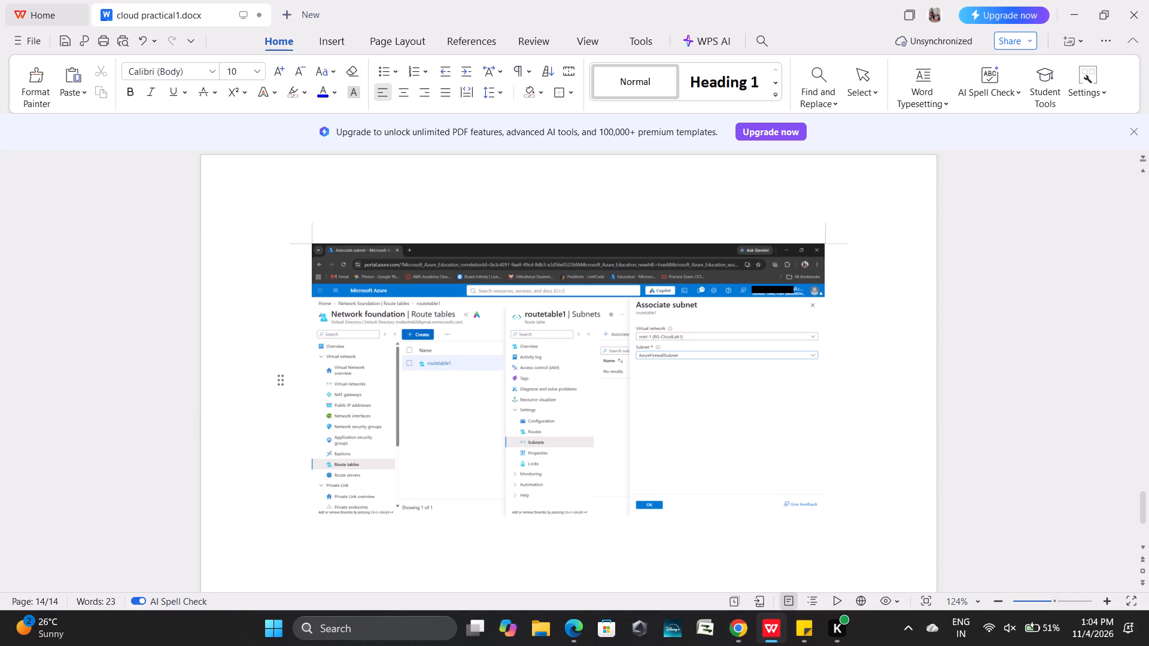
{"action": "scroll", "coordinate": [480, 505], "scroll_direction": "down", "scroll_amount": 1}
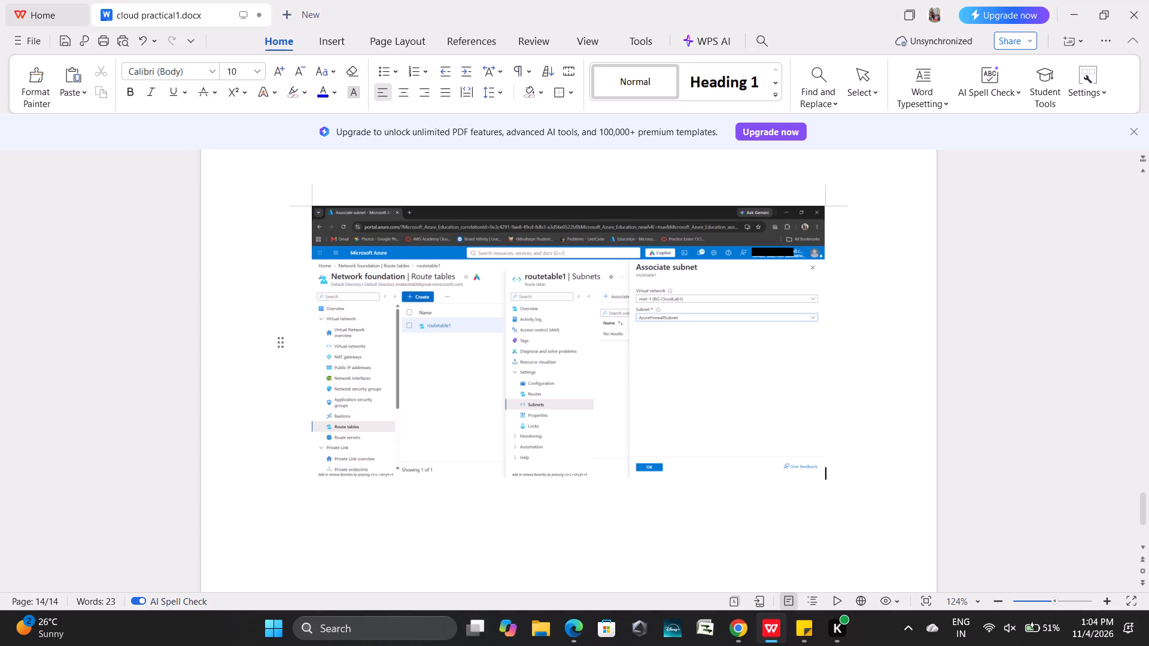
{"action": "key", "text": "Return"}
{"action": "key", "text": "Return"}
{"action": "key", "text": "Return"}
Switch to the Azure portal in Chrome and take a screen capture of routetable1's Subnets page listing AzureFirewallSubnet.
{"action": "key", "text": "alt+Tab"}
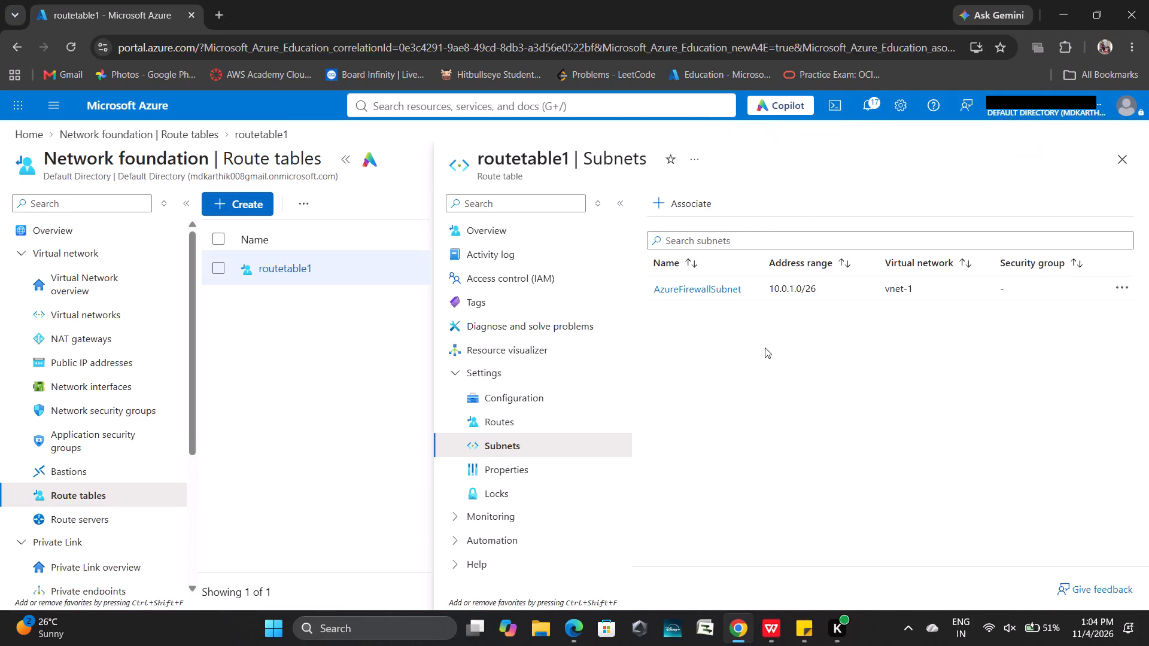
{"action": "key", "text": "Print"}
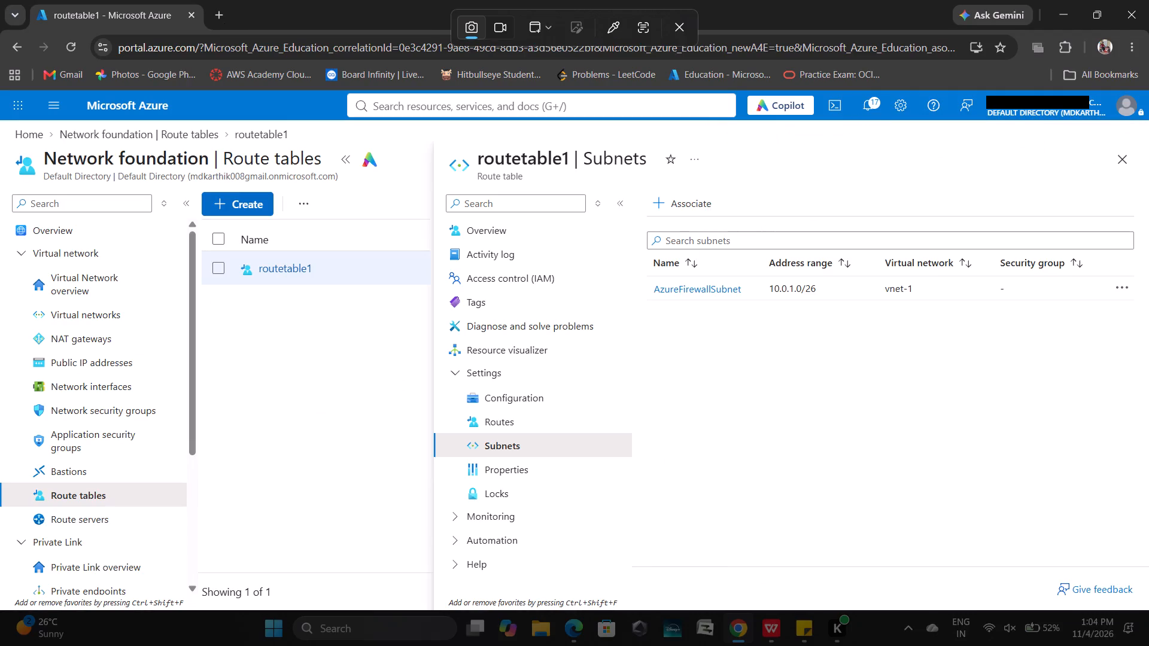
{"action": "left_click", "coordinate": [780, 341]}
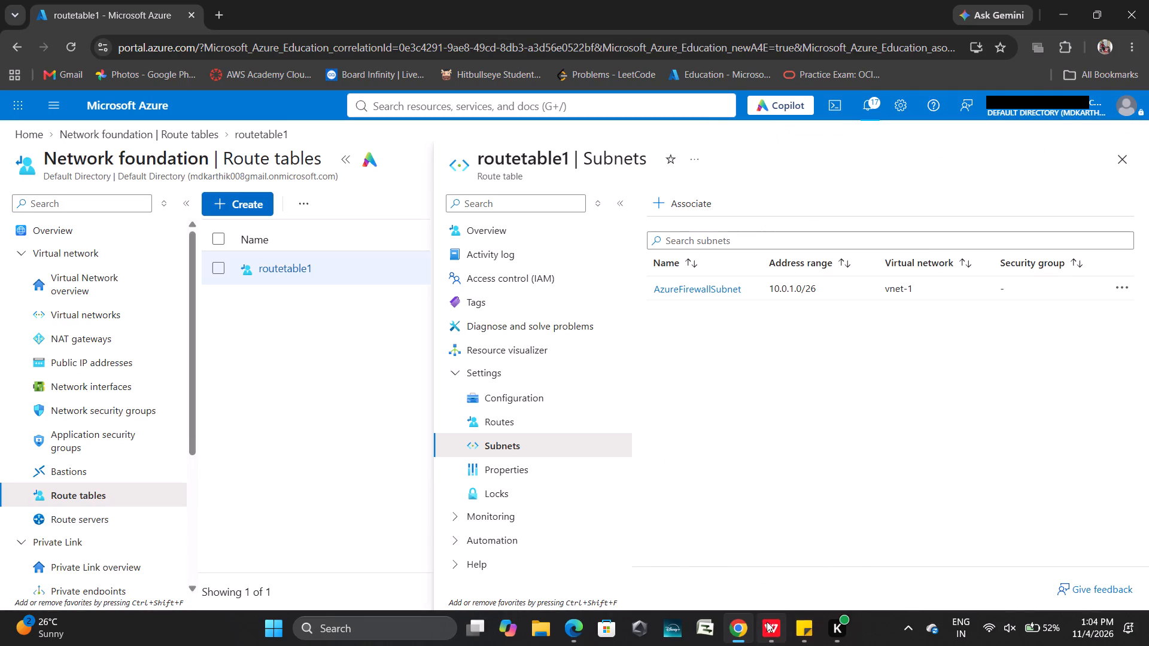
Switch to the WPS document and paste the capture of routetable1's Subnets page at the end, below the Associate subnet capture.
{"action": "left_click", "coordinate": [767, 621]}
{"action": "scroll", "coordinate": [443, 544], "scroll_direction": "down", "scroll_amount": 1}
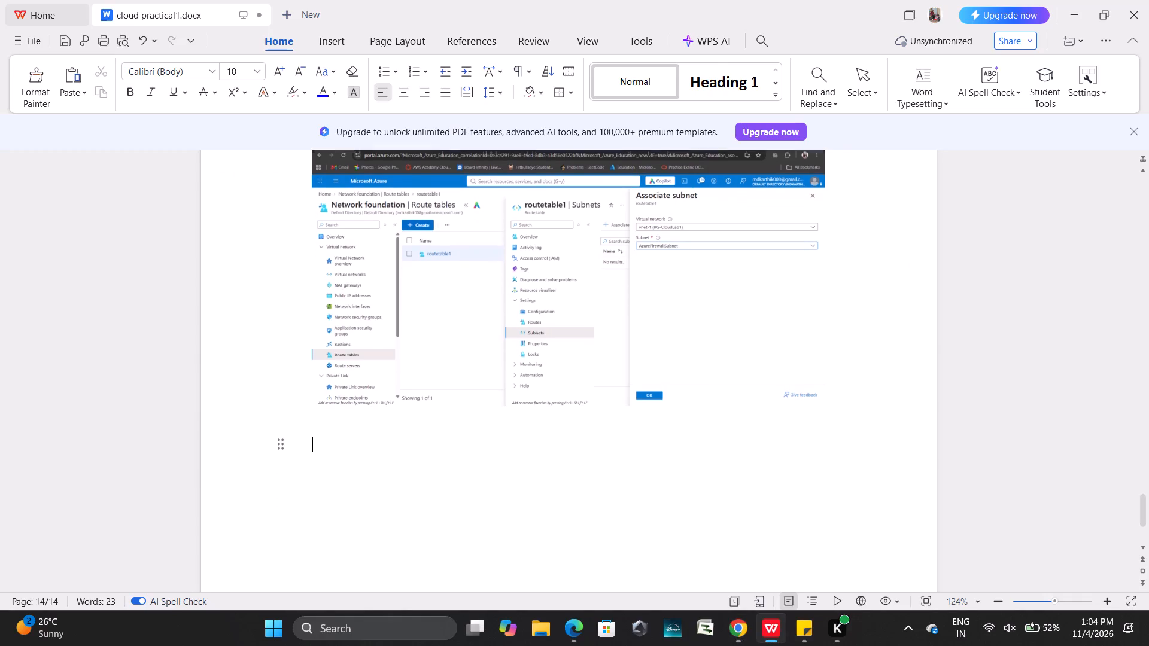
{"action": "scroll", "coordinate": [443, 544], "scroll_direction": "down", "scroll_amount": 1}
{"action": "left_click", "coordinate": [372, 499]}
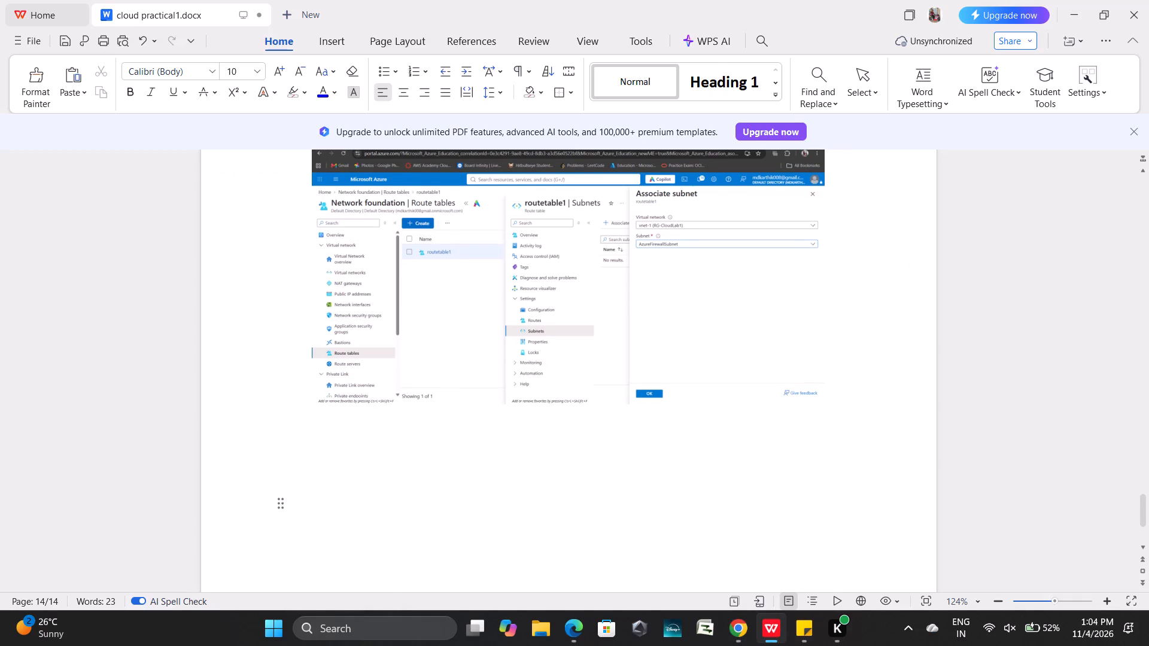
{"action": "key", "text": "ctrl+v"}
{"action": "scroll", "coordinate": [372, 499], "scroll_direction": "right", "scroll_amount": 1}
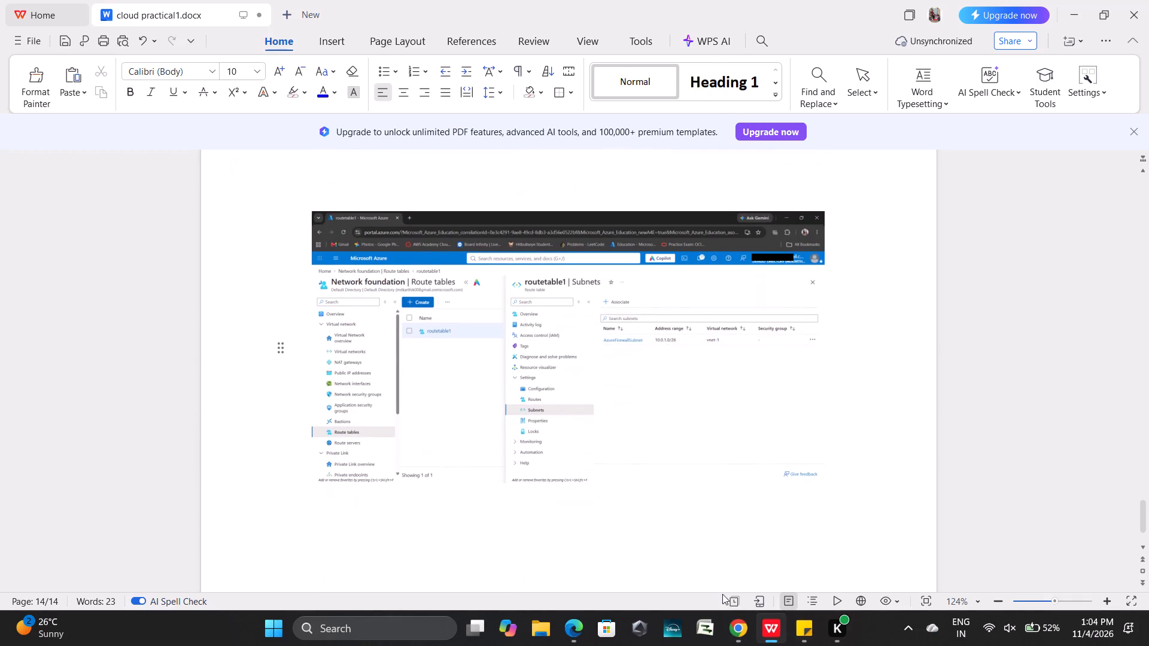
{"action": "scroll", "coordinate": [707, 485], "scroll_direction": "down", "scroll_amount": 5}
{"action": "scroll", "coordinate": [707, 485], "scroll_direction": "up", "scroll_amount": 4}
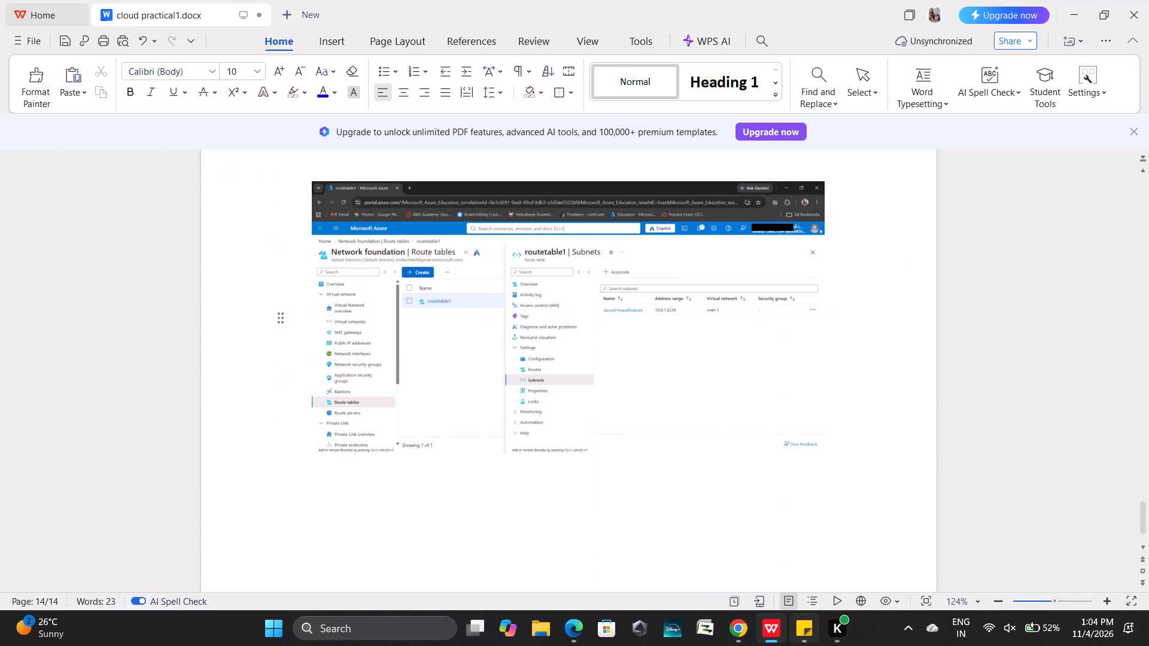
Bring up the sticky note over the Azure portal and check its written route table and subnet association steps.
{"action": "left_click", "coordinate": [744, 638]}
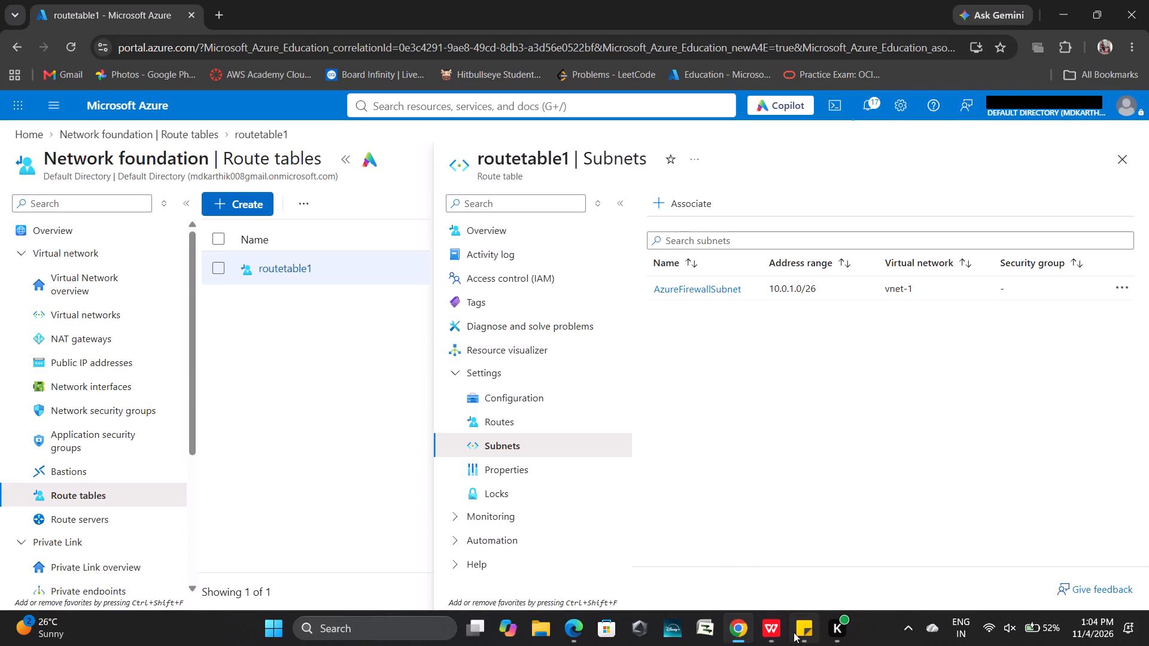
{"action": "left_click", "coordinate": [794, 632]}
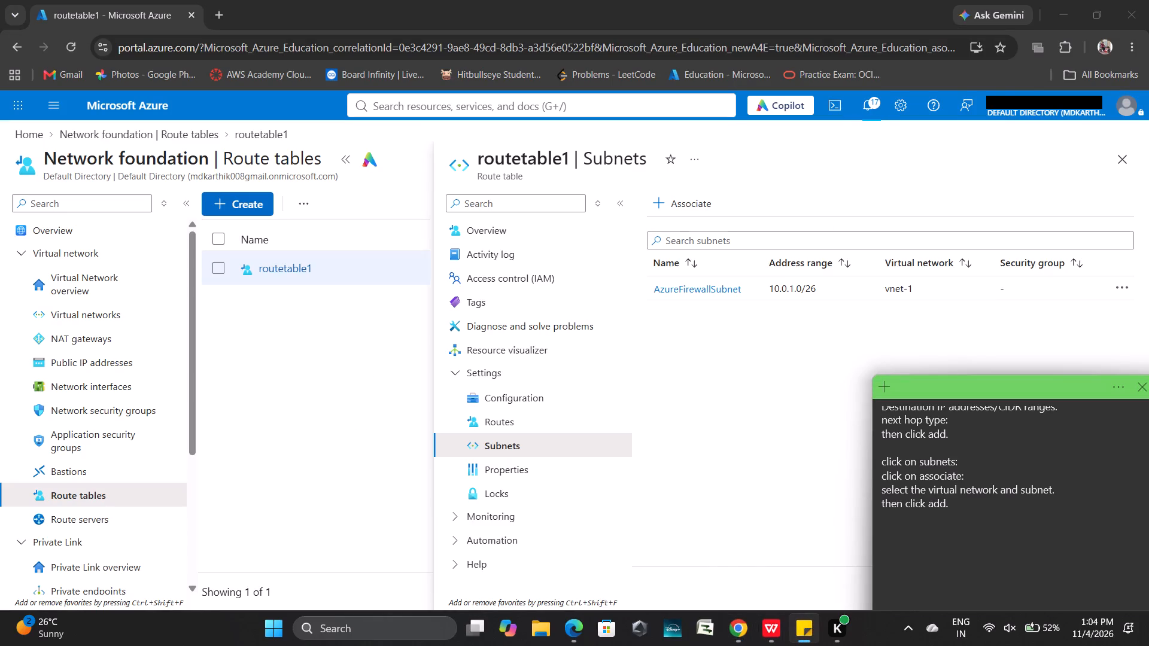
{"action": "left_click", "coordinate": [791, 351]}
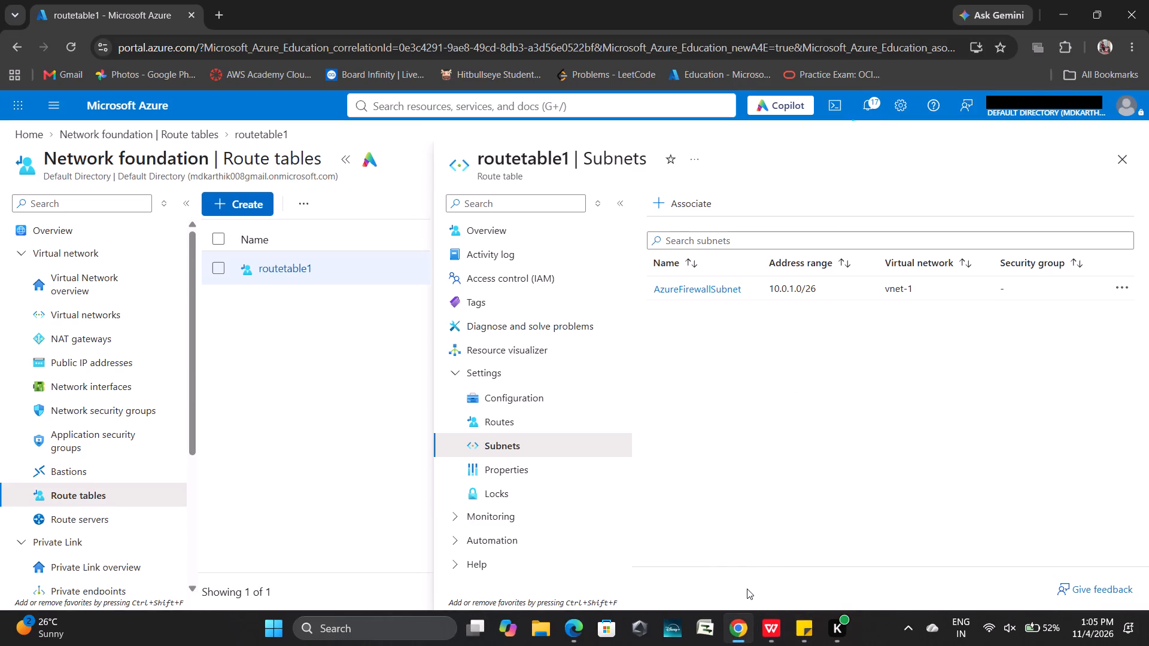
Switch to the WPS document and place the cursor in the blank space below the Network security groups screenshot on page 1.
{"action": "left_click", "coordinate": [777, 636]}
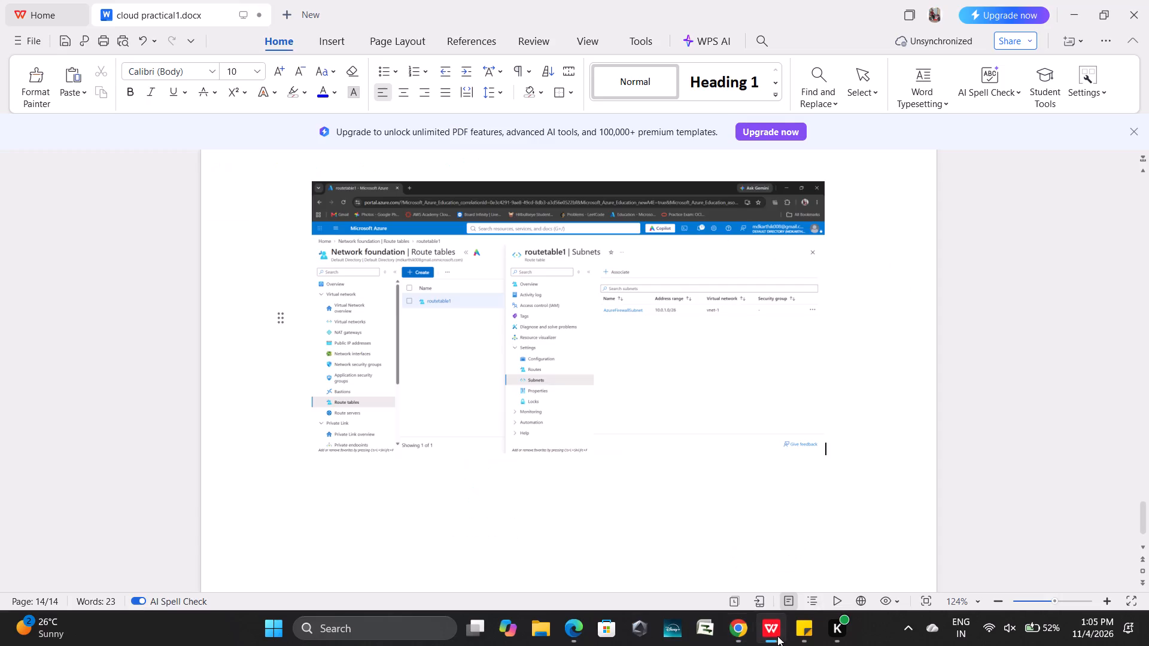
{"action": "scroll", "coordinate": [556, 493], "scroll_direction": "up", "scroll_amount": 20}
{"action": "scroll", "coordinate": [556, 493], "scroll_direction": "up", "scroll_amount": 20}
{"action": "scroll", "coordinate": [556, 493], "scroll_direction": "up", "scroll_amount": 11}
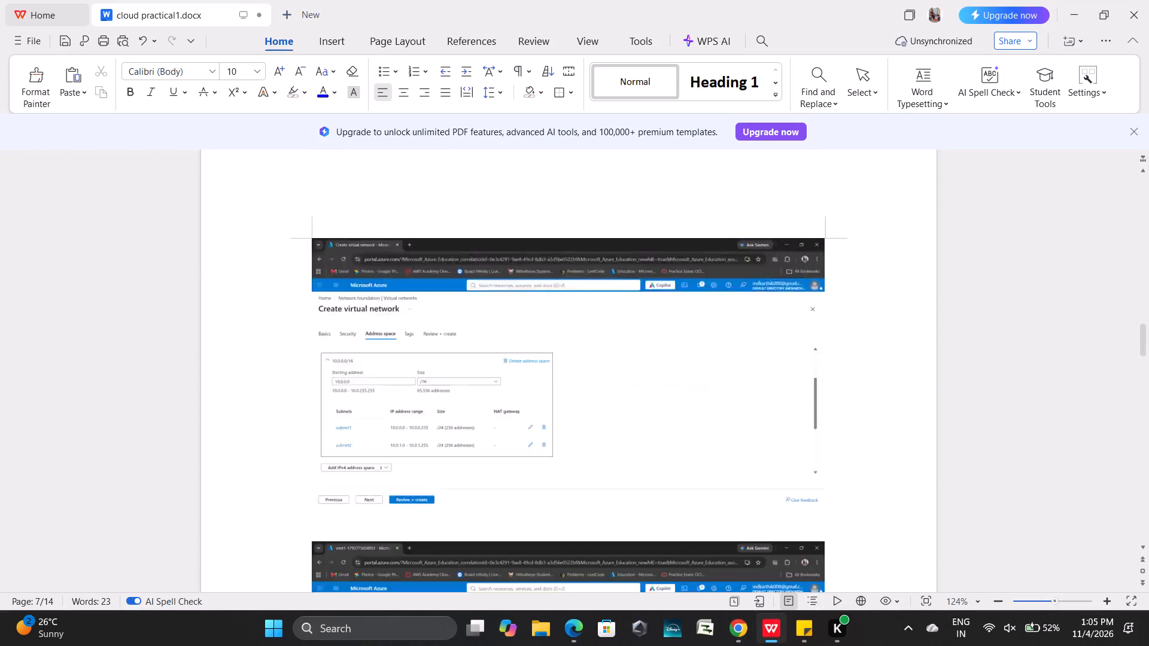
{"action": "scroll", "coordinate": [556, 493], "scroll_direction": "up", "scroll_amount": 16}
{"action": "scroll", "coordinate": [556, 493], "scroll_direction": "down", "scroll_amount": 7}
{"action": "scroll", "coordinate": [421, 446], "scroll_direction": "down", "scroll_amount": 3}
{"action": "left_click", "coordinate": [323, 279]}
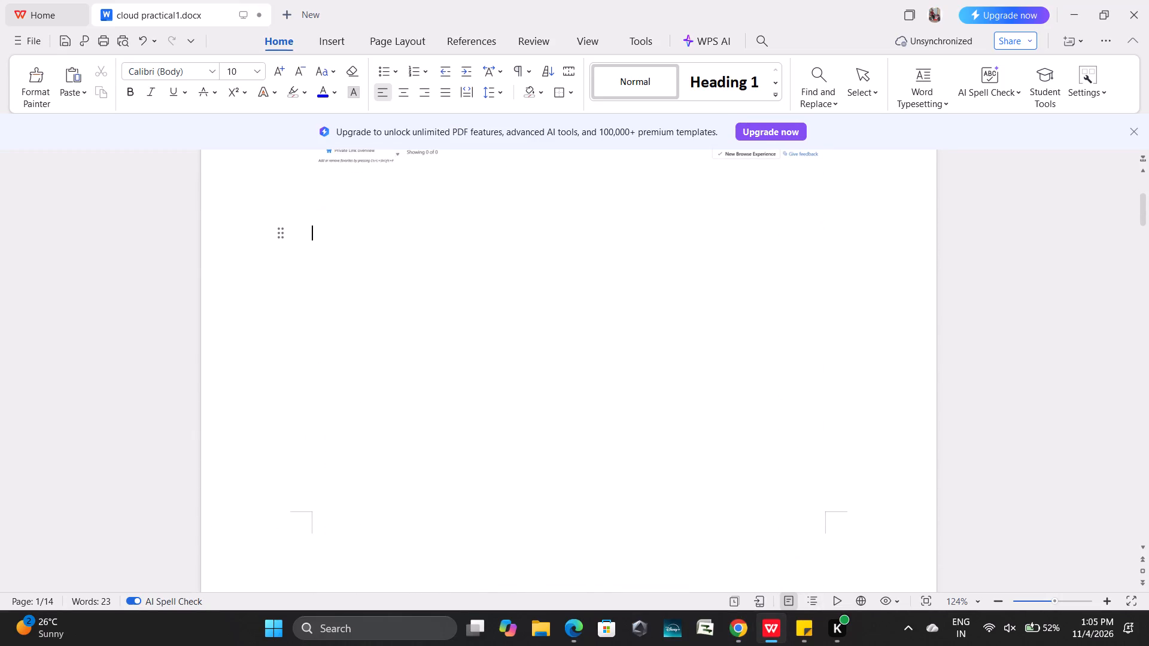
{"action": "scroll", "coordinate": [323, 279], "scroll_direction": "down", "scroll_amount": 1}
{"action": "left_click", "coordinate": [310, 367]}
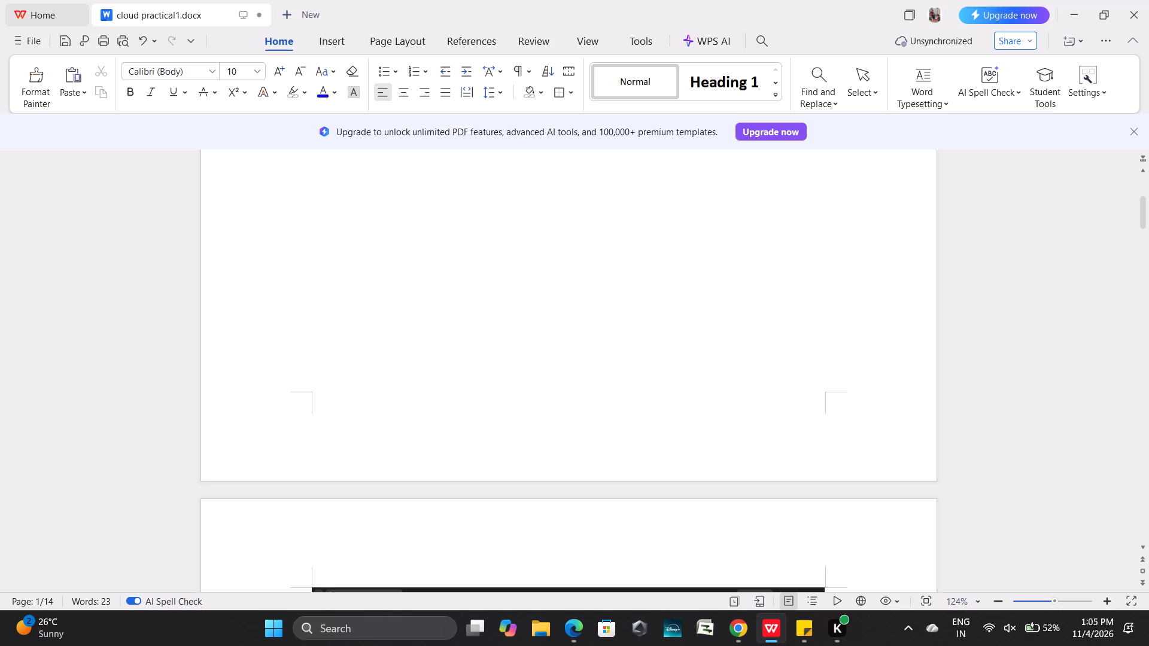
{"action": "left_click", "coordinate": [325, 370]}
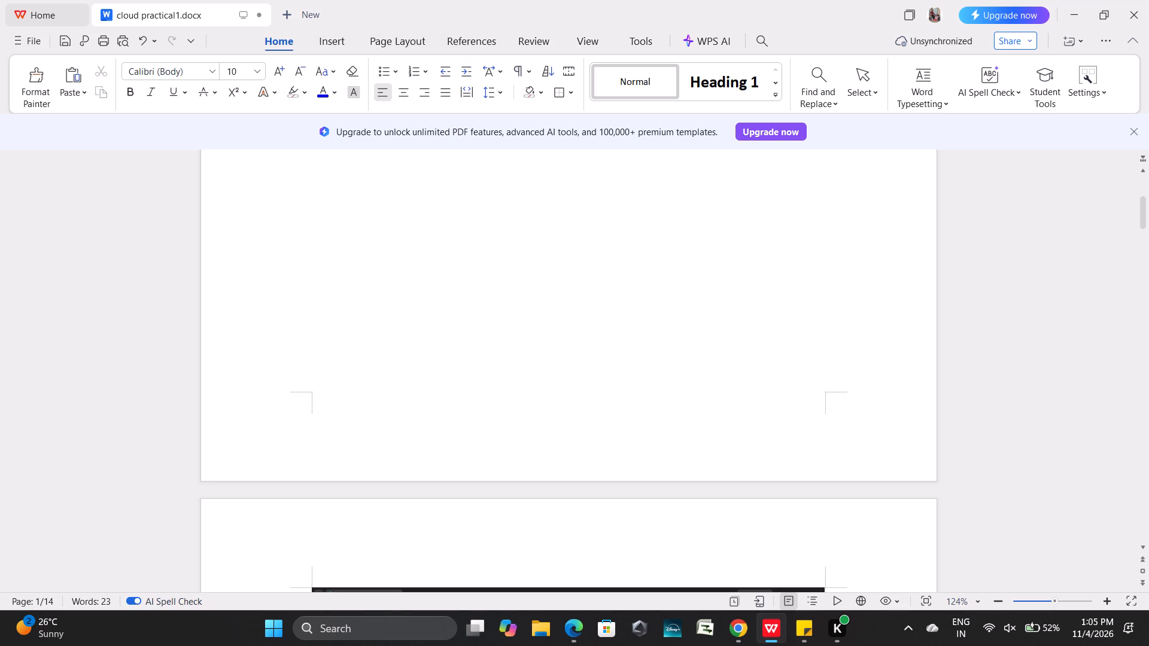
{"action": "left_click", "coordinate": [324, 371]}
{"action": "key", "text": "Down"}
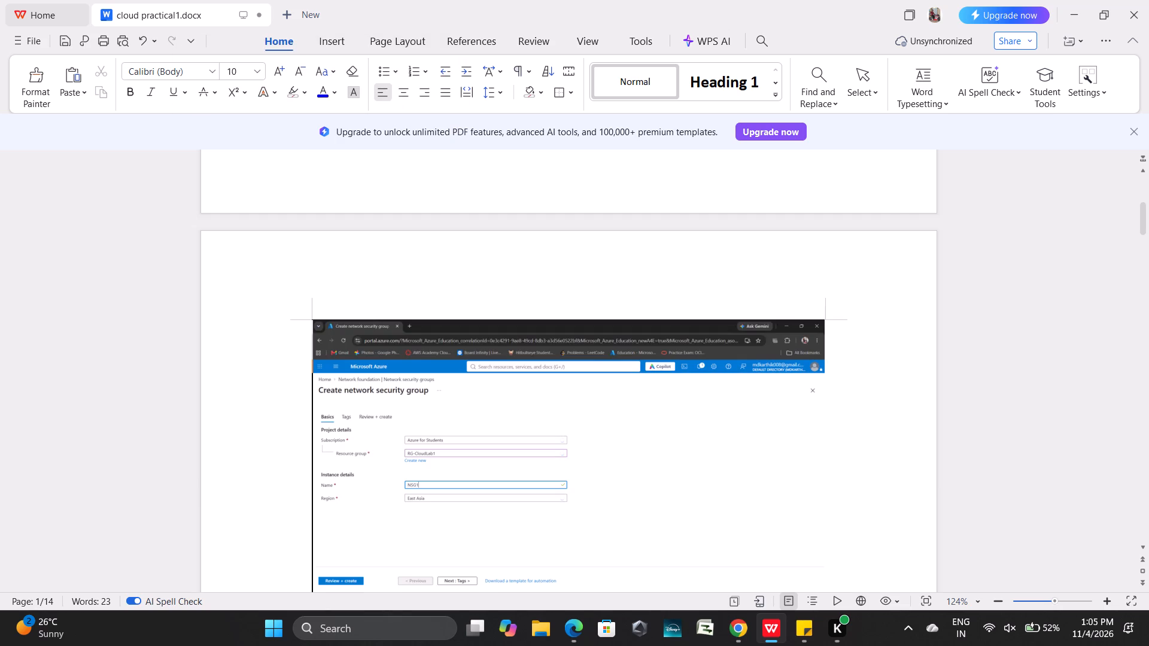
{"action": "key", "text": "Up"}
{"action": "scroll", "coordinate": [324, 371], "scroll_direction": "up", "scroll_amount": 1}
{"action": "key", "text": "Down"}
{"action": "key", "text": "Down"}
{"action": "key", "text": "Down"}
{"action": "key", "text": "Up"}
{"action": "key", "text": "Up"}
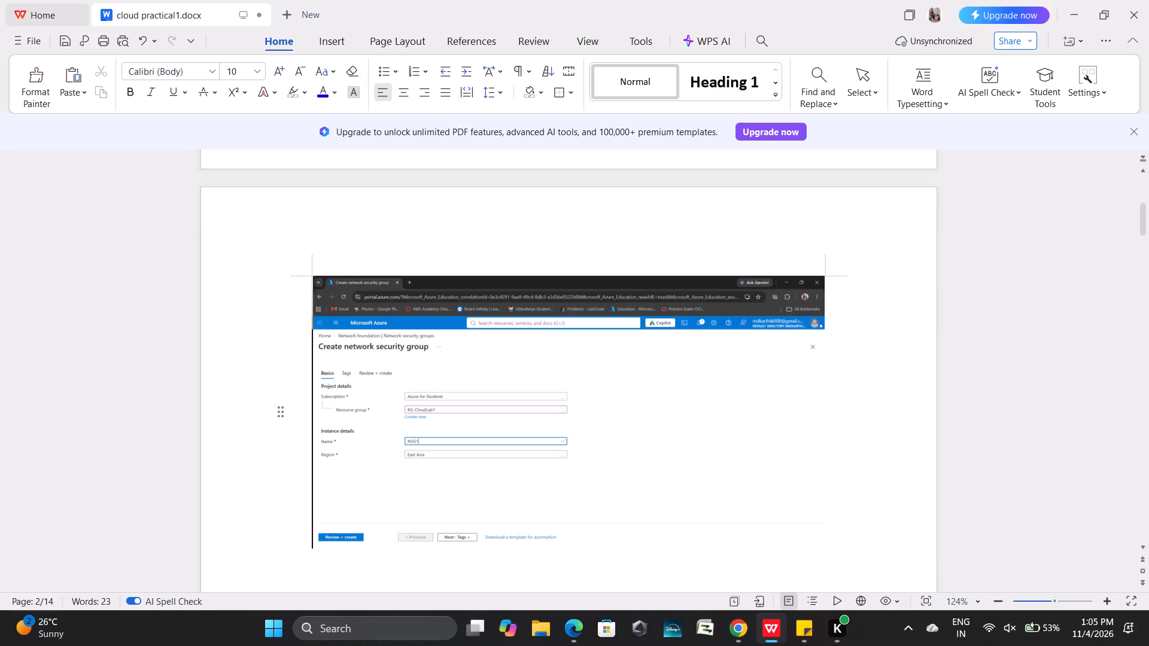
{"action": "key", "text": "Up"}
{"action": "key", "text": "Up"}
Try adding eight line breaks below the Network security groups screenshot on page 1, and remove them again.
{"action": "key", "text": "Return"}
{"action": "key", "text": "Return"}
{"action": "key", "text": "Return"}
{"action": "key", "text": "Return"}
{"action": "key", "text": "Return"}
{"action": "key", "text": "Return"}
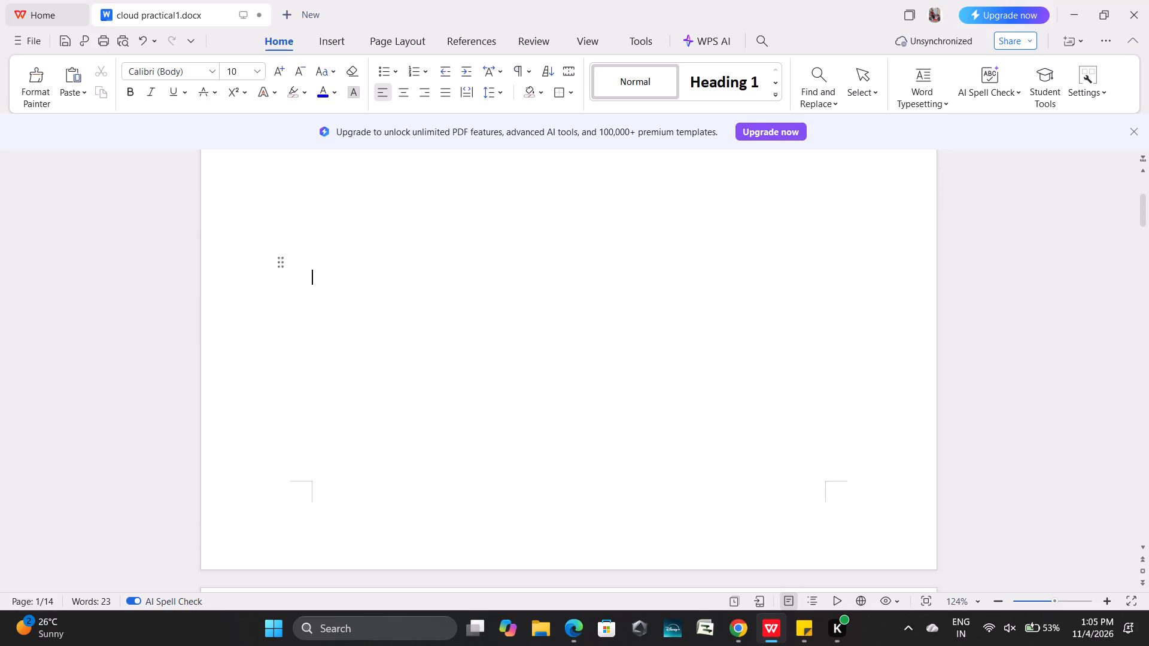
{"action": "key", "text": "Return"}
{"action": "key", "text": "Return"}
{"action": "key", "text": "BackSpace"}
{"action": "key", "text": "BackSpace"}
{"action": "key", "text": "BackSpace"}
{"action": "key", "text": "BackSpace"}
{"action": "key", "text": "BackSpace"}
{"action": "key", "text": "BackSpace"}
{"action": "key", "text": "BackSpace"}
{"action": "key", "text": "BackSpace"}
Remove the surplus blank lines above the Create network security group screenshot so it moves up to page 1.
{"action": "key", "text": "BackSpace"}
{"action": "key", "text": "BackSpace"}
{"action": "key", "text": "Return"}
{"action": "key", "text": "Return"}
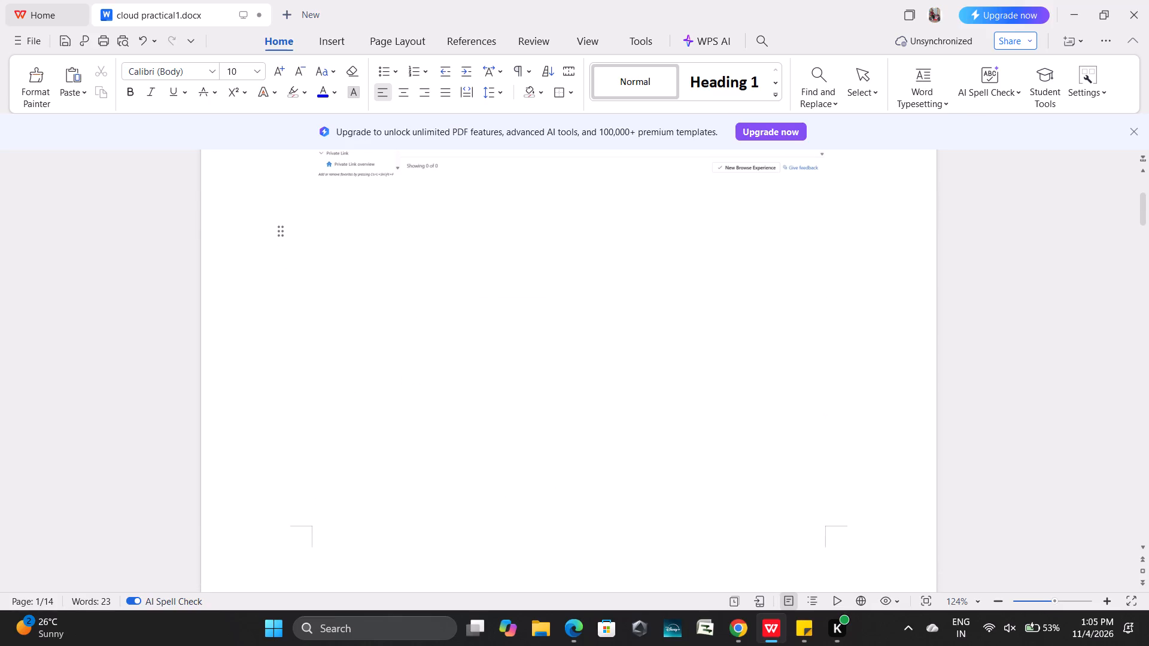
{"action": "key", "text": "BackSpace"}
{"action": "scroll", "coordinate": [324, 371], "scroll_direction": "up", "scroll_amount": 3}
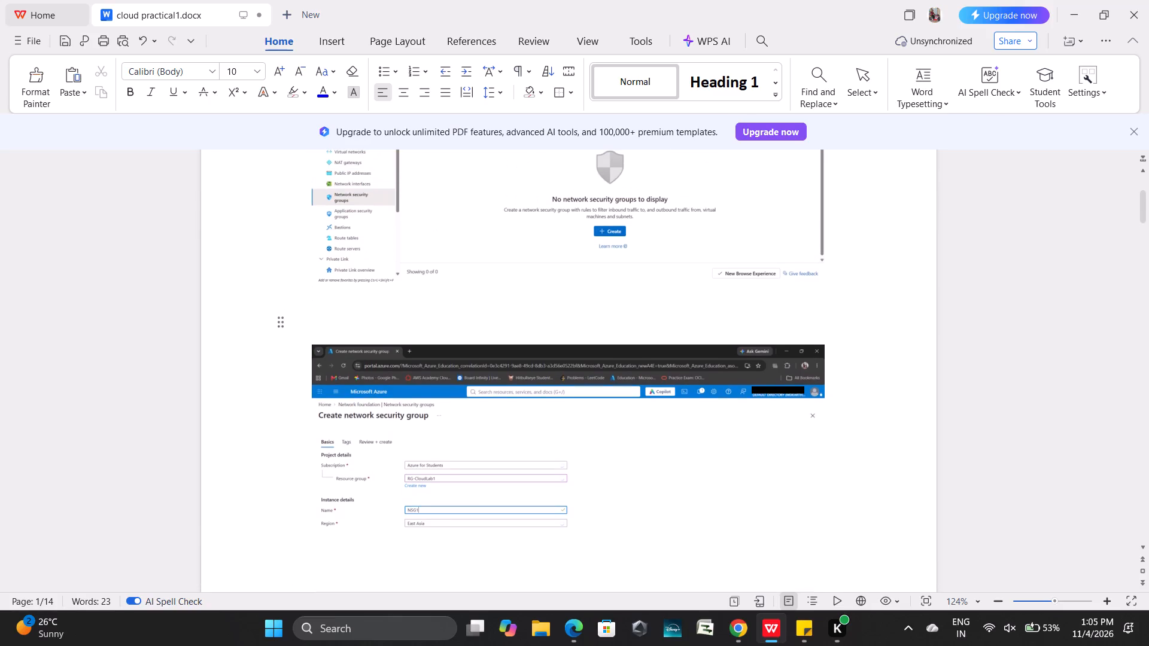
{"action": "scroll", "coordinate": [324, 371], "scroll_direction": "up", "scroll_amount": 3}
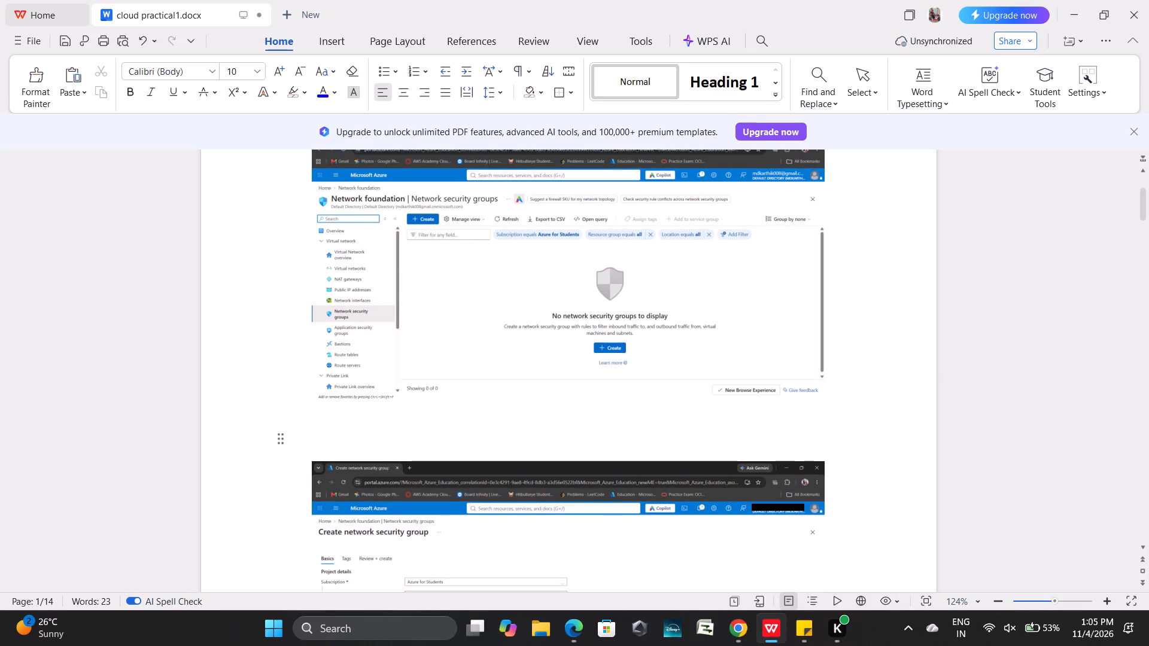
{"action": "type", "text": "then"}
{"action": "key", "text": "space"}
{"action": "type", "text": "click"}
{"action": "key", "text": "space"}
{"action": "key", "text": "space"}
{"action": "key", "text": "BackSpace"}
{"action": "type", "text": "on create"}
{"action": "key", "text": "space"}
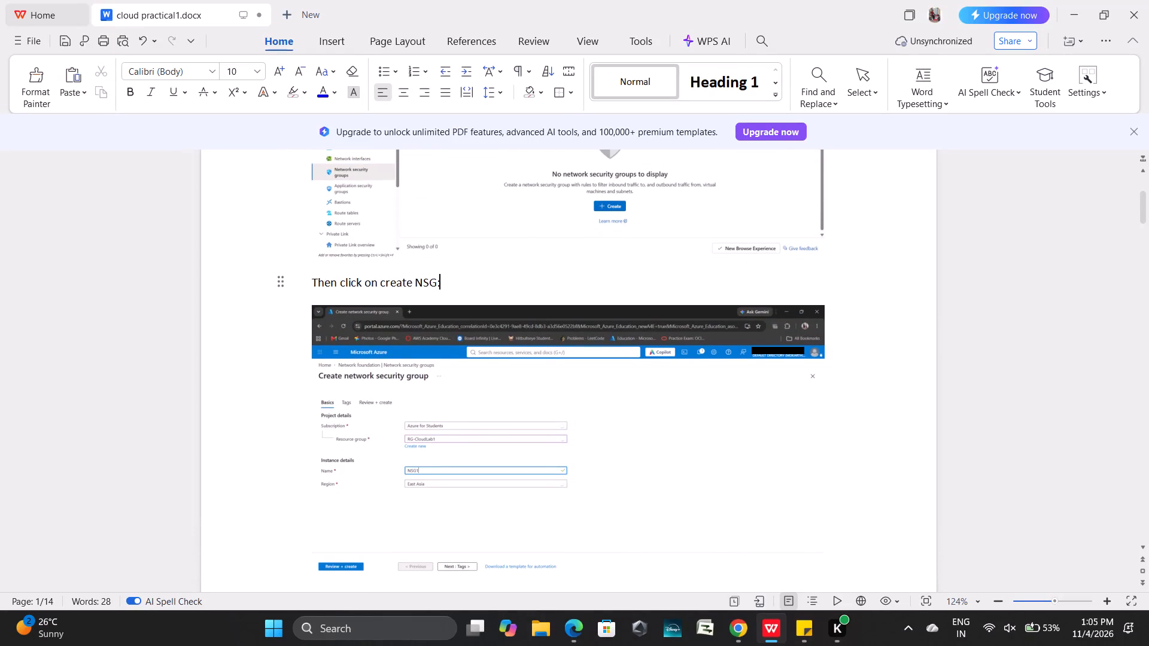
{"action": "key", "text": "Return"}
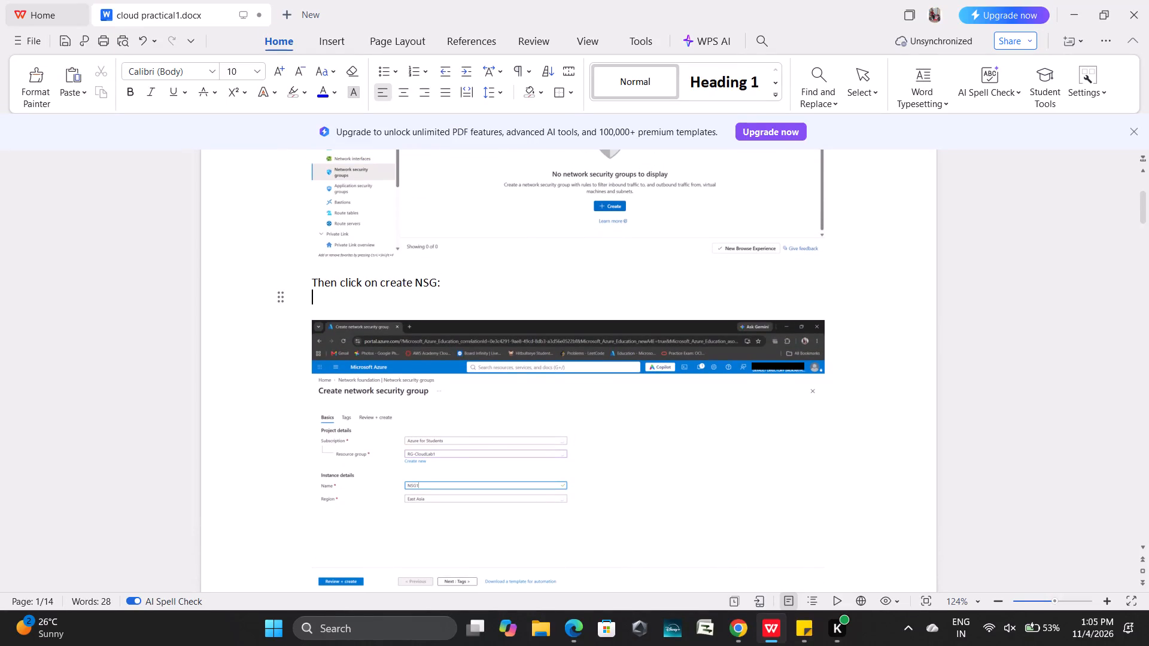
{"action": "type", "text": "Sa"}
{"action": "key", "text": "BackSpace"}
{"action": "type", "text": "elect the"}
{"action": "key", "text": "space"}
{"action": "type", "text": "resou"}
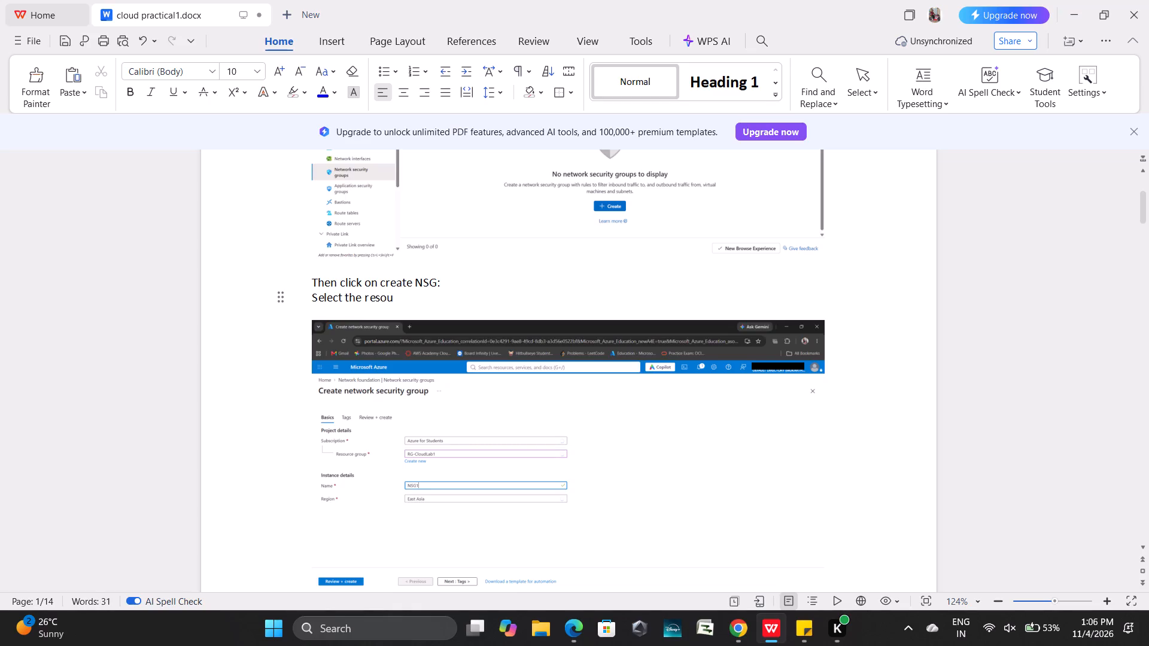
{"action": "type", "text": "rce"}
{"action": "key", "text": "space"}
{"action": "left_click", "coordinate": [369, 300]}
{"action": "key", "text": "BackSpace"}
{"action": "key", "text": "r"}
Retype the ending of the second caption line so it reads "Select the resource group, and give name".
{"action": "left_click_drag", "start_coordinate": [413, 299], "coordinate": [363, 301]}
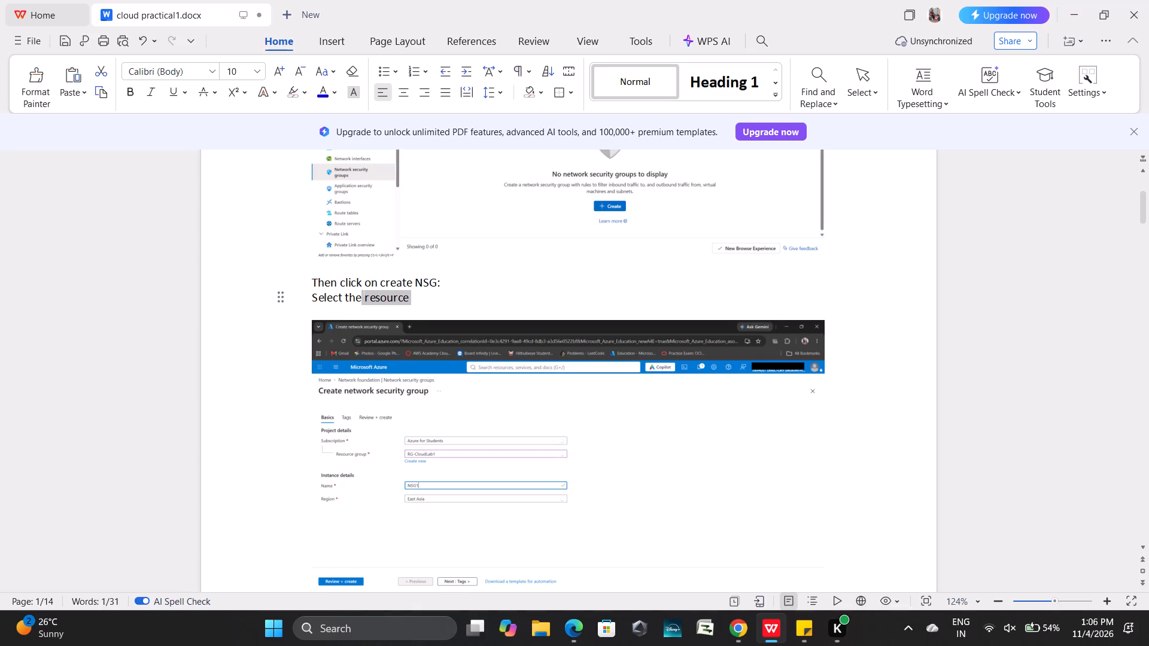
{"action": "left_click_drag", "start_coordinate": [363, 301], "coordinate": [367, 301]}
{"action": "key", "text": "BackSpace"}
{"action": "key", "text": "BackSpace"}
{"action": "type", "text": "re"}
{"action": "type", "text": "su"}
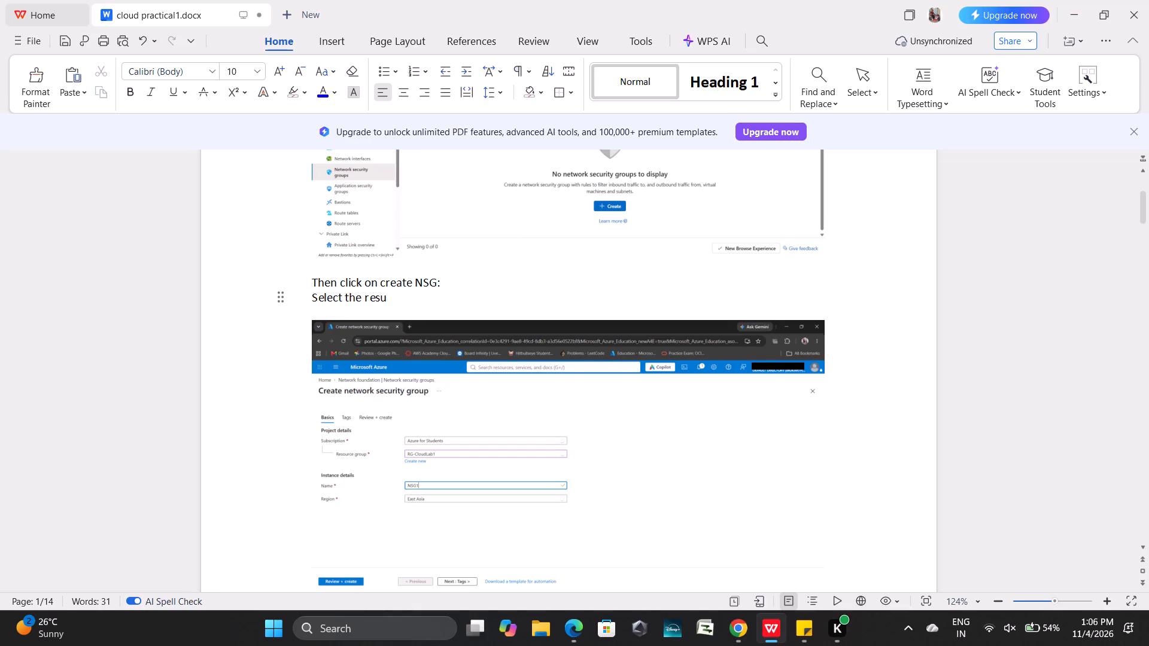
{"action": "key", "text": "BackSpace"}
{"action": "type", "text": "ource"}
{"action": "key", "text": "space"}
{"action": "type", "text": "gro"}
{"action": "type", "text": "up"}
{"action": "type", "text": ","}
{"action": "key", "text": "space"}
{"action": "type", "text": "and"}
{"action": "key", "text": "space"}
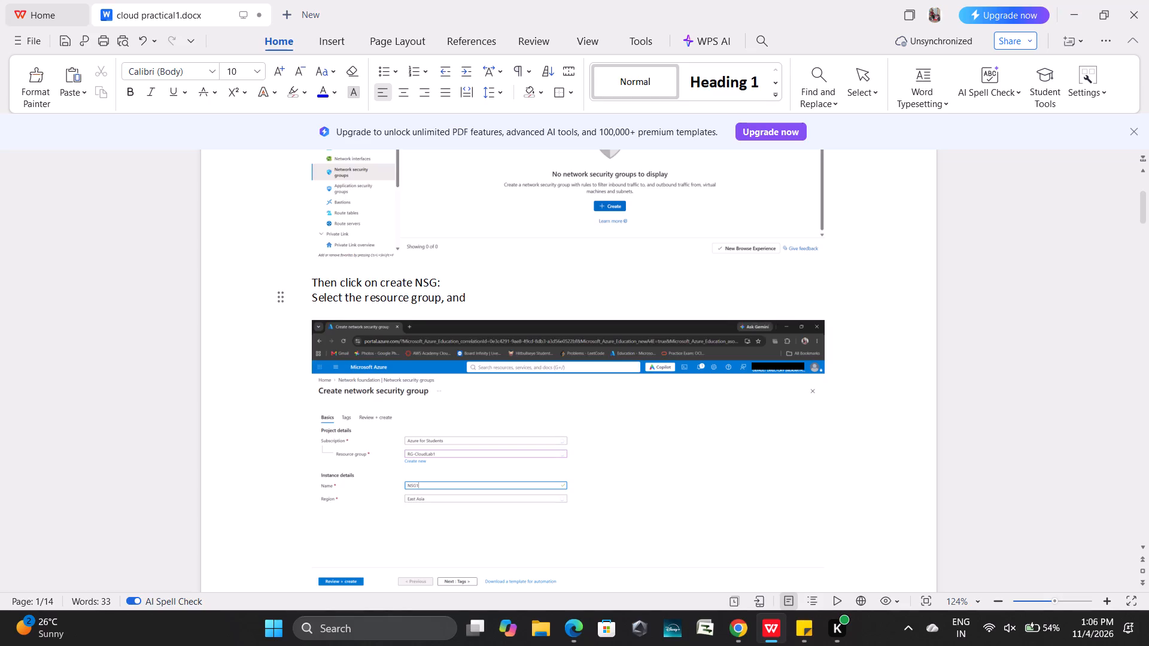
{"action": "type", "text": "give"}
{"action": "key", "text": "space"}
{"action": "type", "text": "name"}
Add a space before the comma in the second caption line and insert "Region" directly after the comma.
{"action": "key", "text": "Left"}
{"action": "key", "text": "Left"}
{"action": "key", "text": "Left"}
{"action": "key", "text": "Left"}
{"action": "key", "text": "Left"}
{"action": "key", "text": "Left"}
{"action": "key", "text": "Left"}
{"action": "key", "text": "Left"}
{"action": "key", "text": "Left"}
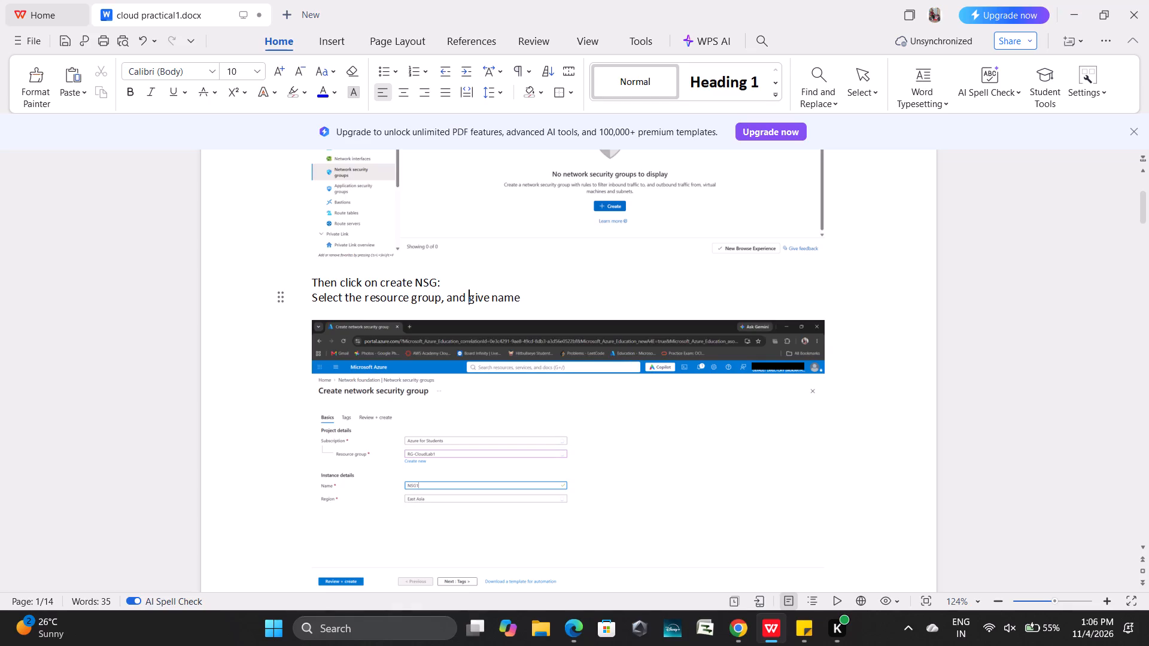
{"action": "key", "text": "Left"}
{"action": "key", "text": "Left"}
{"action": "key", "text": "Left"}
{"action": "key", "text": "Left"}
{"action": "key", "text": "Left"}
{"action": "key", "text": "Left"}
{"action": "key", "text": "space"}
{"action": "type", "text": "an"}
{"action": "key", "text": "BackSpace"}
{"action": "key", "text": "BackSpace"}
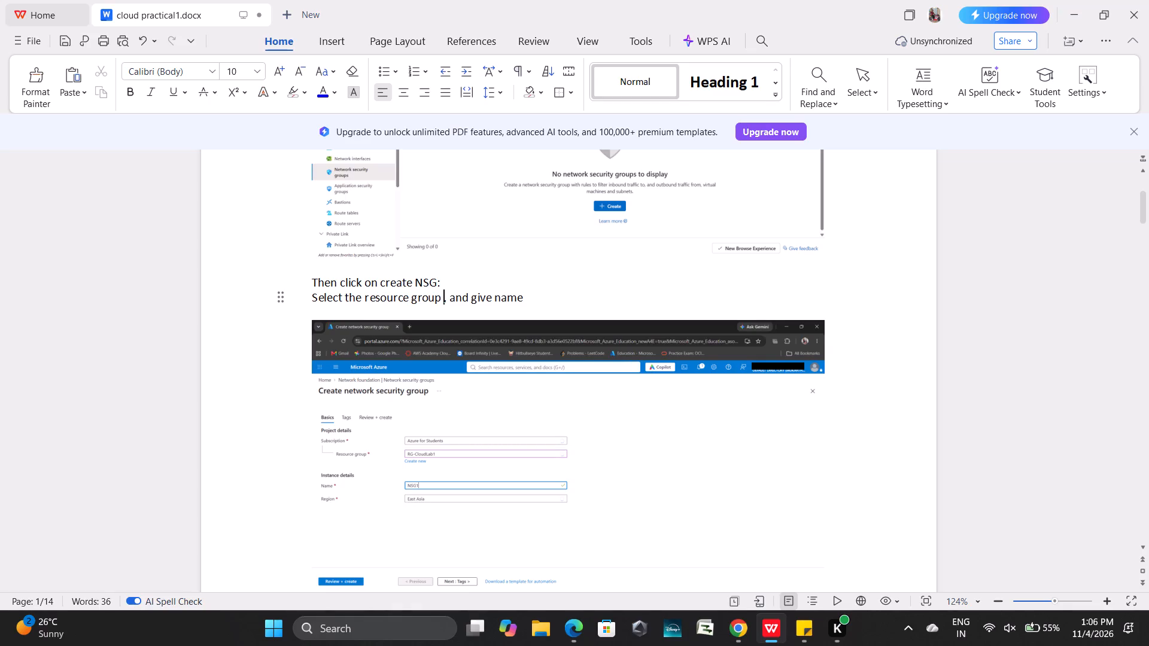
{"action": "key", "text": "Right"}
{"action": "type", "text": "Region"}
{"action": "key", "text": "space"}
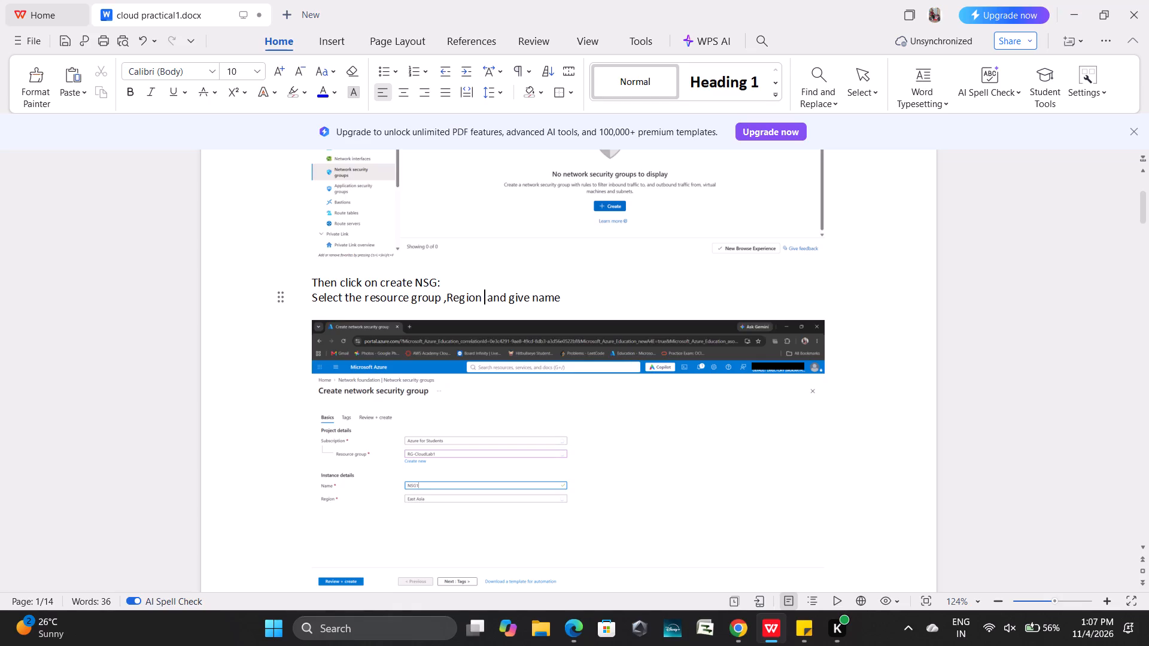
Insert "suitable to the resource group" after "Region" in the second caption line.
{"action": "type", "text": "ssutav"}
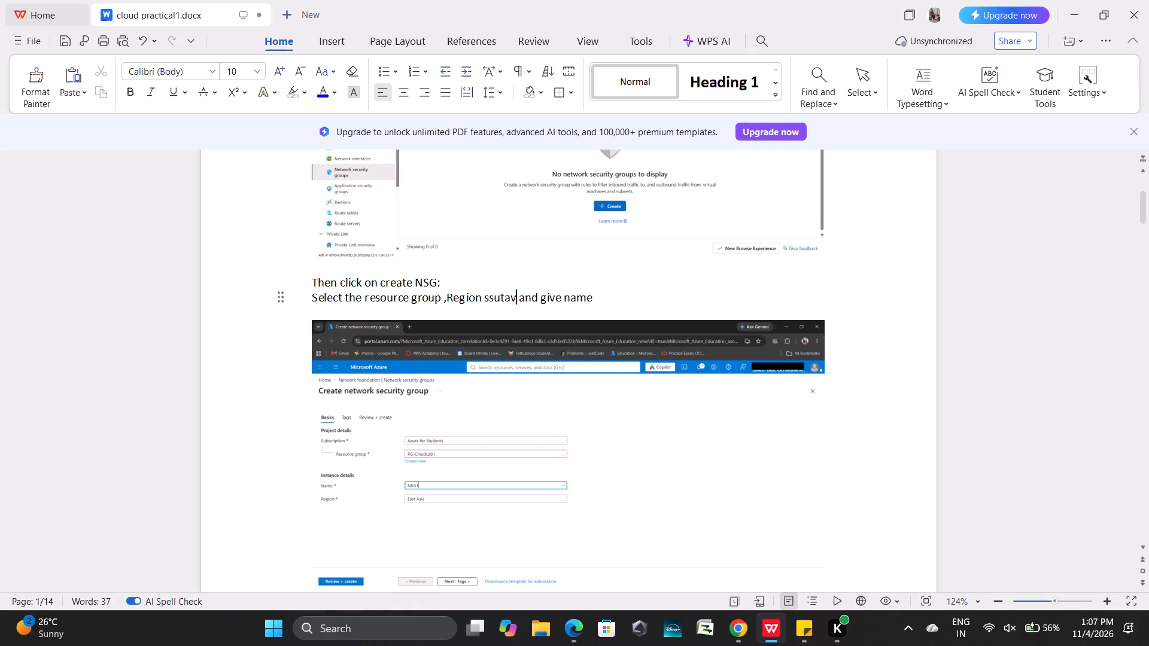
{"action": "key", "text": "BackSpace"}
{"action": "type", "text": "ble"}
{"action": "key", "text": "BackSpace"}
{"action": "key", "text": "BackSpace"}
{"action": "key", "text": "BackSpace"}
{"action": "key", "text": "BackSpace"}
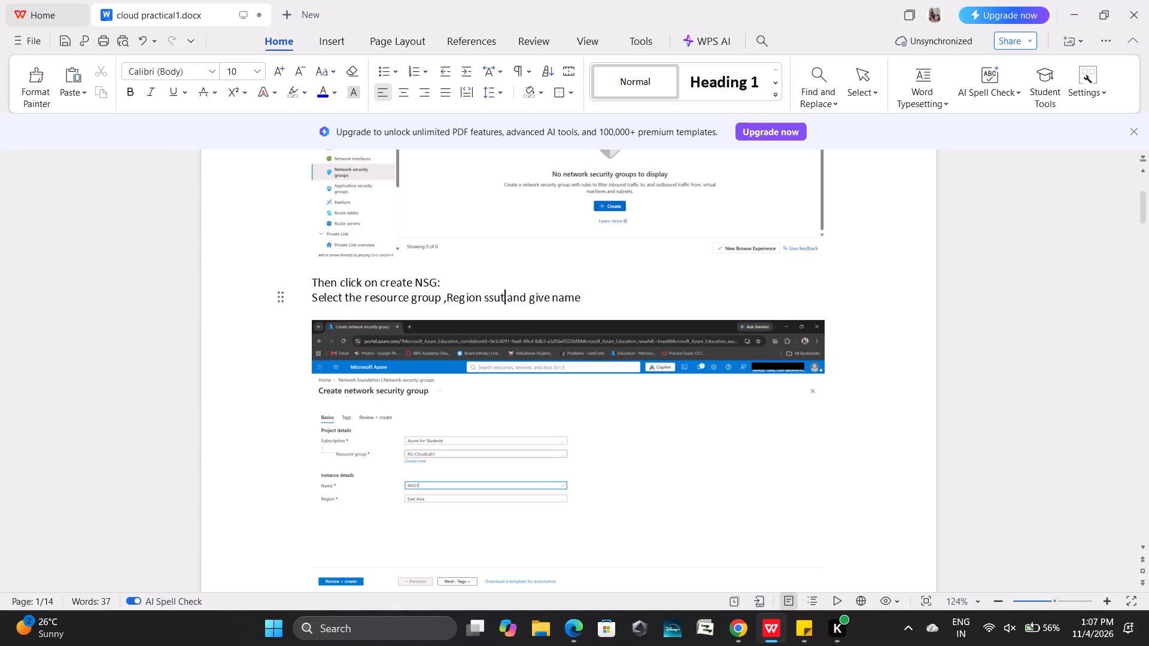
{"action": "key", "text": "BackSpace"}
{"action": "key", "text": "BackSpace"}
{"action": "key", "text": "BackSpace"}
{"action": "type", "text": "uita"}
{"action": "type", "text": "ble"}
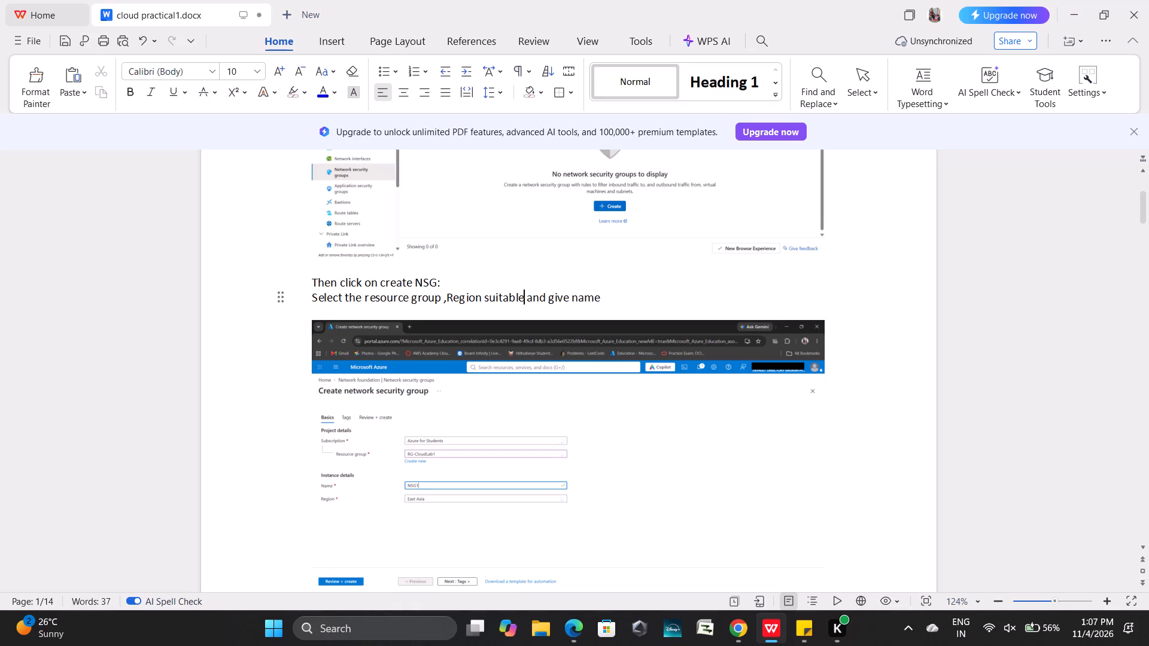
{"action": "key", "text": "space"}
{"action": "type", "text": "too the resource"}
{"action": "key", "text": "space"}
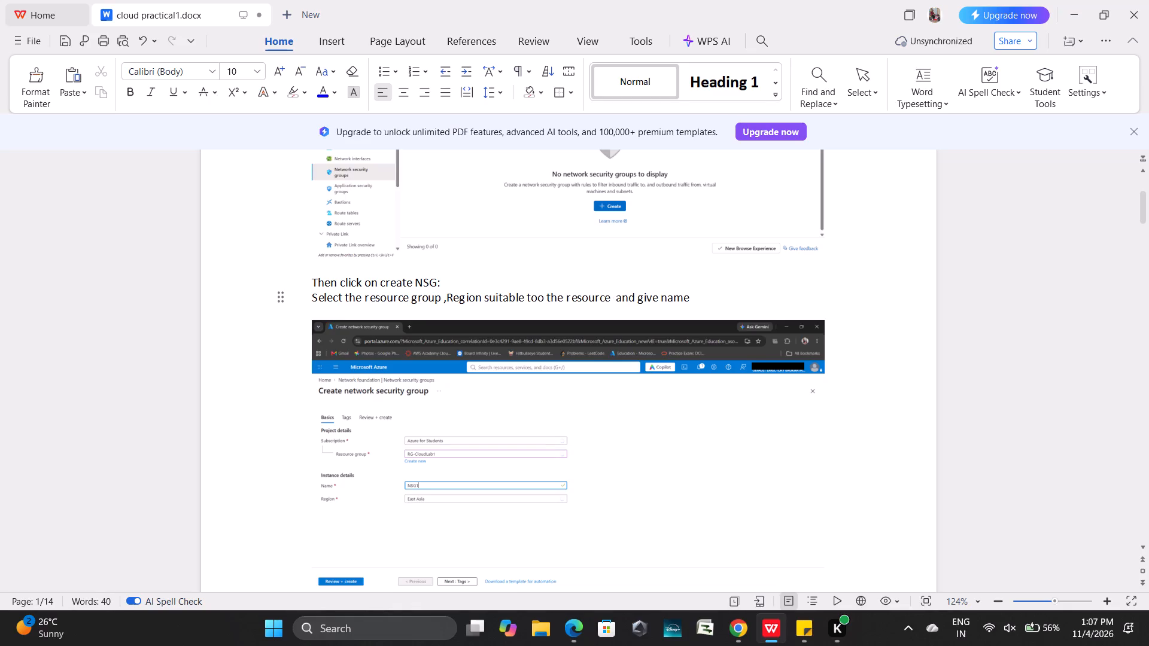
{"action": "type", "text": "group"}
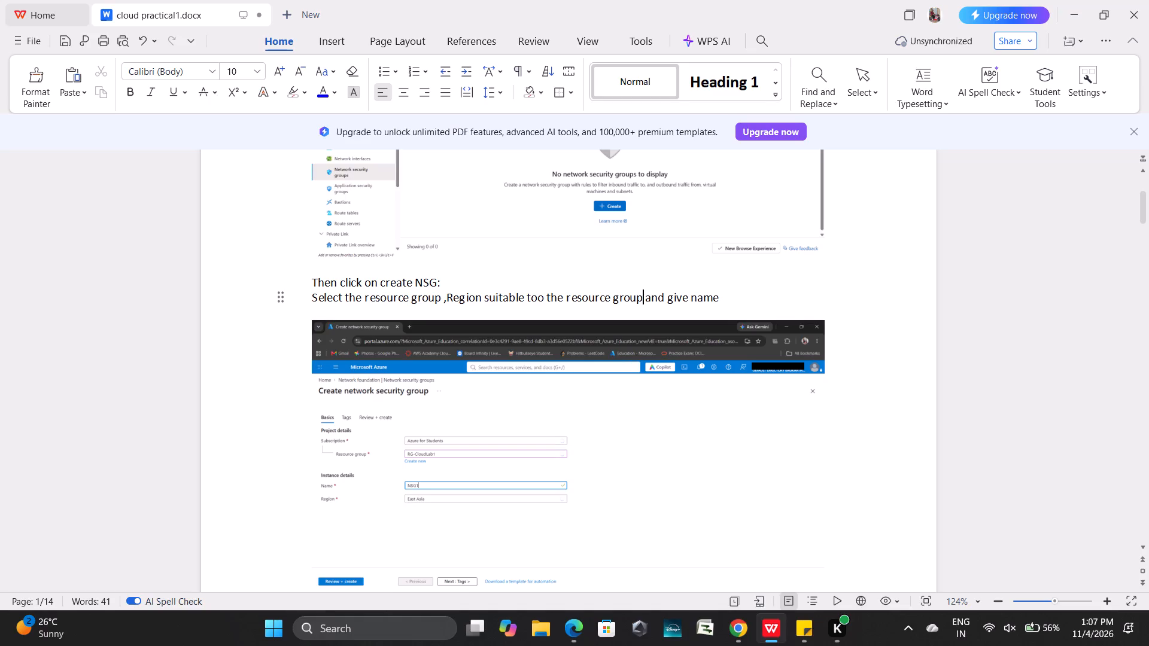
{"action": "key", "text": "space"}
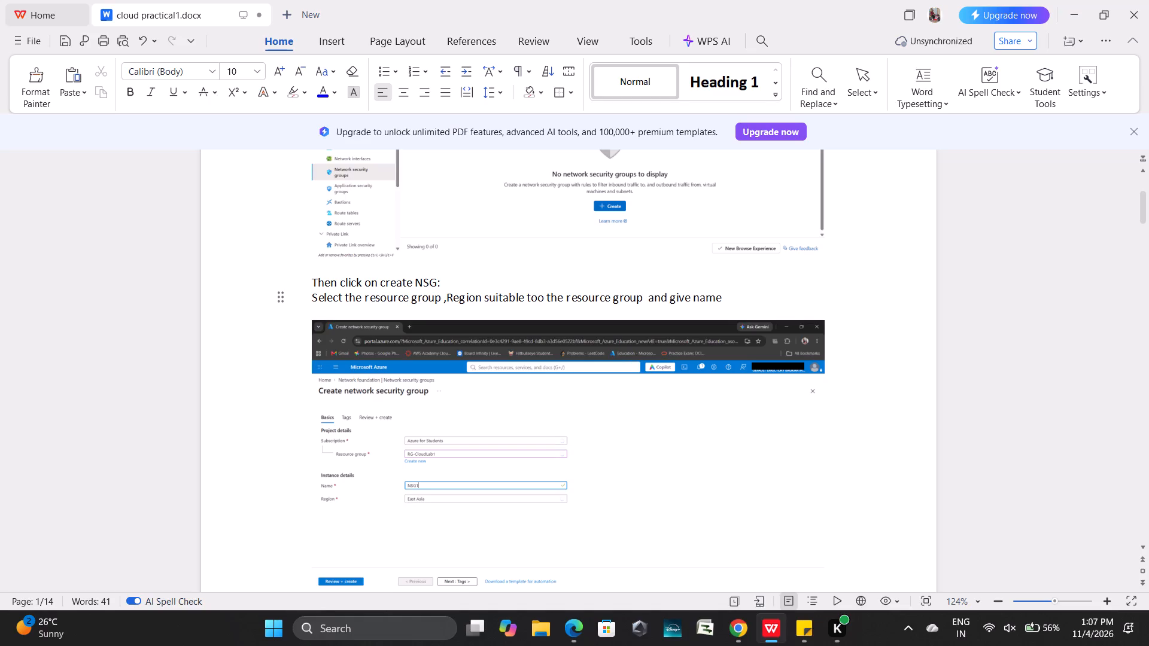
{"action": "left_click", "coordinate": [543, 297]}
{"action": "key", "text": "BackSpace"}
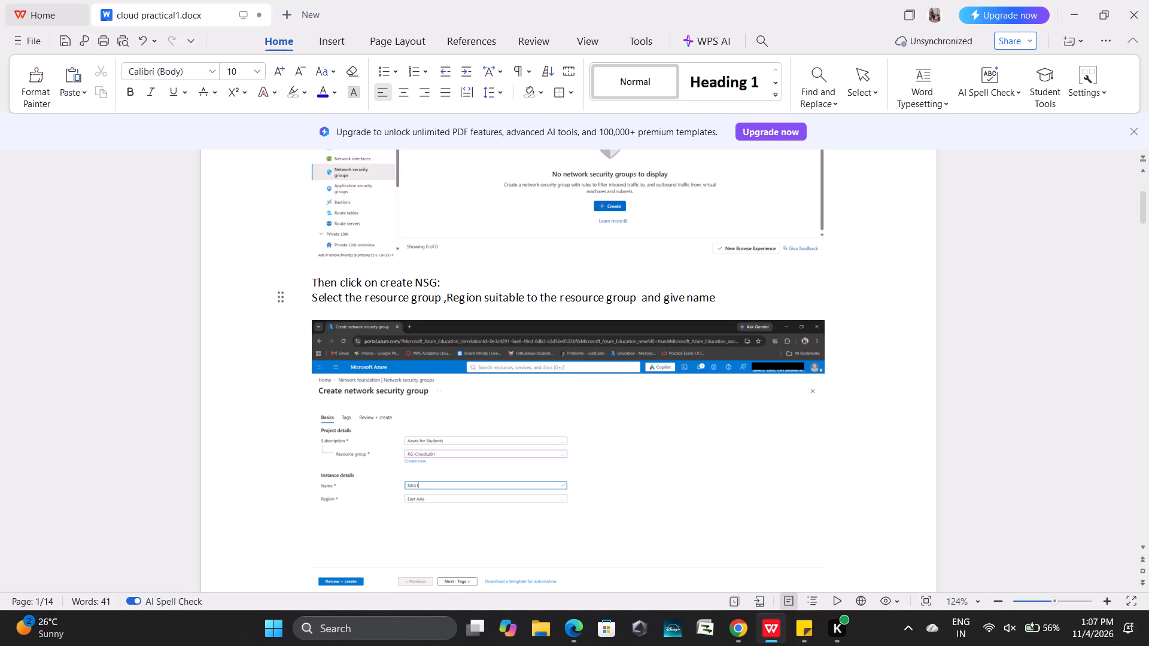
End the second caption line with a colon after "give name".
{"action": "left_click", "coordinate": [723, 295]}
{"action": "key", "text": "shift+colon"}
Remove four blank lines above the Review + create screenshot at the start of page 2.
{"action": "key", "text": "Down"}
{"action": "key", "text": "Down"}
{"action": "key", "text": "Down"}
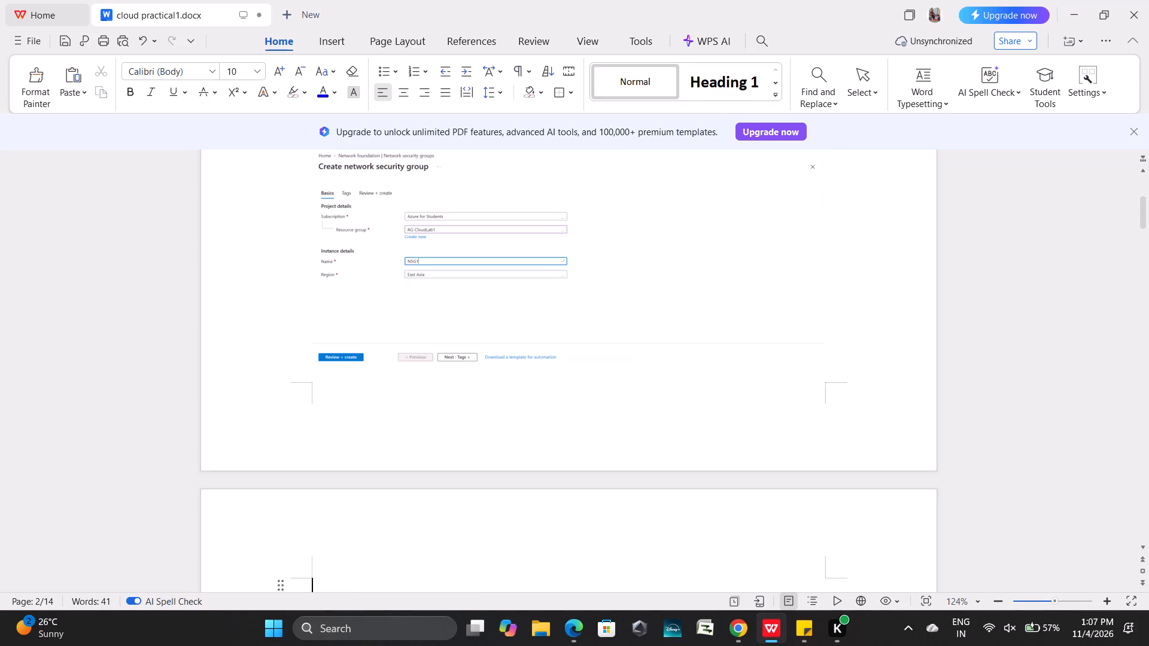
{"action": "key", "text": "Down"}
{"action": "key", "text": "Down"}
{"action": "key", "text": "Down"}
{"action": "key", "text": "Down"}
{"action": "key", "text": "Down"}
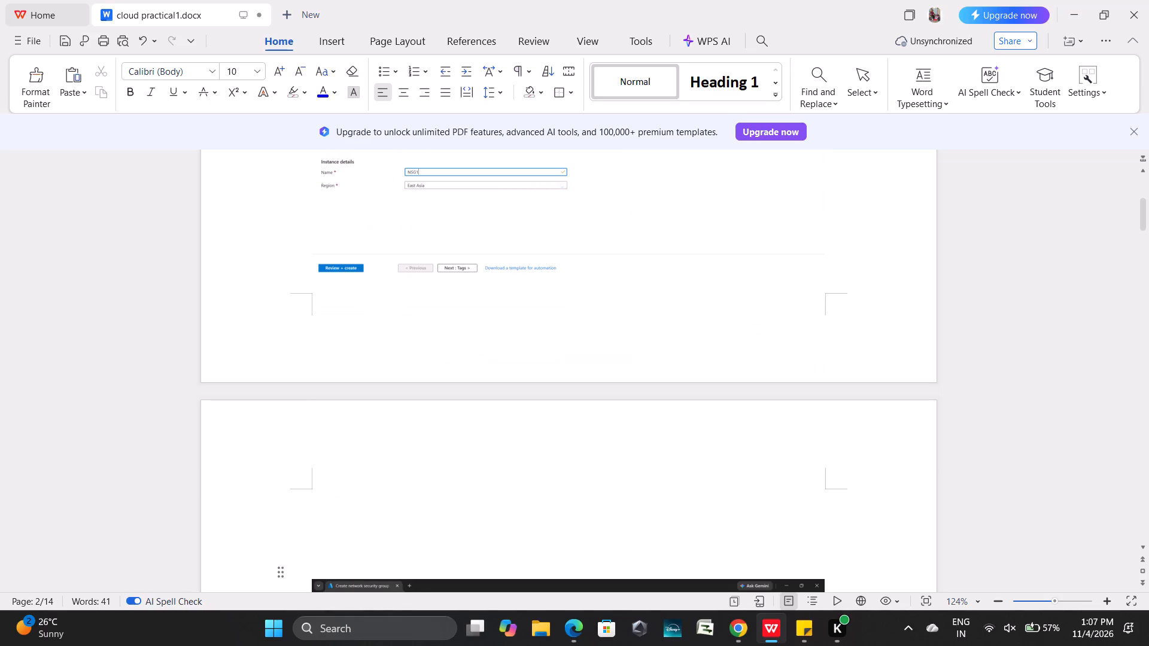
{"action": "key", "text": "BackSpace"}
{"action": "key", "text": "BackSpace"}
{"action": "key", "text": "BackSpace"}
{"action": "key", "text": "BackSpace"}
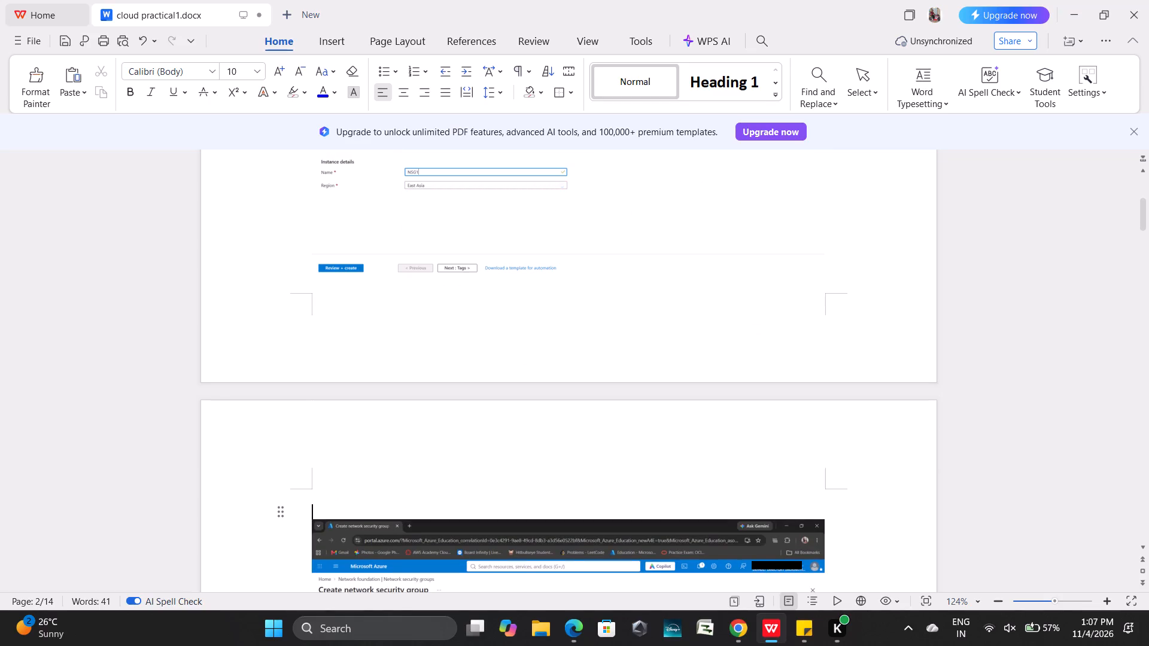
Write the caption "Then click on create:" above the Review + create screenshot on page 2, with a blank line separating them.
{"action": "scroll", "coordinate": [670, 338], "scroll_direction": "down", "scroll_amount": 4}
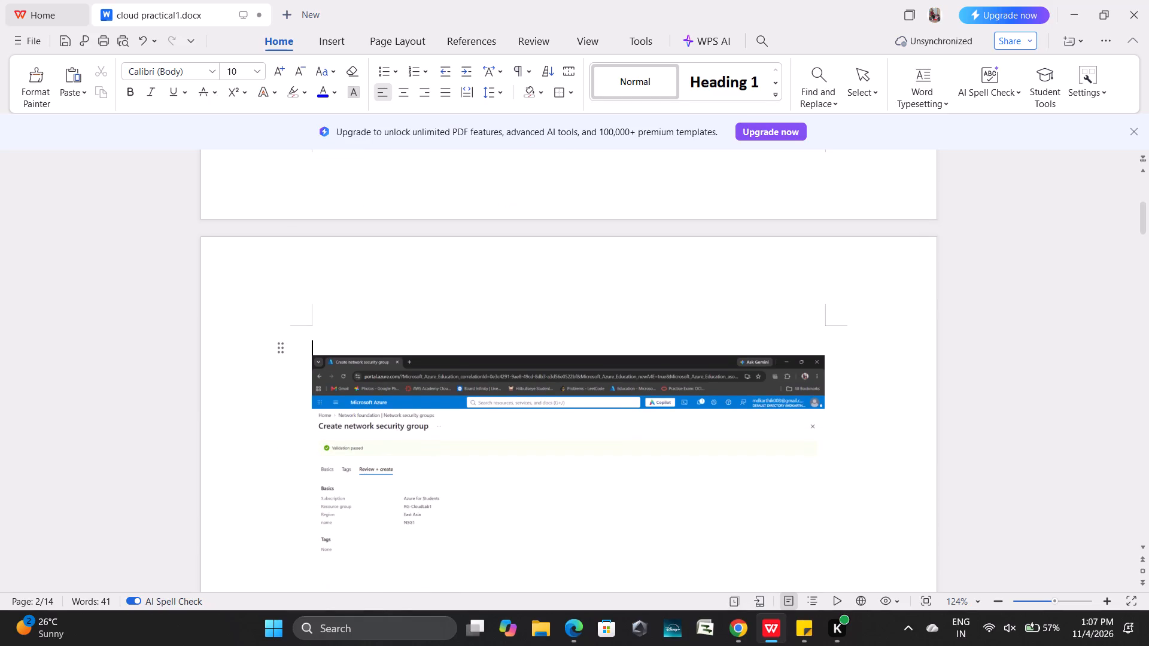
{"action": "type", "text": "then"}
{"action": "key", "text": "space"}
{"action": "key", "text": "Return"}
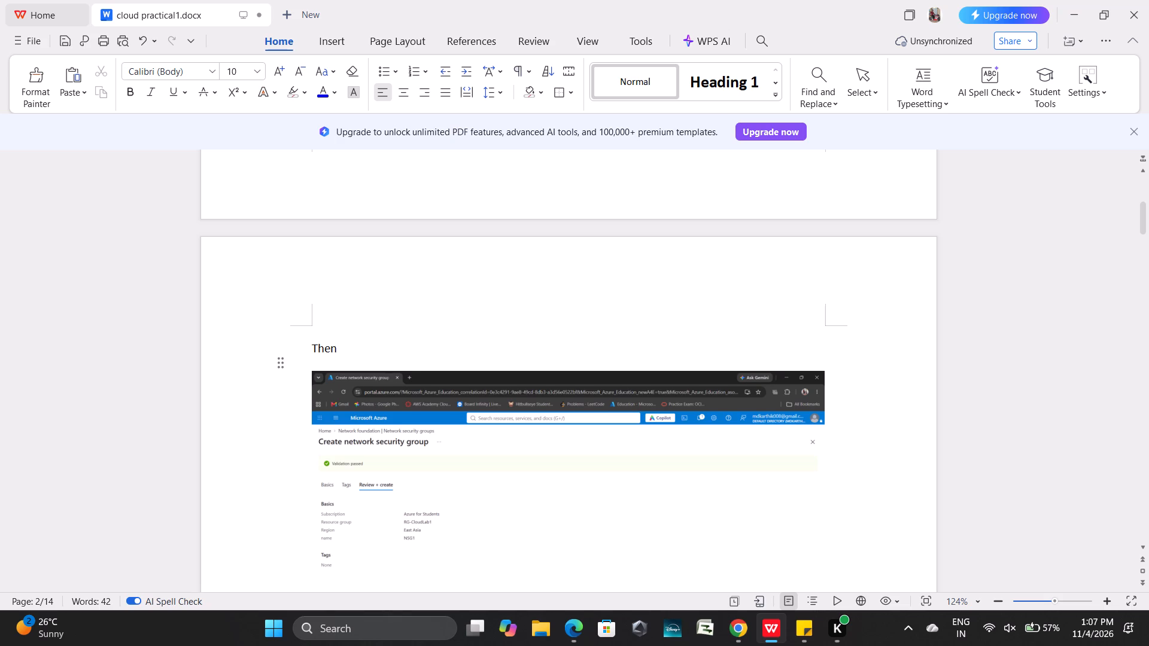
{"action": "key", "text": "Up"}
{"action": "key", "text": "Left"}
{"action": "key", "text": "Down"}
{"action": "key", "text": "Left"}
{"action": "key", "text": "Down"}
{"action": "key", "text": "Down"}
{"action": "key", "text": "Left"}
{"action": "type", "text": "click on"}
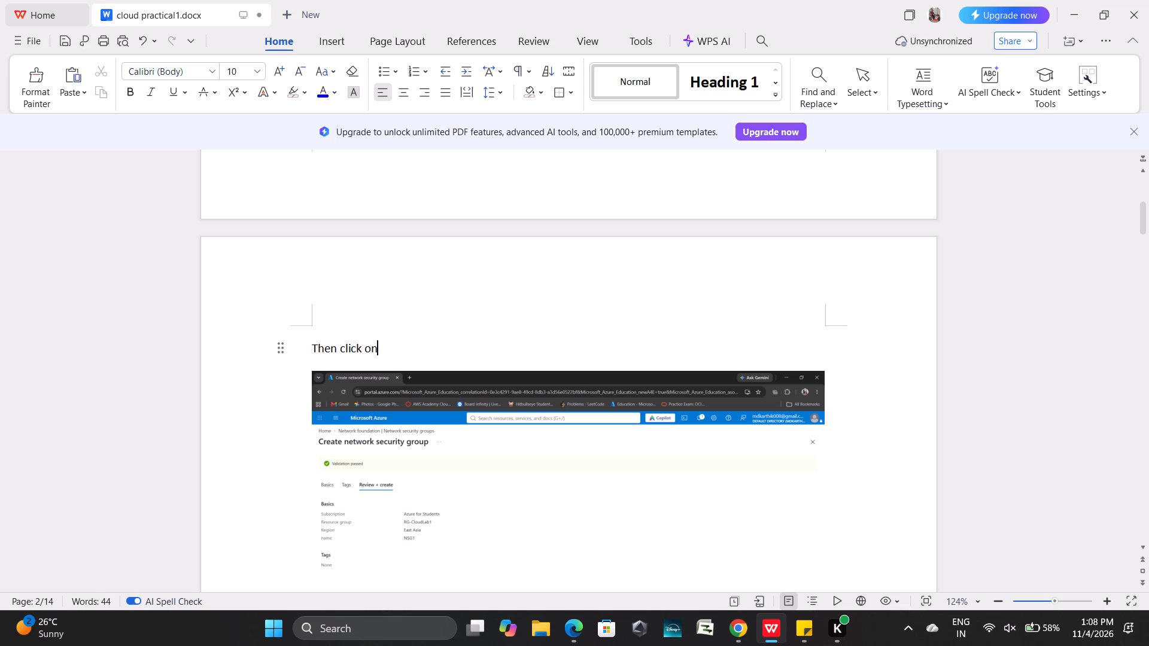
{"action": "key", "text": "space"}
{"action": "type", "text": "creare"}
{"action": "key", "text": "BackSpace"}
{"action": "key", "text": "BackSpace"}
{"action": "type", "text": "tte"}
{"action": "key", "text": "BackSpace"}
{"action": "key", "text": "BackSpace"}
{"action": "key", "text": "e"}
{"action": "key", "text": "shift+colon"}
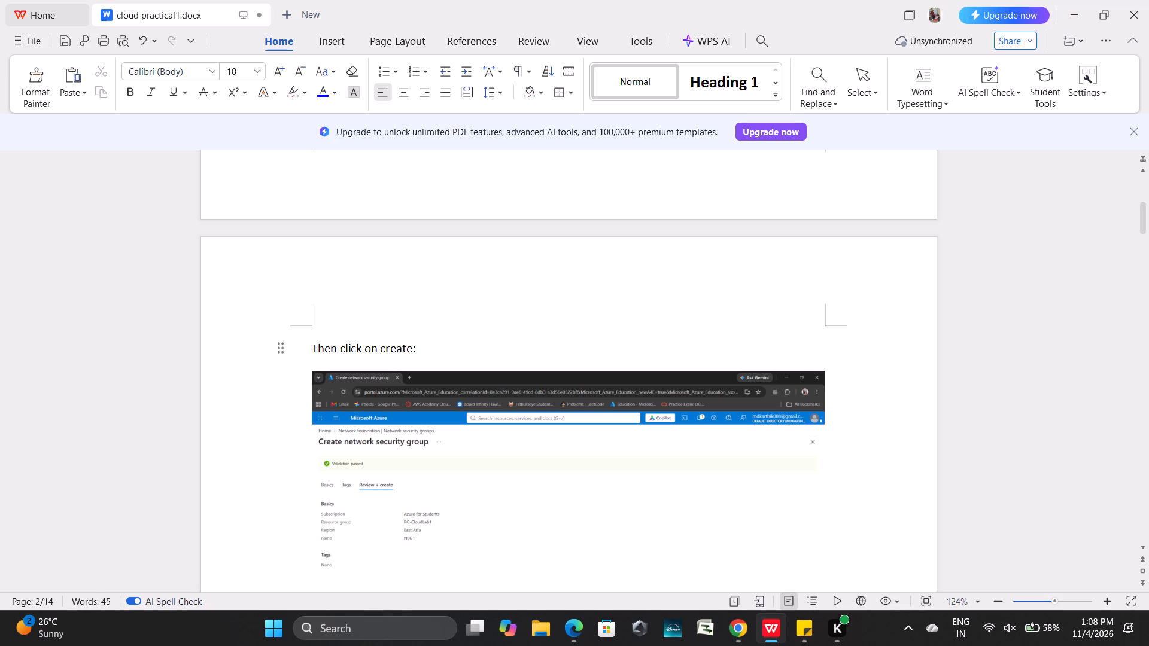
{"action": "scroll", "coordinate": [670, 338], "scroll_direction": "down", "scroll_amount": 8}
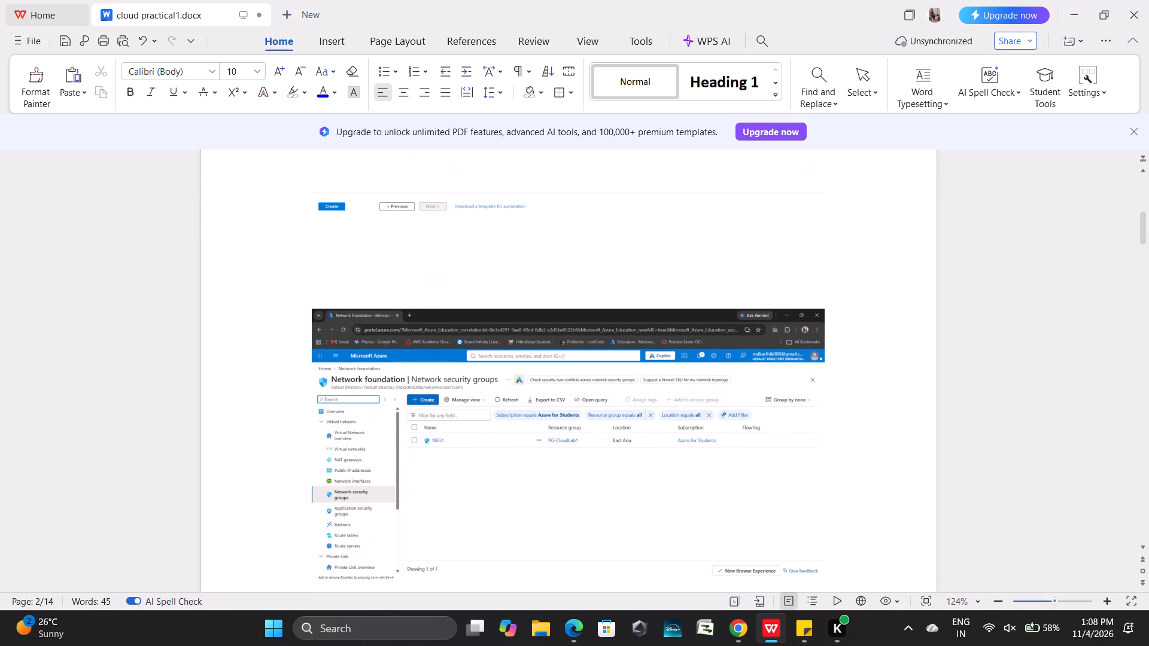
Write the caption "After deployment of NSG click on the created NSG:" above the Network security groups list screenshot on page 2.
{"action": "left_click", "coordinate": [352, 282]}
{"action": "type", "text": "After"}
{"action": "key", "text": "space"}
{"action": "type", "text": "deploym"}
{"action": "type", "text": "ent of NSG"}
{"action": "key", "text": "space"}
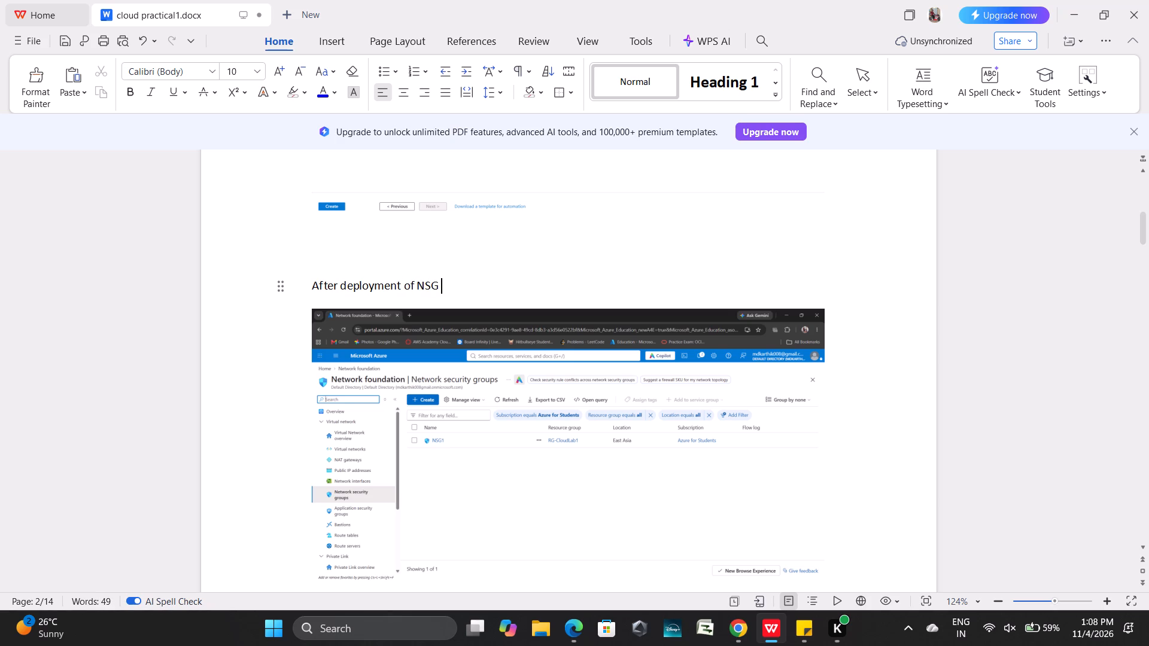
{"action": "type", "text": "clickc"}
{"action": "key", "text": "BackSpace"}
{"action": "key", "text": "space"}
{"action": "type", "text": "on the created NSHG"}
{"action": "key", "text": "BackSpace"}
{"action": "key", "text": "BackSpace"}
{"action": "key", "text": "BackSpace"}
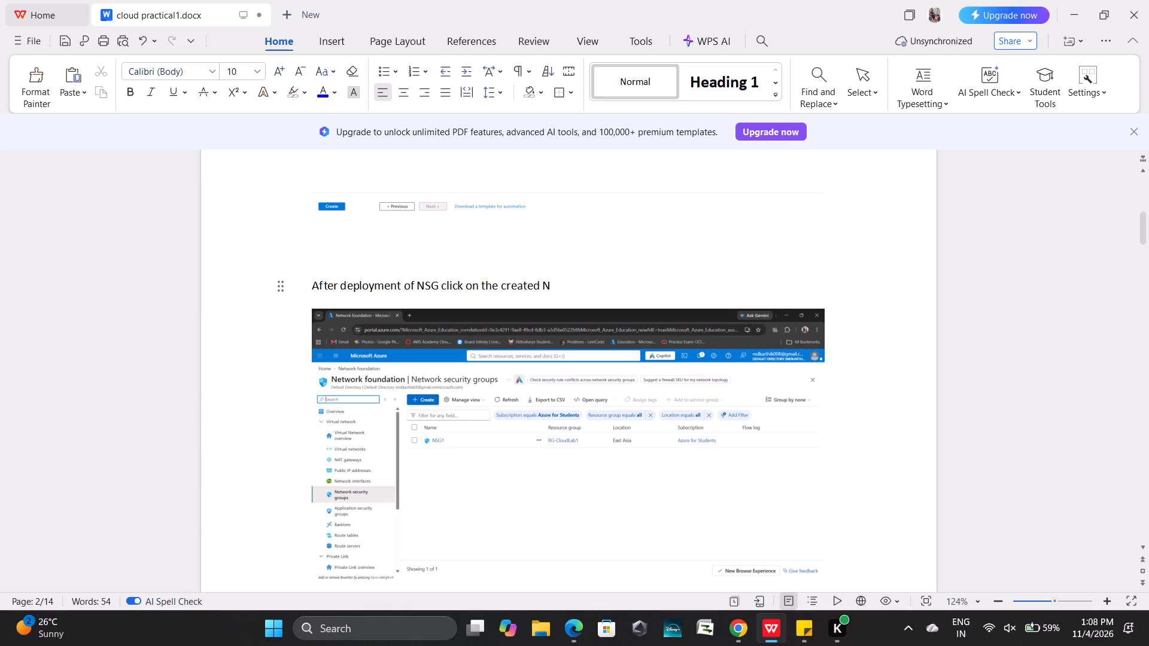
{"action": "type", "text": "SG"}
{"action": "key", "text": "shift+colon"}
Remove one blank line above the NSG1 overview screenshot at the start of page 3.
{"action": "scroll", "coordinate": [624, 325], "scroll_direction": "down", "scroll_amount": 6}
{"action": "scroll", "coordinate": [624, 325], "scroll_direction": "up", "scroll_amount": 8}
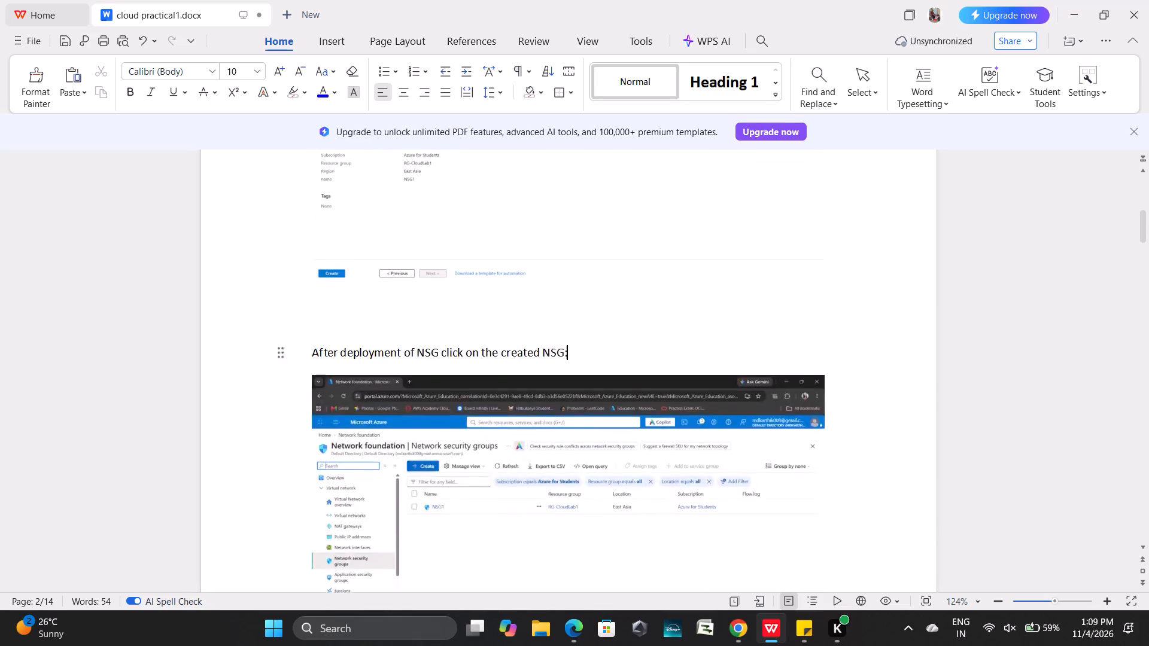
{"action": "scroll", "coordinate": [624, 325], "scroll_direction": "up", "scroll_amount": 2}
{"action": "scroll", "coordinate": [624, 325], "scroll_direction": "down", "scroll_amount": 3}
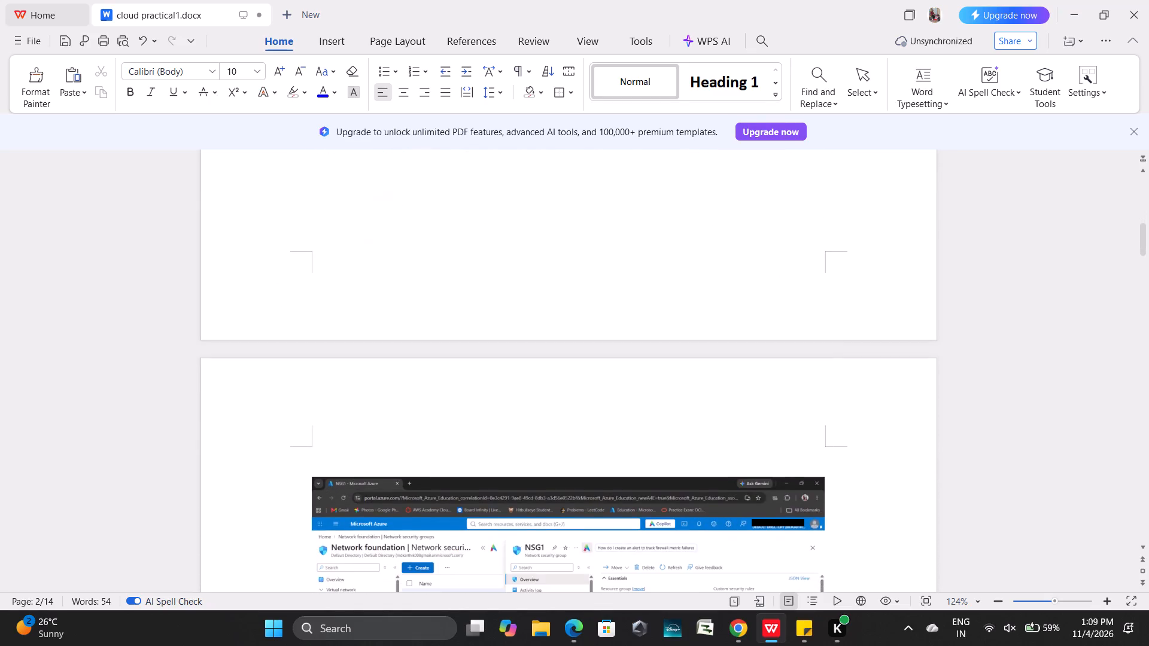
{"action": "scroll", "coordinate": [624, 325], "scroll_direction": "down", "scroll_amount": 4}
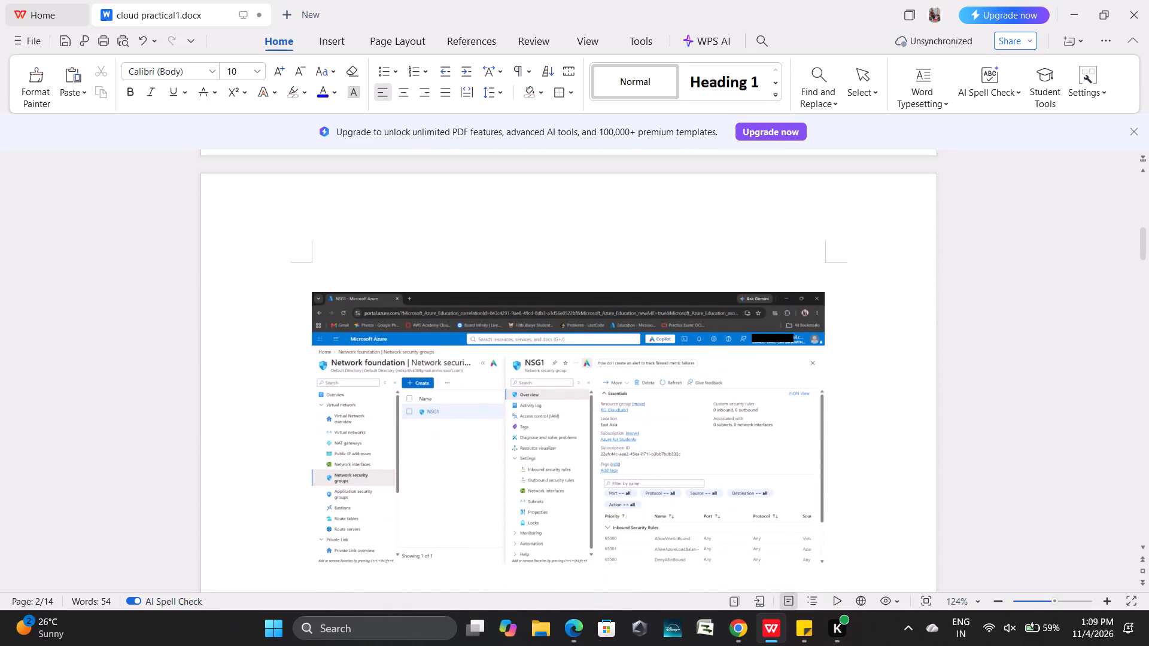
{"action": "scroll", "coordinate": [624, 325], "scroll_direction": "down", "scroll_amount": 1}
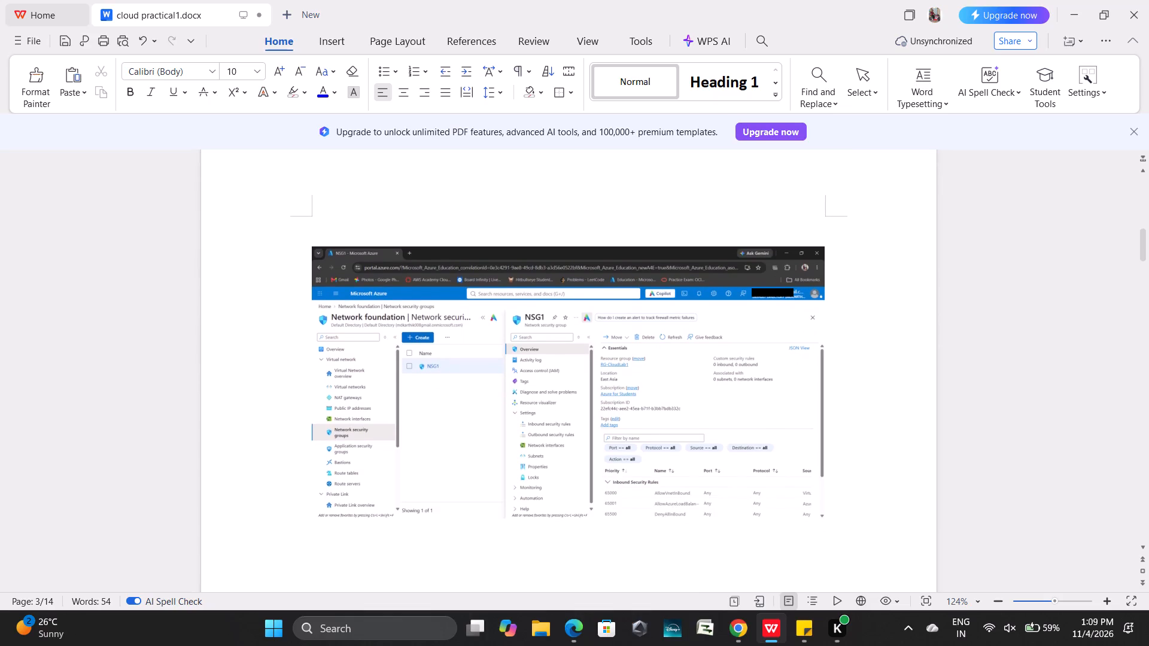
{"action": "left_click", "coordinate": [342, 234]}
{"action": "type", "text": "IN"}
{"action": "key", "text": "space"}
{"action": "key", "text": "BackSpace"}
{"action": "key", "text": "BackSpace"}
{"action": "key", "text": "BackSpace"}
{"action": "key", "text": "BackSpace"}
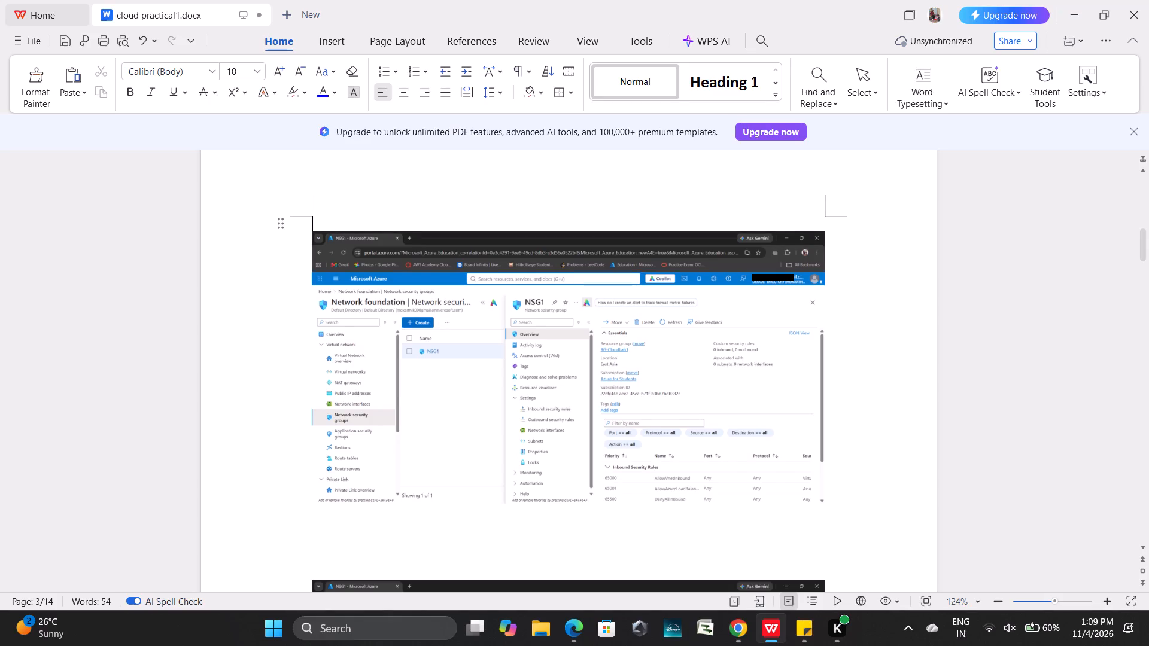
Write "In Settings" as the first caption line above the NSG1 overview screenshot on page 3.
{"action": "type", "text": "In"}
{"action": "key", "text": "space"}
{"action": "type", "text": "Settin"}
{"action": "type", "text": "gs"}
{"action": "key", "text": "space"}
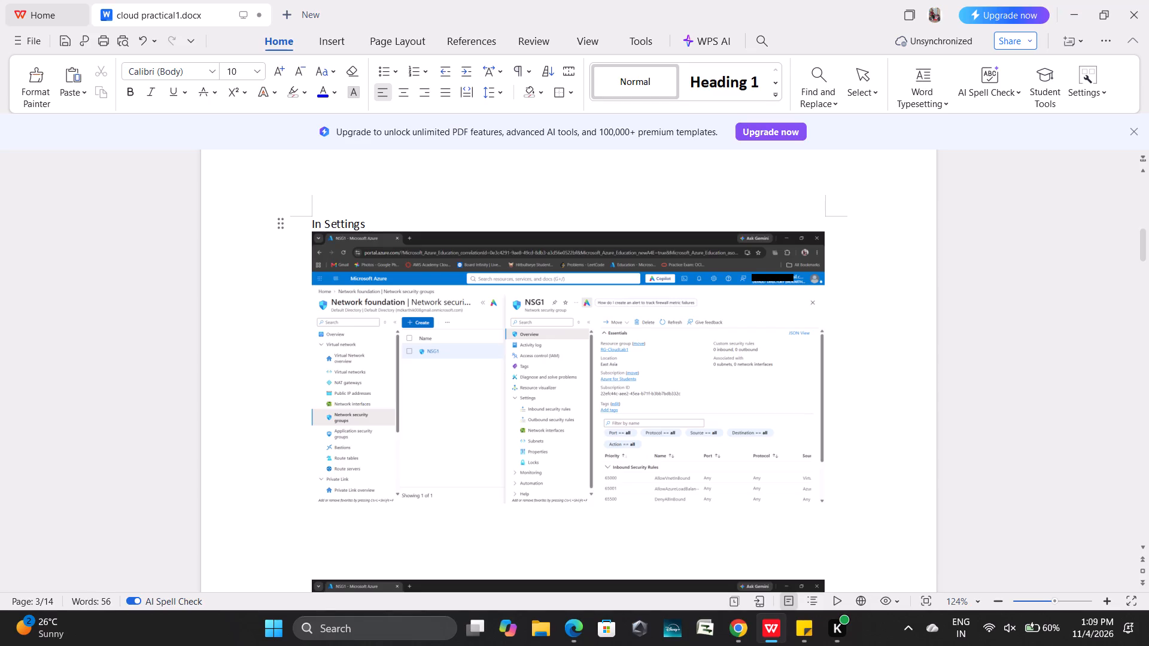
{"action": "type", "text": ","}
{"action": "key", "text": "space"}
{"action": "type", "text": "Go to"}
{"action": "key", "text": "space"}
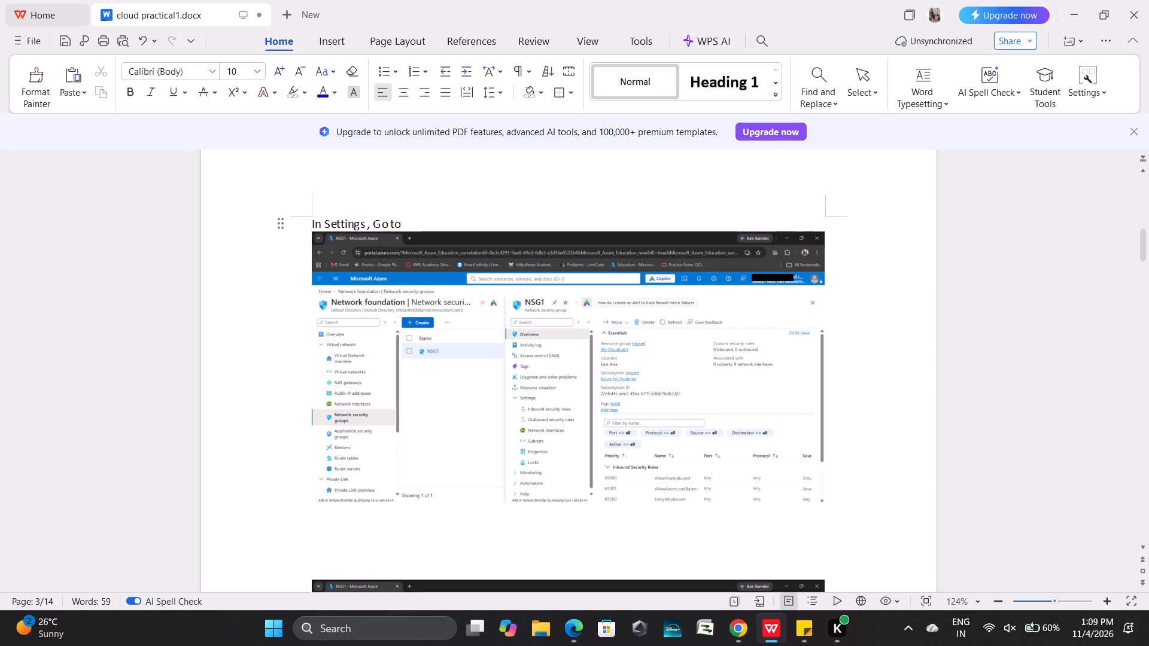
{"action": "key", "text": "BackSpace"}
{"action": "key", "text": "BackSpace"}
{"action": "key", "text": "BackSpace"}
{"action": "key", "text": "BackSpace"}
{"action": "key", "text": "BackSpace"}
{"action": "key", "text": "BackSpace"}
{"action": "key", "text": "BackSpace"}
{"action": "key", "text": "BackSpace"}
Add a second caption line "Go to Inbound Security Rules:" below "In Settings", followed by a blank line.
{"action": "key", "text": "Return"}
{"action": "type", "text": "Go"}
{"action": "key", "text": "space"}
{"action": "type", "text": "to"}
{"action": "key", "text": "space"}
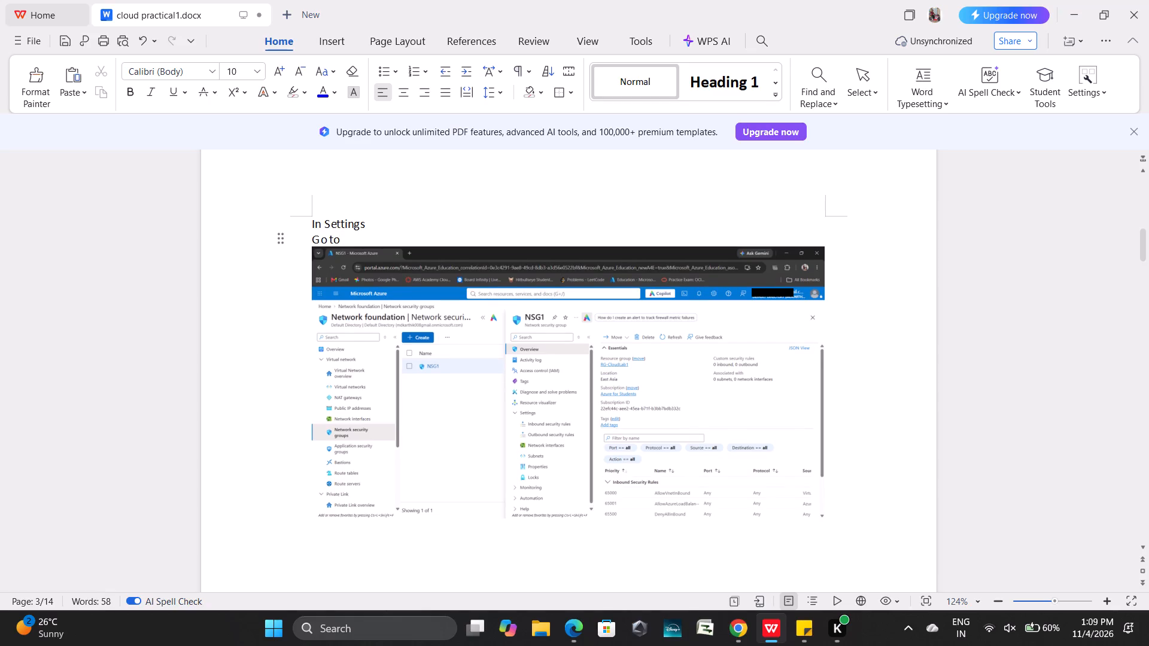
{"action": "type", "text": "Inbound"}
{"action": "key", "text": "space"}
{"action": "type", "text": "Securo"}
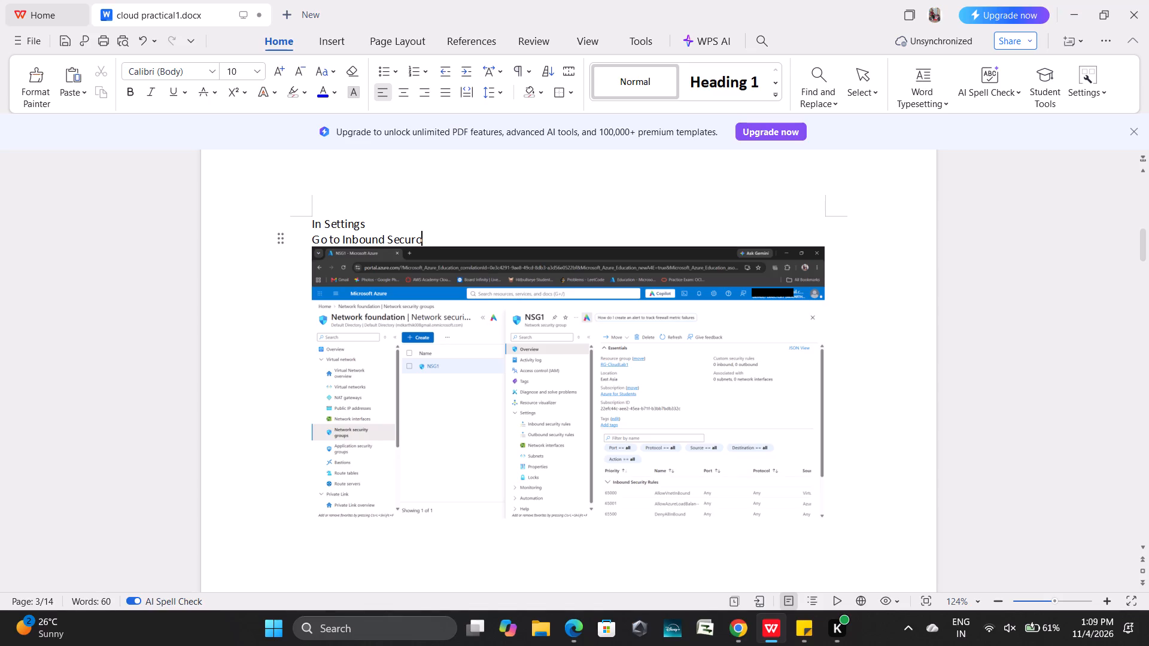
{"action": "key", "text": "BackSpace"}
{"action": "type", "text": "ity"}
{"action": "key", "text": "space"}
{"action": "key", "text": "shift+r"}
{"action": "type", "text": "ules"}
{"action": "key", "text": "shift+colon"}
{"action": "key", "text": "Return"}
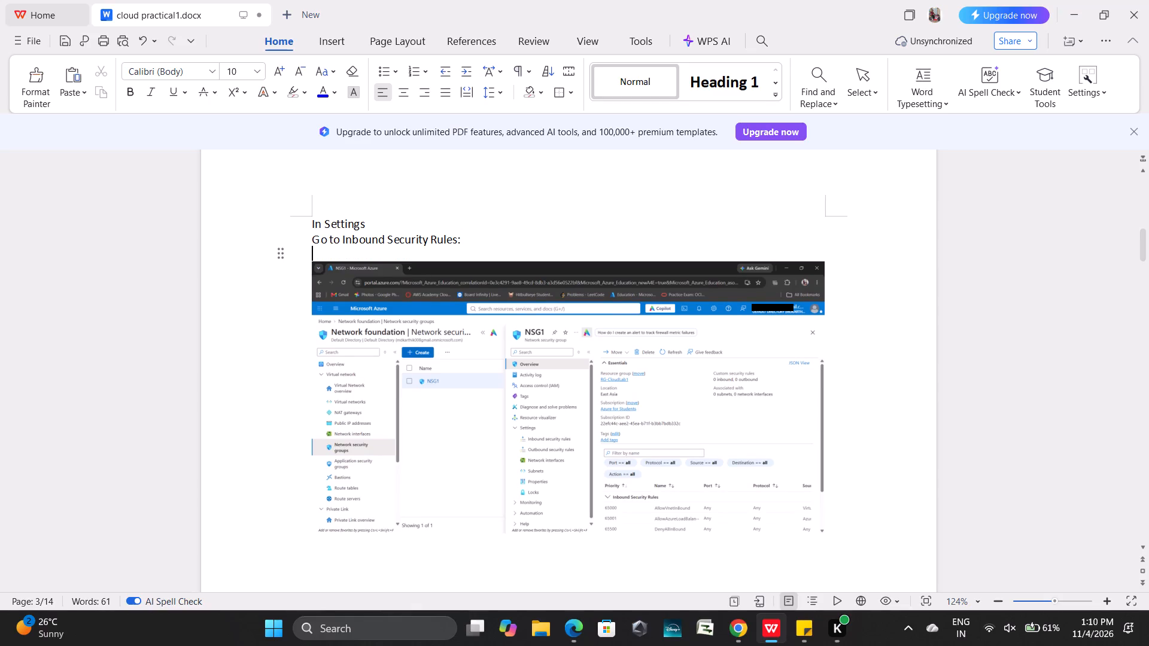
Start a caption with "After going into" above the NSG1 Inbound security rules screenshot on page 3.
{"action": "scroll", "coordinate": [534, 226], "scroll_direction": "down", "scroll_amount": 5}
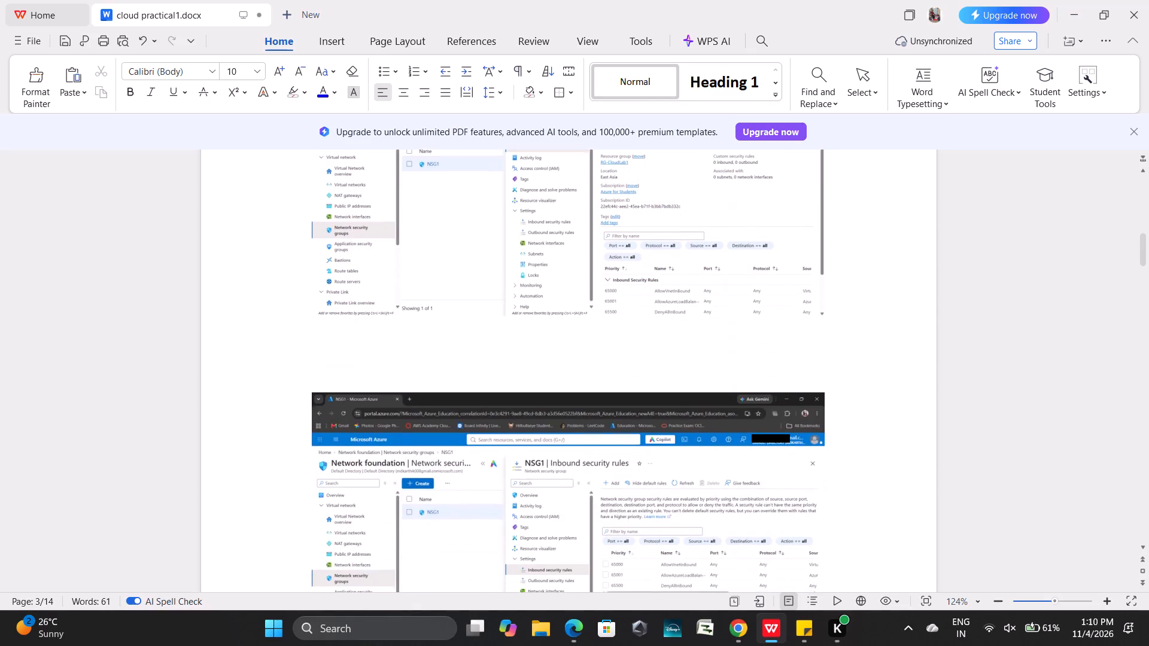
{"action": "scroll", "coordinate": [534, 226], "scroll_direction": "down", "scroll_amount": 4}
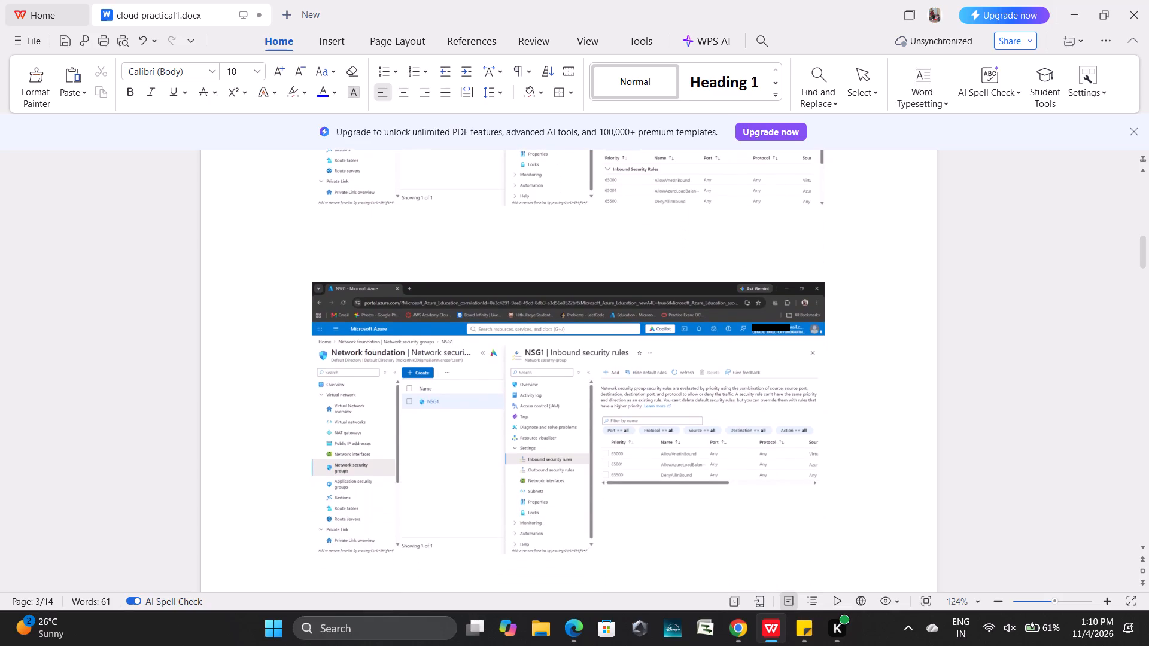
{"action": "scroll", "coordinate": [534, 226], "scroll_direction": "up", "scroll_amount": 5}
{"action": "scroll", "coordinate": [534, 226], "scroll_direction": "down", "scroll_amount": 1}
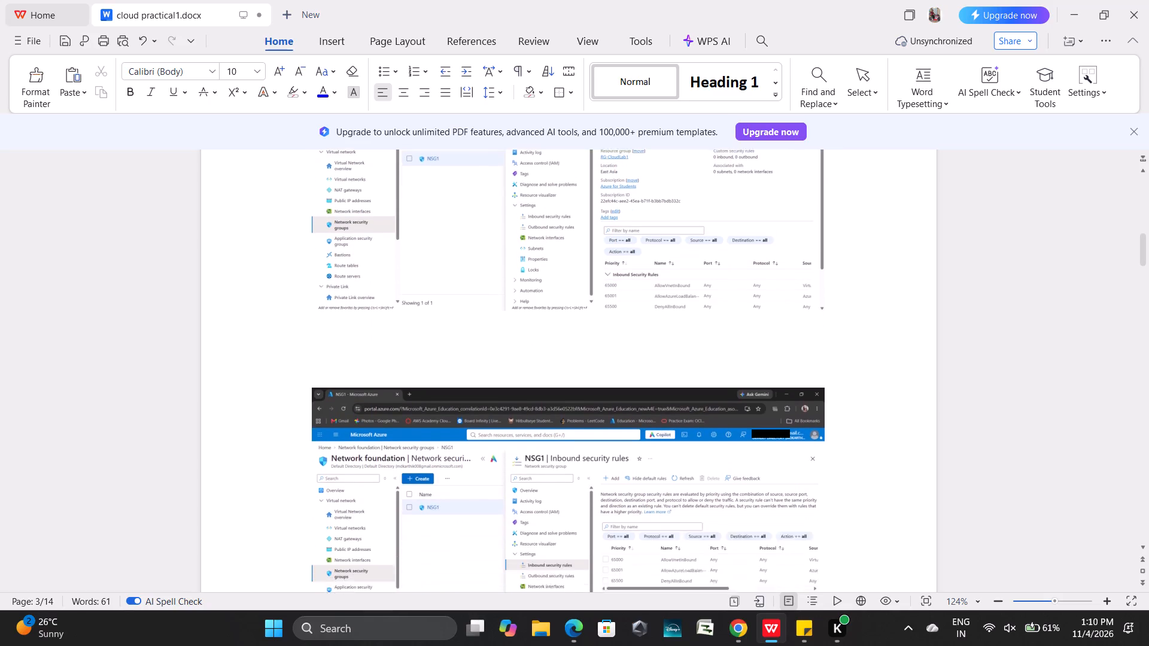
{"action": "scroll", "coordinate": [534, 226], "scroll_direction": "down", "scroll_amount": 2}
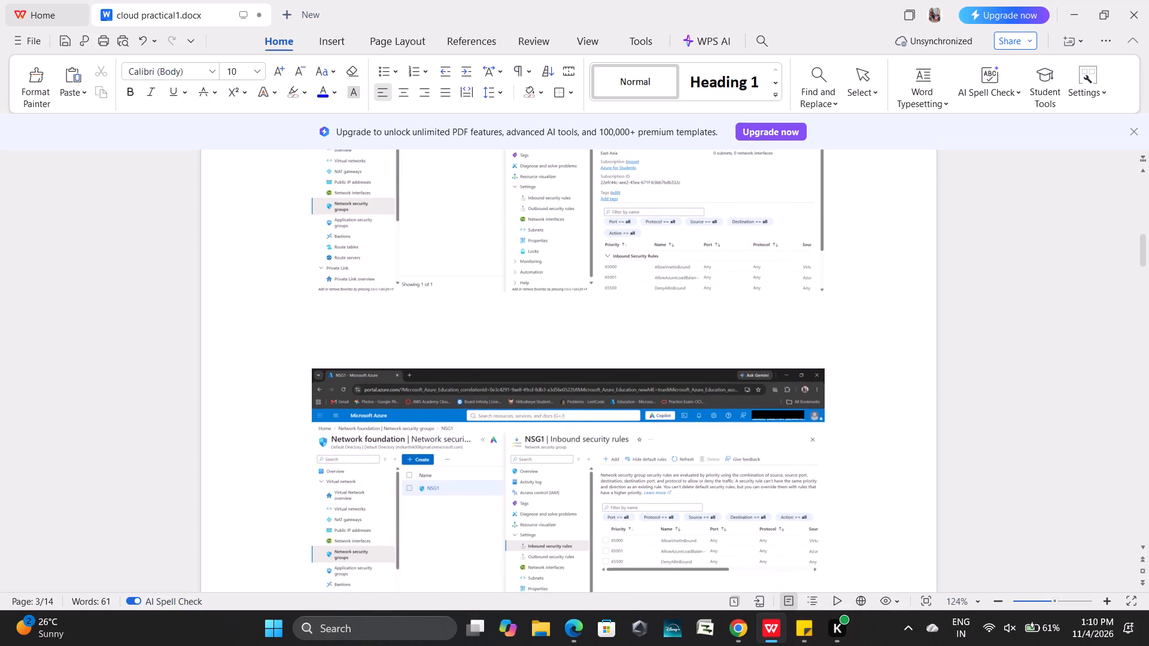
{"action": "scroll", "coordinate": [534, 226], "scroll_direction": "down", "scroll_amount": 1}
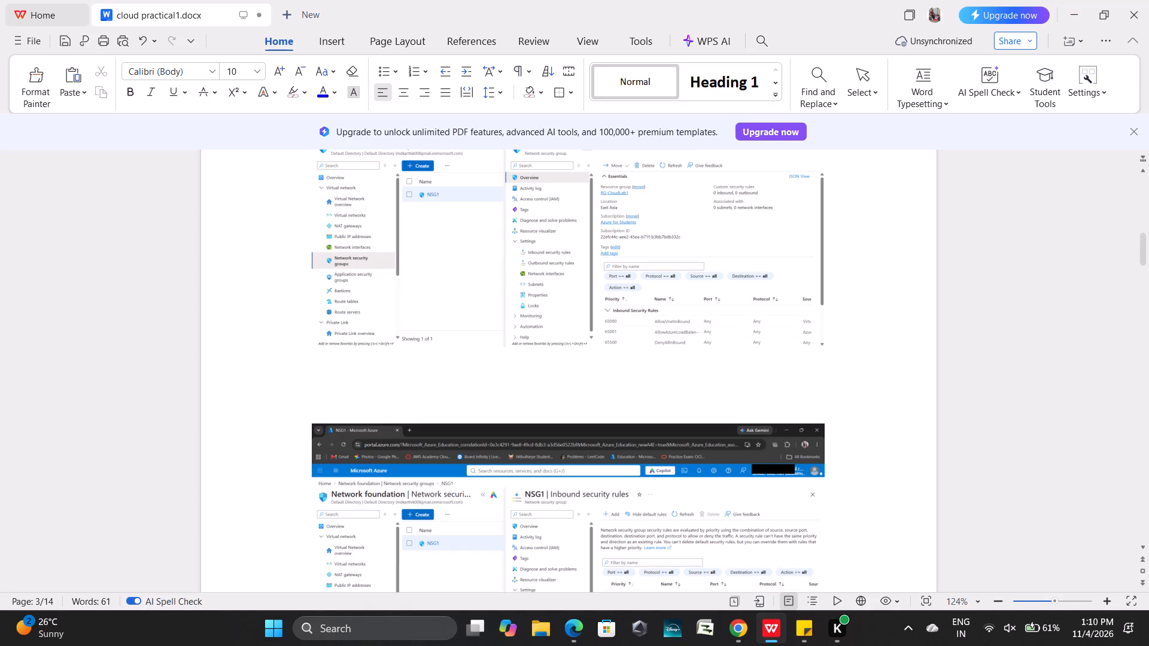
{"action": "scroll", "coordinate": [569, 286], "scroll_direction": "up", "scroll_amount": 1}
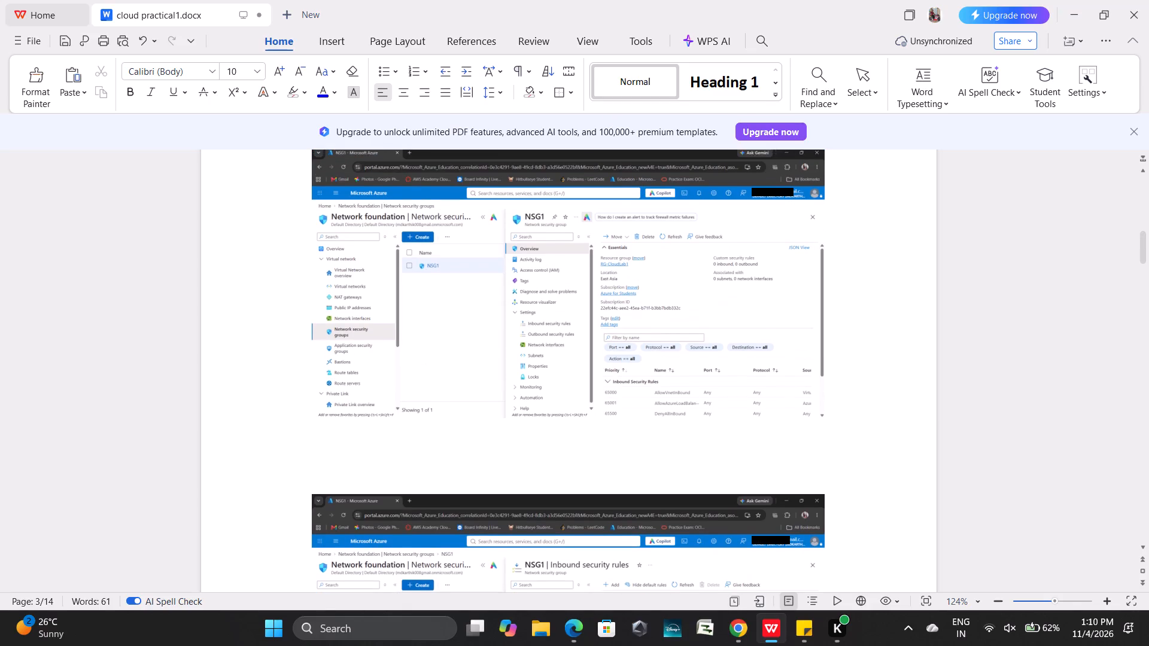
{"action": "scroll", "coordinate": [569, 286], "scroll_direction": "up", "scroll_amount": 6}
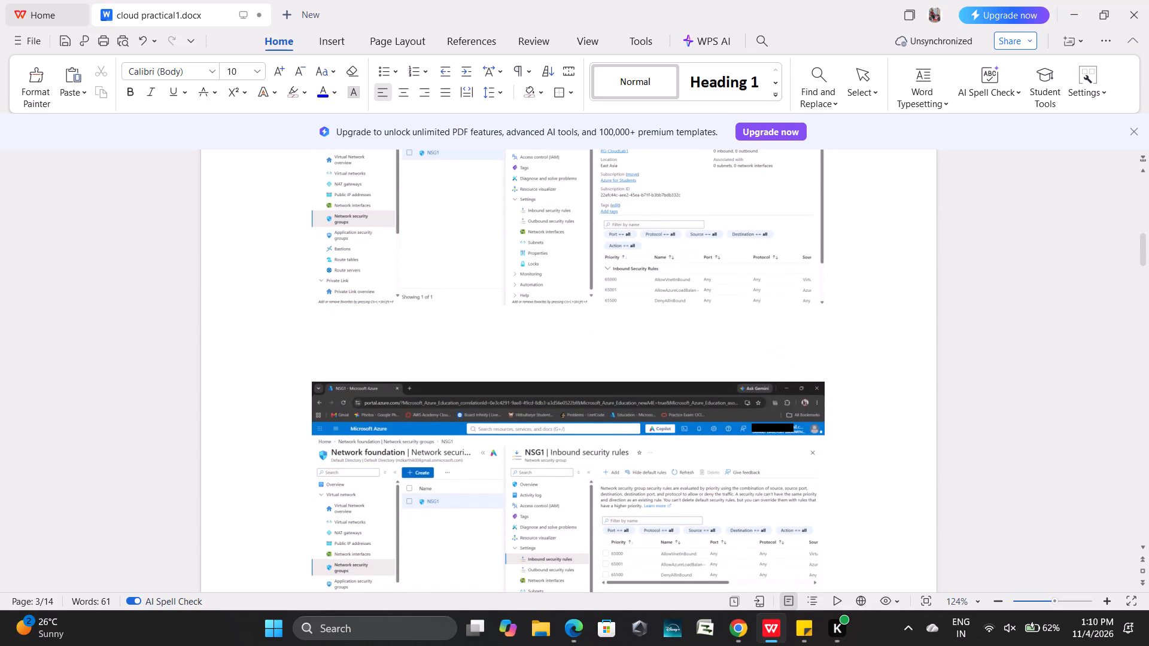
{"action": "left_click", "coordinate": [387, 361]}
{"action": "type", "text": "After s"}
{"action": "key", "text": "BackSpace"}
{"action": "type", "text": "gi"}
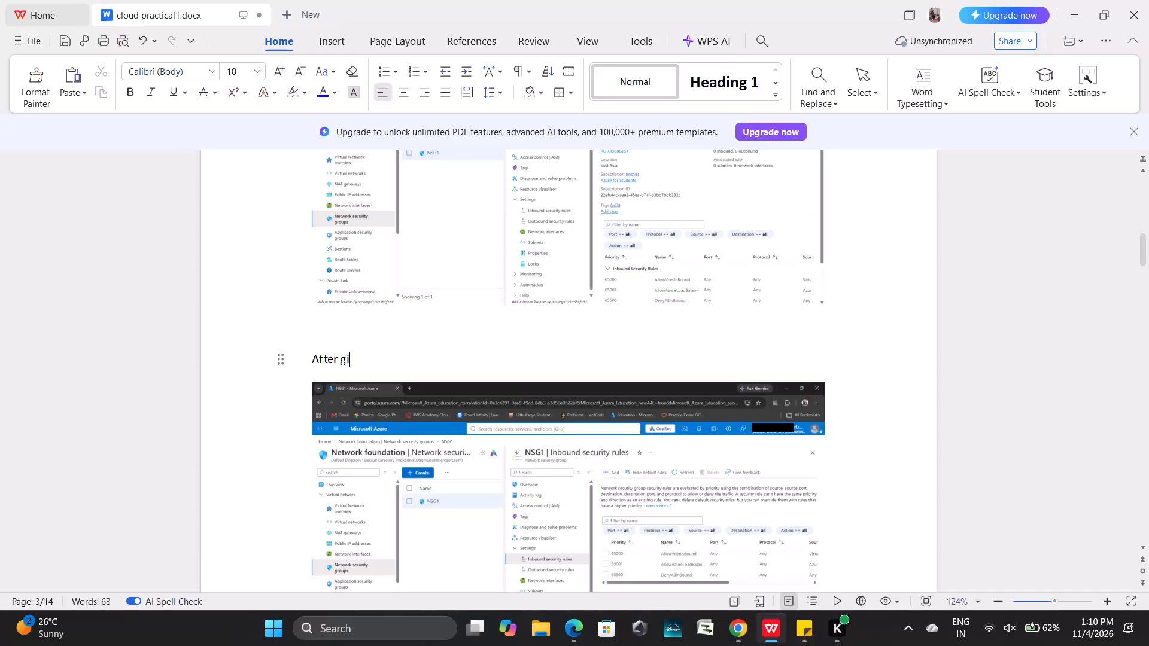
{"action": "key", "text": "space"}
{"action": "key", "text": "BackSpace"}
{"action": "key", "text": "BackSpace"}
{"action": "type", "text": "o"}
{"action": "key", "text": "space"}
{"action": "key", "text": "BackSpace"}
{"action": "key", "text": "BackSpace"}
{"action": "type", "text": "oing int"}
{"action": "type", "text": "o"}
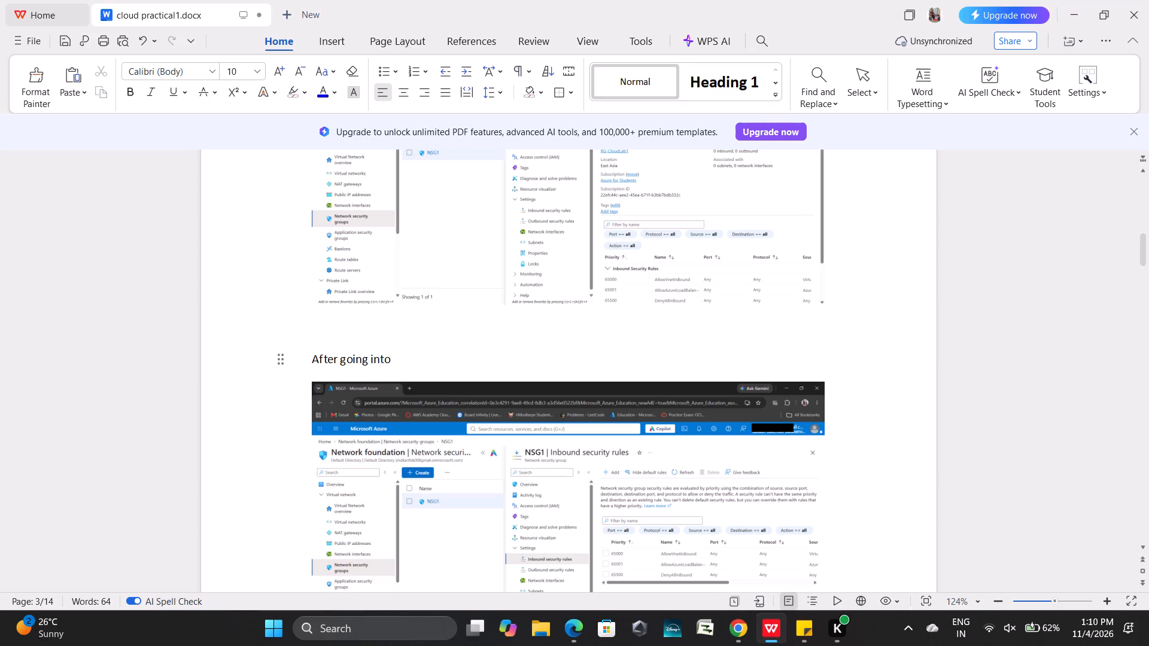
{"action": "key", "text": "space"}
Complete the caption as "After going into Inbound Security Rules:" by copying the rule name from the page's first caption, and start a new line.
{"action": "scroll", "coordinate": [451, 363], "scroll_direction": "up", "scroll_amount": 5}
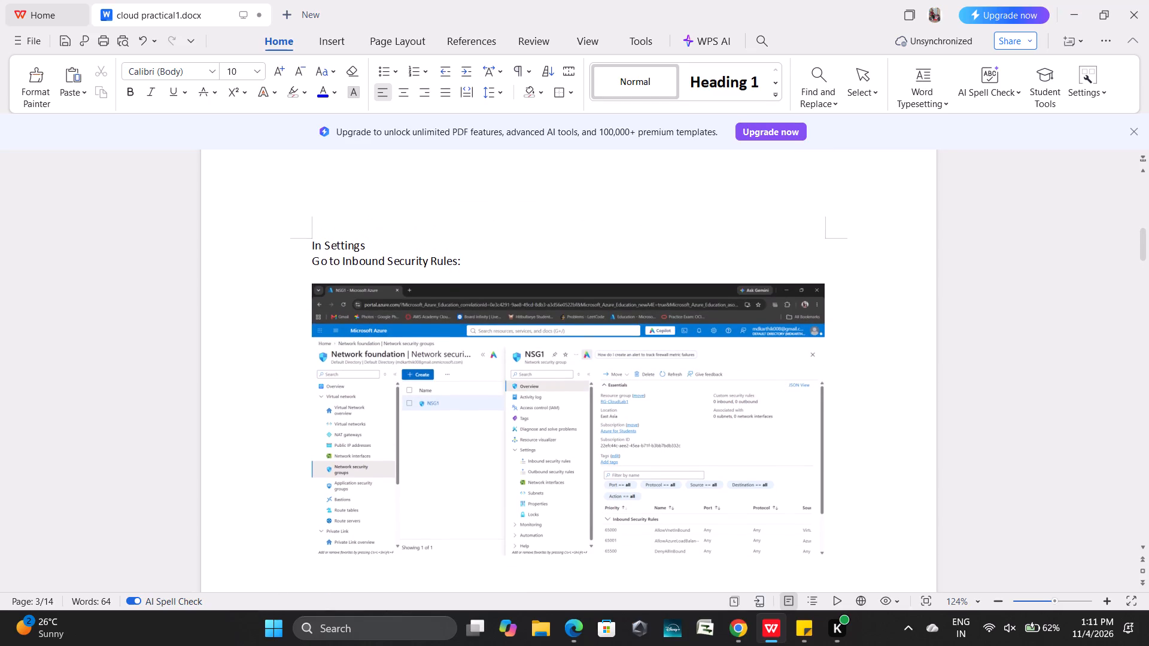
{"action": "left_click_drag", "start_coordinate": [455, 261], "coordinate": [345, 262]}
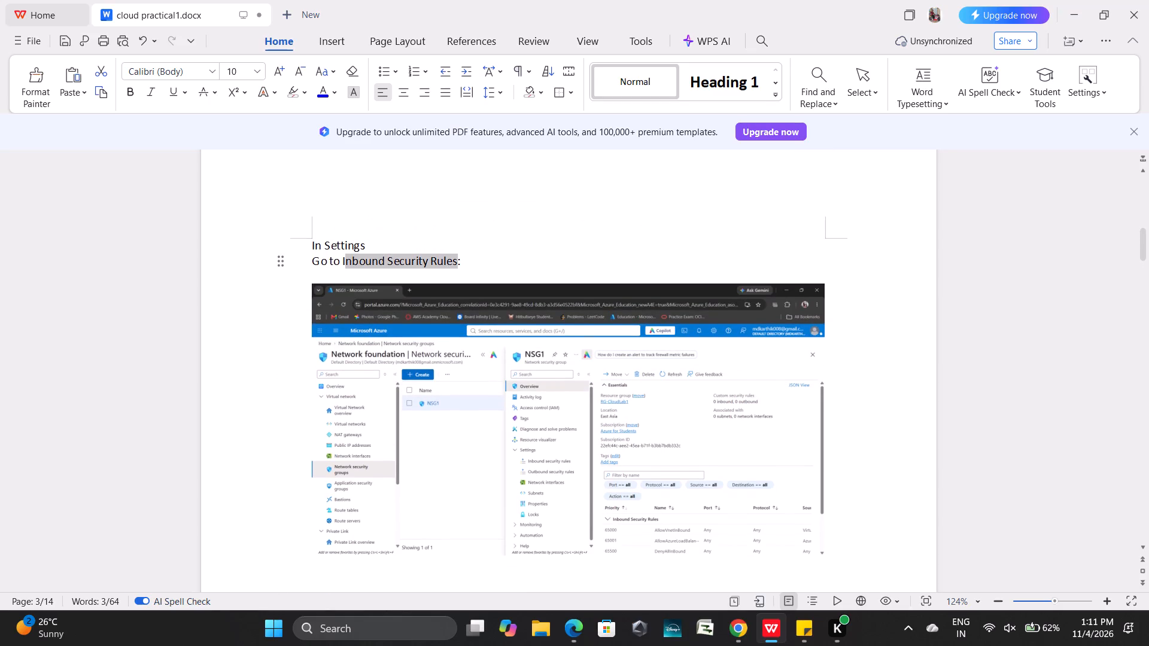
{"action": "left_click_drag", "start_coordinate": [345, 262], "coordinate": [342, 262]}
{"action": "key", "text": "ctrl+c"}
{"action": "scroll", "coordinate": [480, 302], "scroll_direction": "down", "scroll_amount": 4}
{"action": "left_click", "coordinate": [397, 406]}
{"action": "key", "text": "space"}
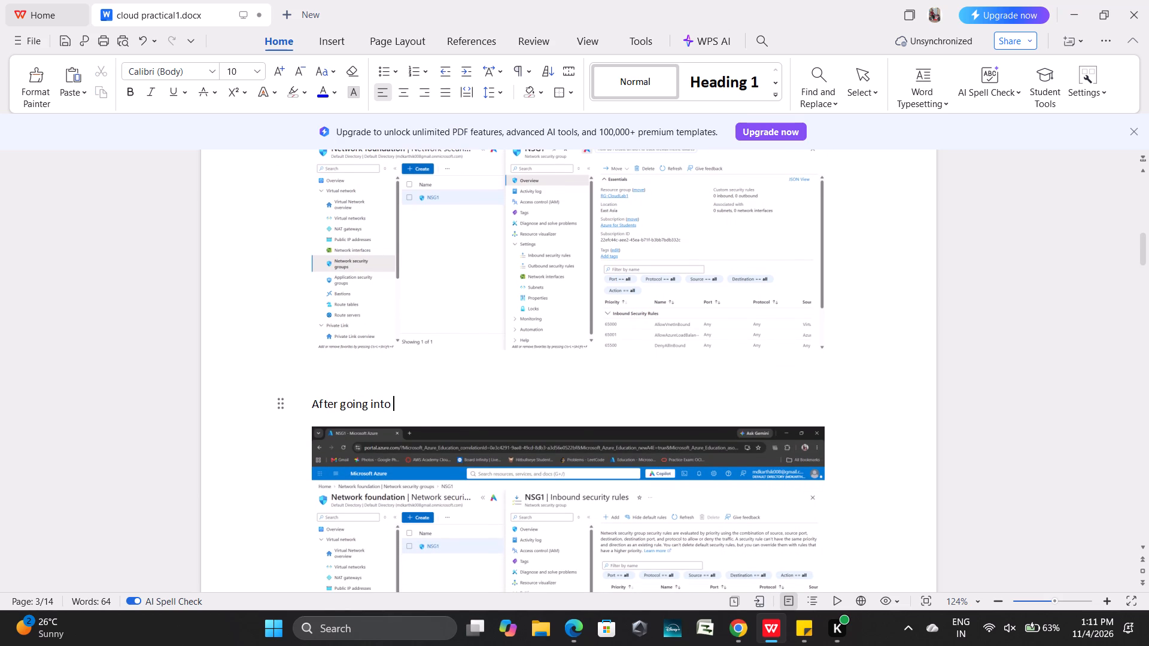
{"action": "key", "text": "ctrl+v"}
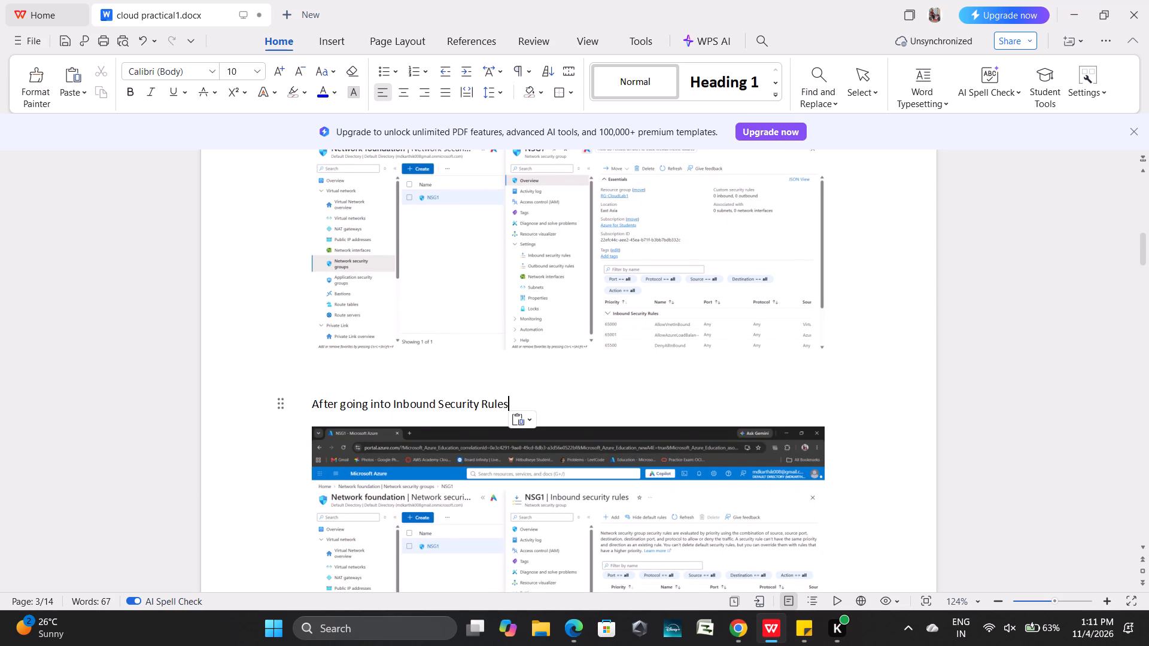
{"action": "key", "text": "space"}
{"action": "key", "text": "shift+c"}
{"action": "key", "text": "BackSpace"}
{"action": "key", "text": "BackSpace"}
{"action": "key", "text": "shift+colon"}
{"action": "key", "text": "Return"}
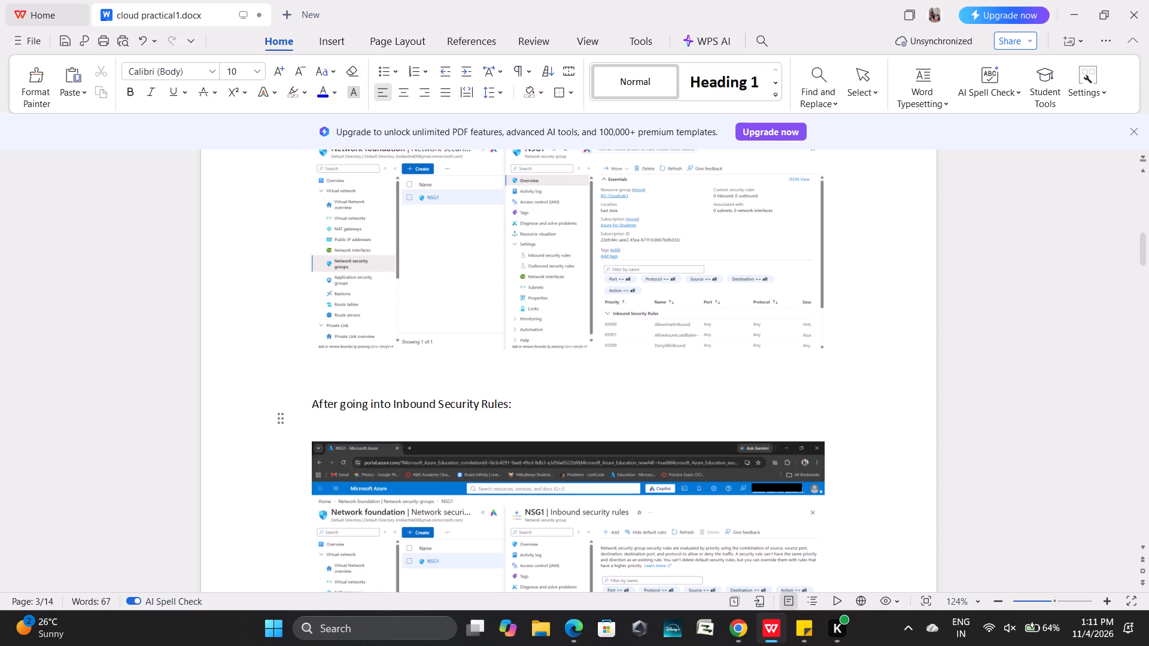
Write "Then Click on Add:" as the second caption line above the NSG1 Inbound security rules screenshot.
{"action": "scroll", "coordinate": [542, 393], "scroll_direction": "down", "scroll_amount": 5}
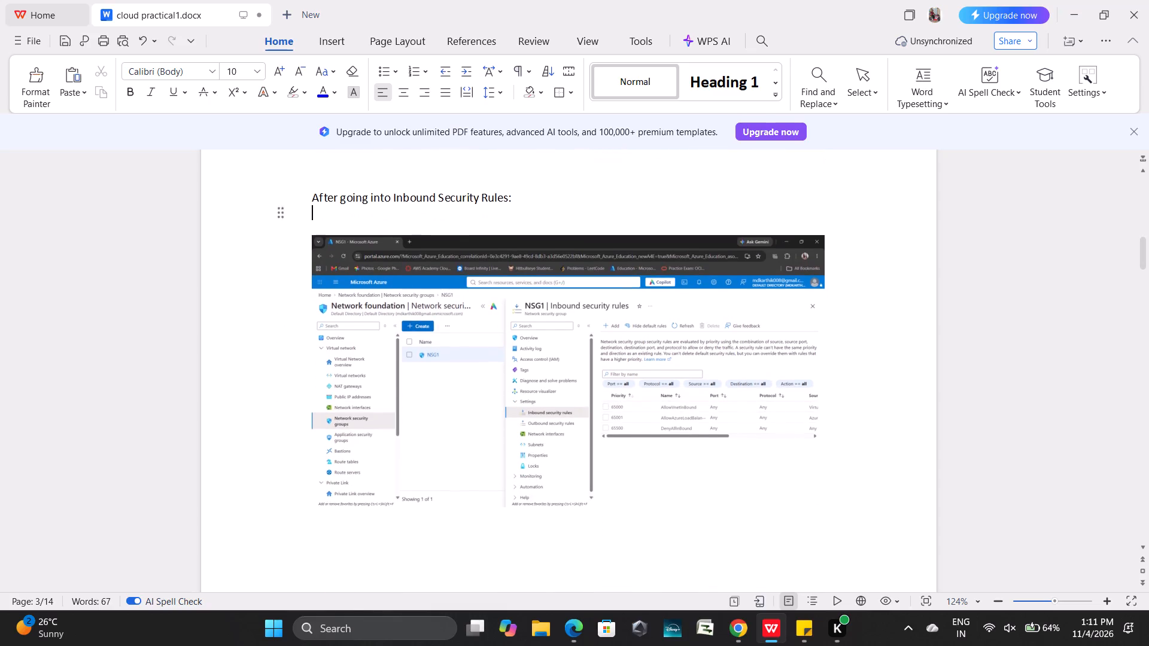
{"action": "scroll", "coordinate": [542, 393], "scroll_direction": "down", "scroll_amount": 1}
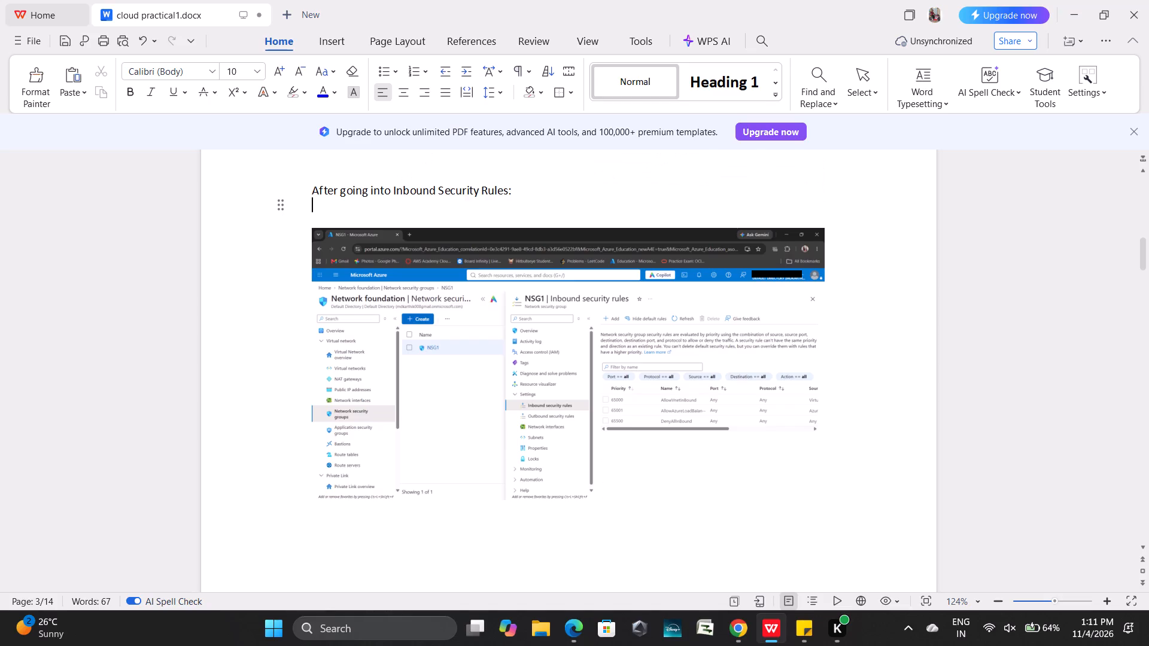
{"action": "type", "text": "Thenn"}
{"action": "key", "text": "space"}
{"action": "key", "text": "BackSpace"}
{"action": "key", "text": "BackSpace"}
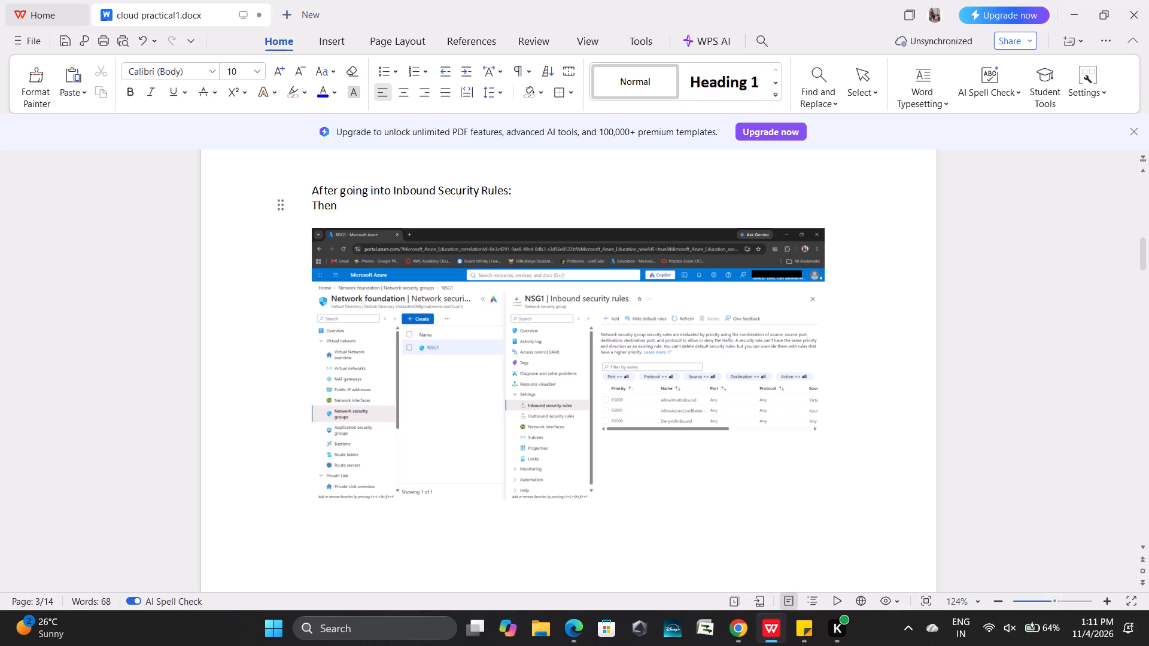
{"action": "key", "text": "space"}
{"action": "type", "text": "Cllick"}
{"action": "key", "text": "BackSpace"}
{"action": "key", "text": "BackSpace"}
{"action": "key", "text": "BackSpace"}
{"action": "key", "text": "BackSpace"}
{"action": "key", "text": "BackSpace"}
{"action": "type", "text": "lick on"}
{"action": "key", "text": "space"}
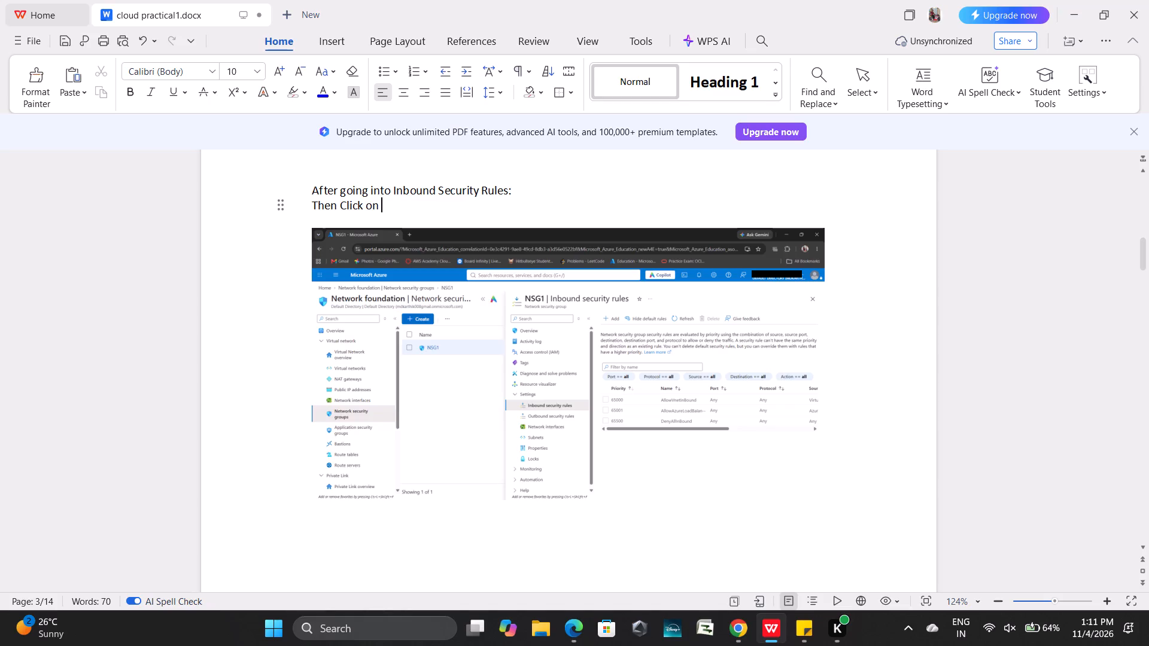
{"action": "type", "text": "ADd"}
{"action": "key", "text": "BackSpace"}
{"action": "key", "text": "BackSpace"}
{"action": "type", "text": "dd"}
{"action": "key", "text": "shift+colon"}
Insert two blank lines above the "In Settings" caption at the start of page 3.
{"action": "scroll", "coordinate": [542, 393], "scroll_direction": "down", "scroll_amount": 5}
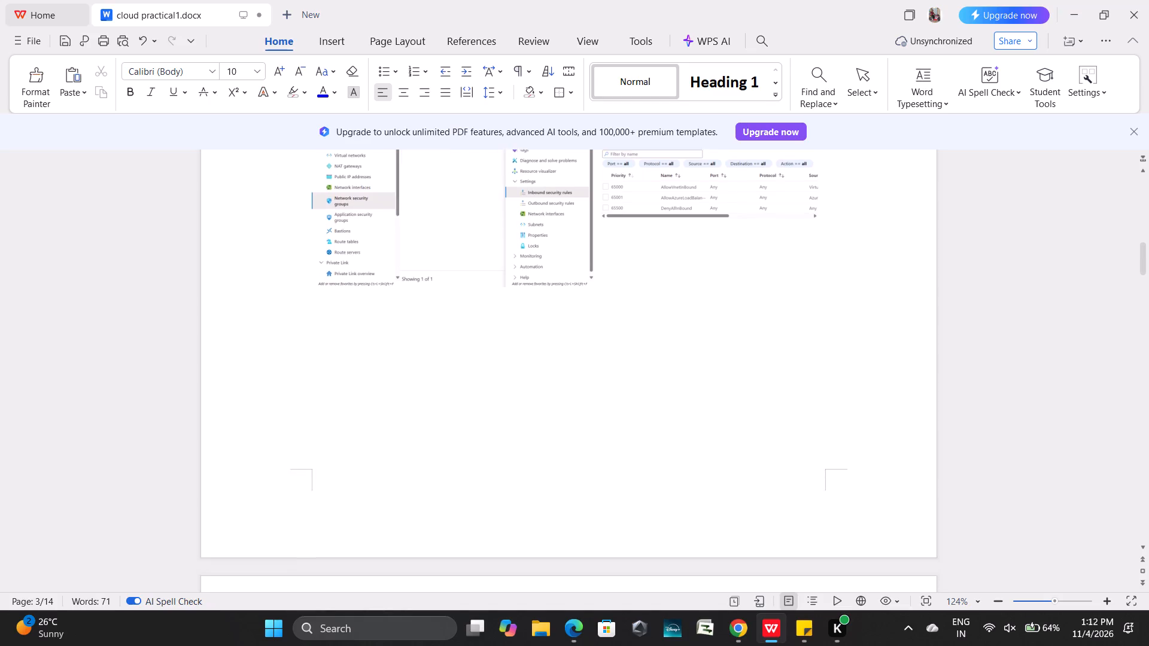
{"action": "scroll", "coordinate": [542, 393], "scroll_direction": "down", "scroll_amount": 1}
{"action": "scroll", "coordinate": [388, 365], "scroll_direction": "up", "scroll_amount": 7}
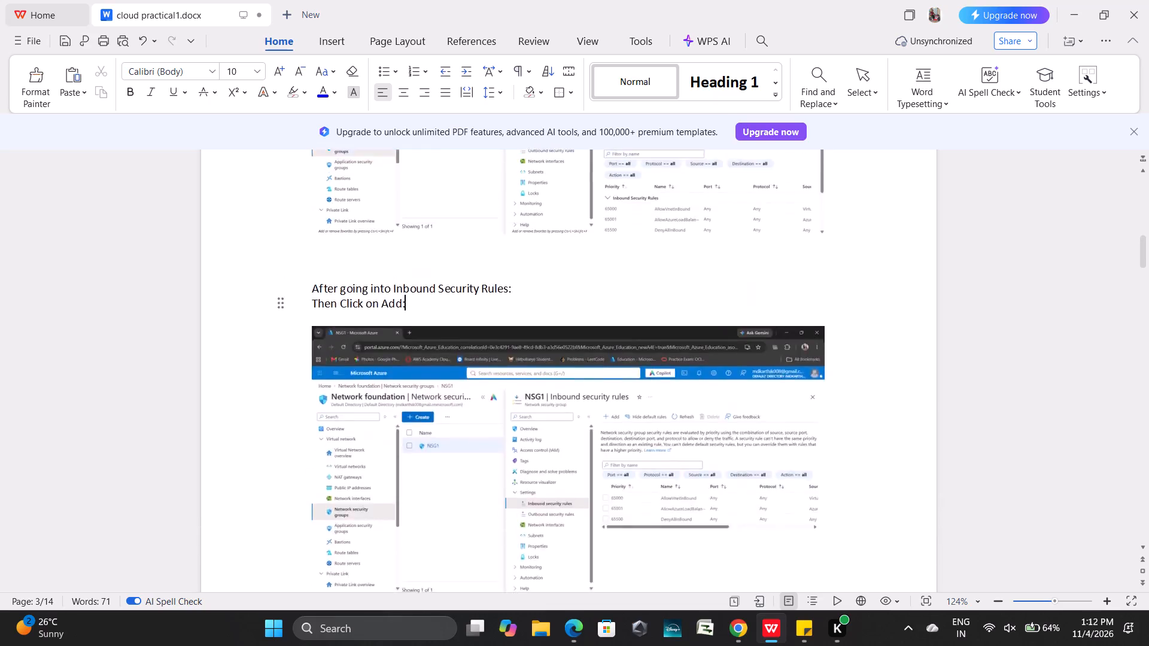
{"action": "scroll", "coordinate": [388, 365], "scroll_direction": "up", "scroll_amount": 4}
{"action": "scroll", "coordinate": [388, 365], "scroll_direction": "down", "scroll_amount": 2}
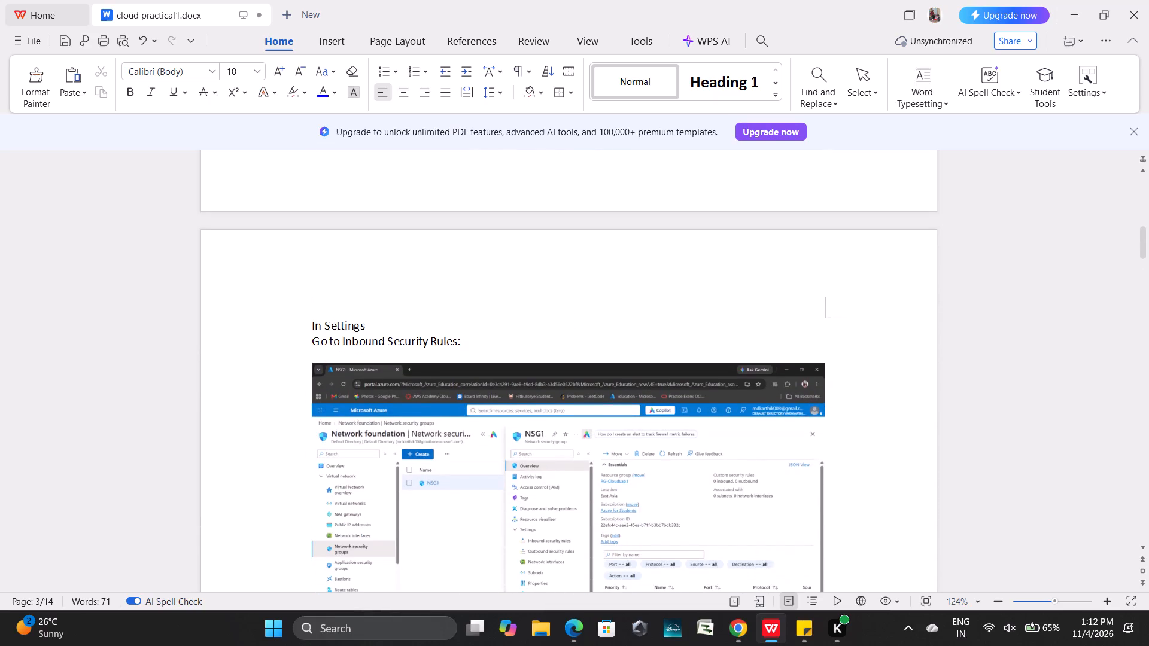
{"action": "left_click", "coordinate": [327, 309]}
{"action": "key", "text": "Left"}
{"action": "key", "text": "Left"}
{"action": "key", "text": "Left"}
{"action": "key", "text": "Return"}
{"action": "key", "text": "Return"}
Insert two blank lines above the "After going into Inbound Security Rules:" caption on page 3.
{"action": "scroll", "coordinate": [327, 309], "scroll_direction": "down", "scroll_amount": 7}
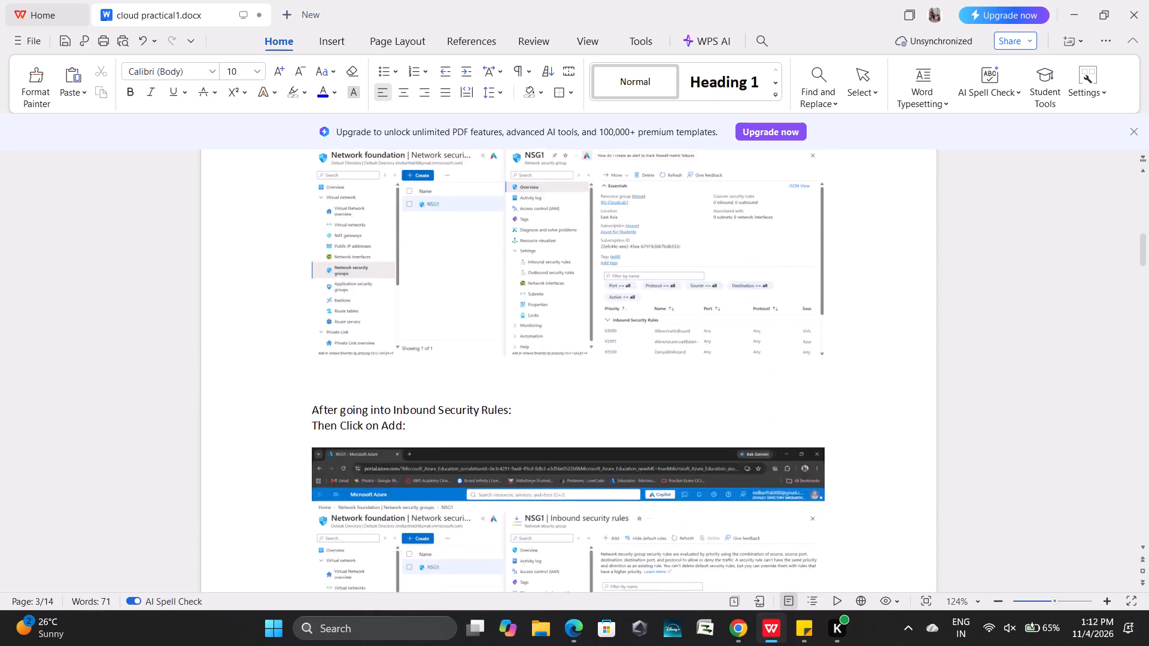
{"action": "scroll", "coordinate": [327, 309], "scroll_direction": "down", "scroll_amount": 3}
{"action": "scroll", "coordinate": [327, 309], "scroll_direction": "up", "scroll_amount": 4}
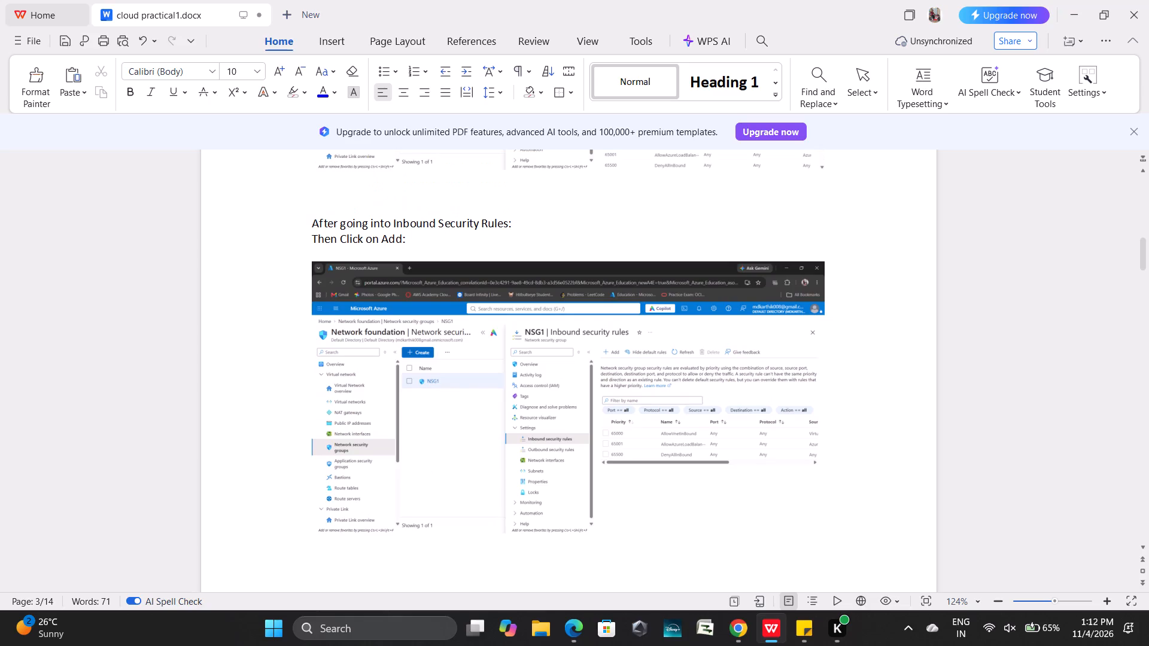
{"action": "left_click", "coordinate": [308, 225]}
{"action": "key", "text": "Return"}
{"action": "key", "text": "Return"}
{"action": "scroll", "coordinate": [308, 225], "scroll_direction": "down", "scroll_amount": 6}
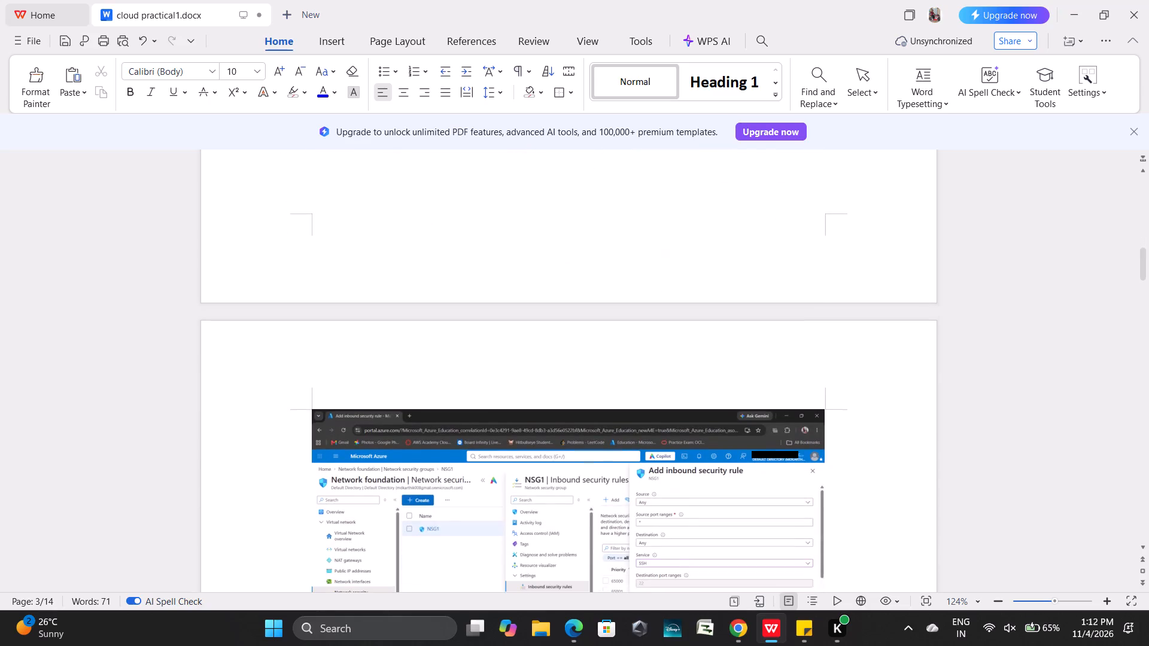
Insert blank lines at the top of page 4, above the Add inbound security rule screenshot.
{"action": "left_click", "coordinate": [323, 379]}
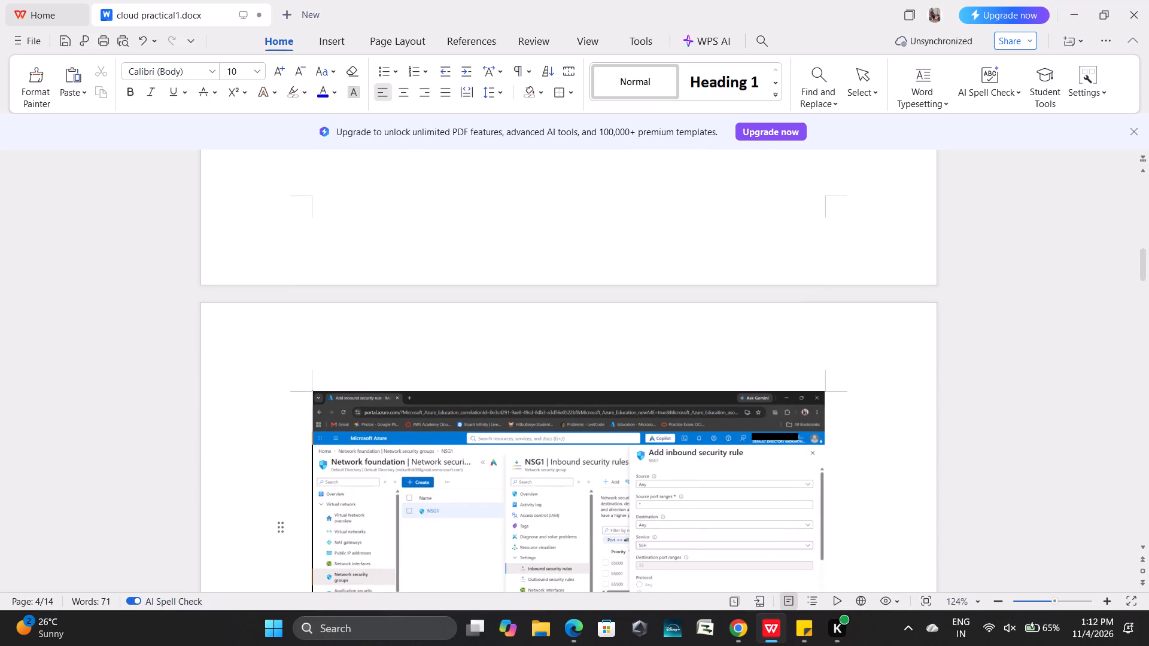
{"action": "key", "text": "Return"}
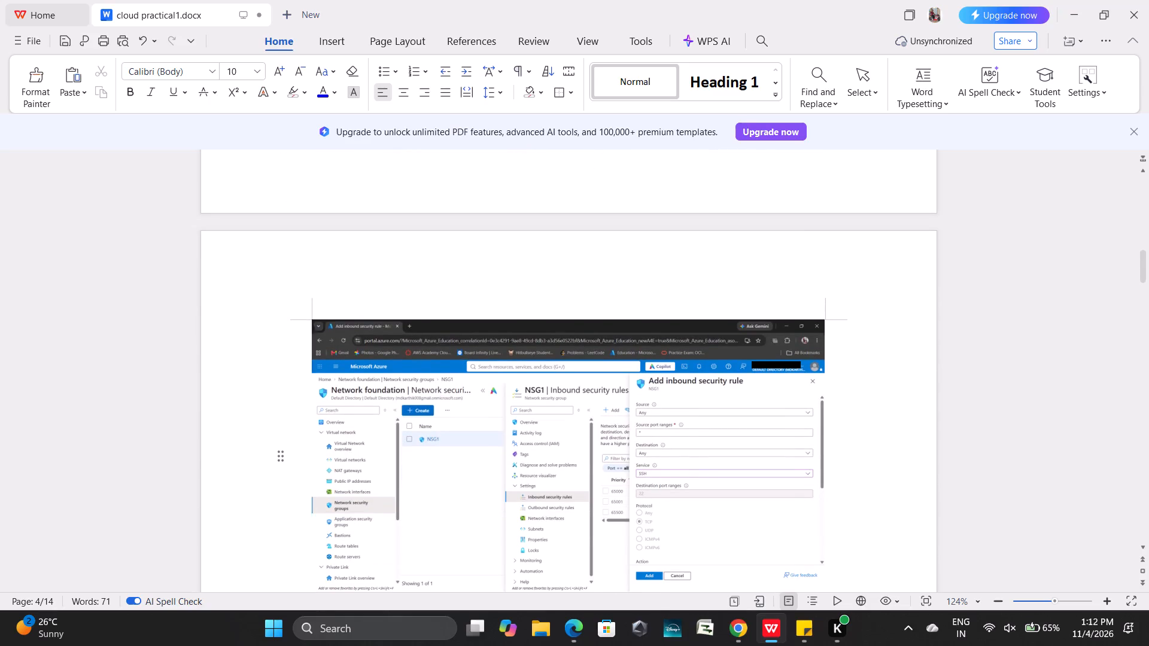
{"action": "key", "text": "Up"}
{"action": "key", "text": "Up"}
{"action": "key", "text": "Down"}
{"action": "key", "text": "Down"}
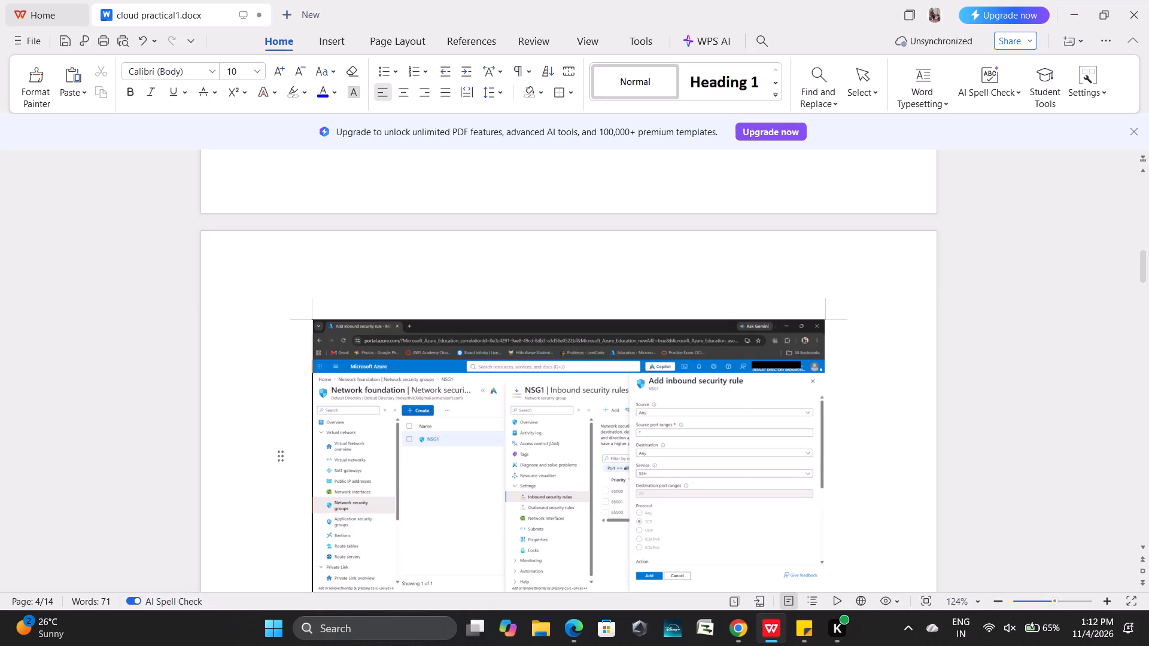
{"action": "key", "text": "Up"}
{"action": "key", "text": "Return"}
{"action": "key", "text": "Return"}
{"action": "key", "text": "Return"}
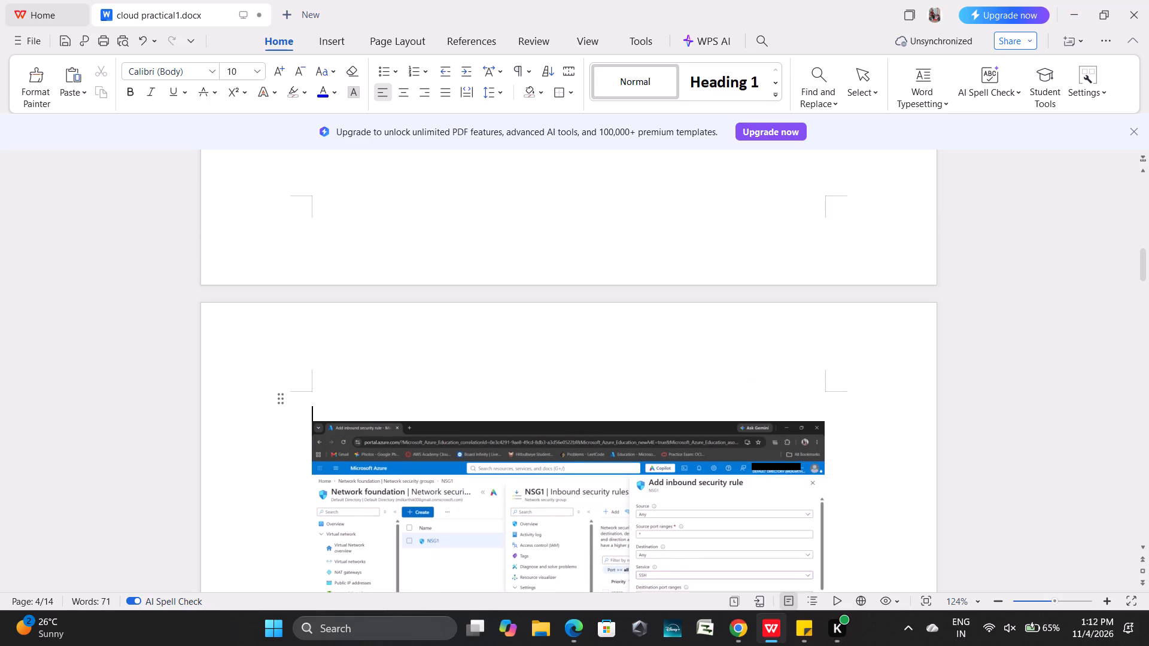
{"action": "key", "text": "Return"}
{"action": "key", "text": "Return"}
{"action": "key", "text": "Up"}
{"action": "key", "text": "Up"}
{"action": "key", "text": "Up"}
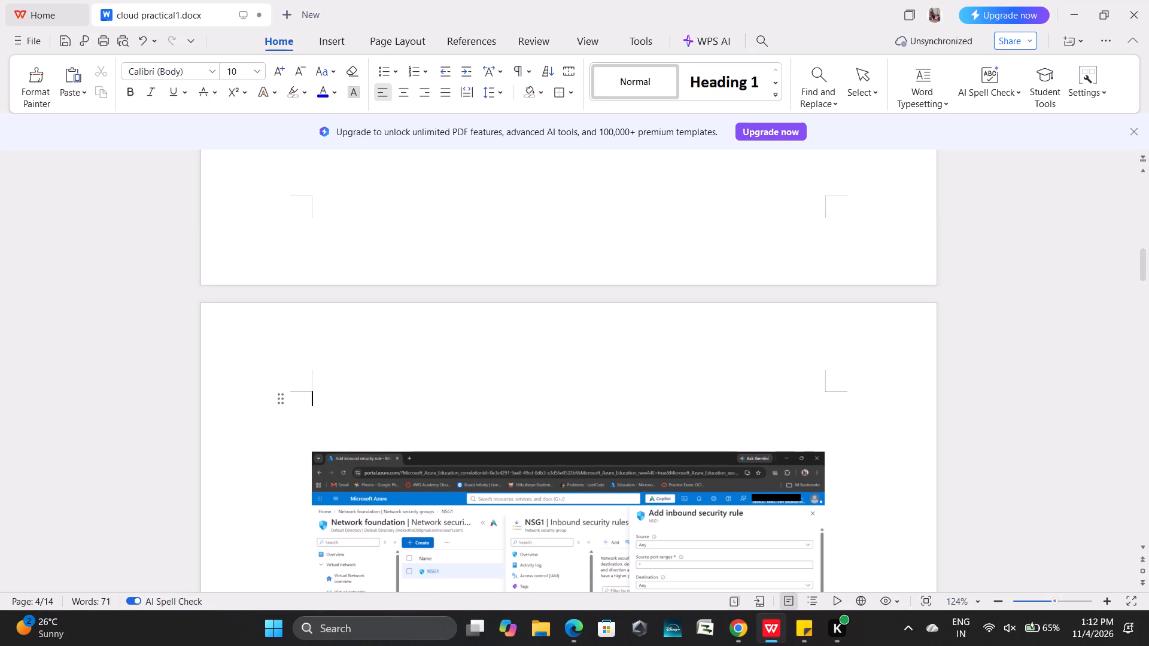
Begin the caption above the Add inbound security rule screenshot with "Select SSH in Service coloumn".
{"action": "key", "text": "Down"}
{"action": "scroll", "coordinate": [323, 379], "scroll_direction": "down", "scroll_amount": 3}
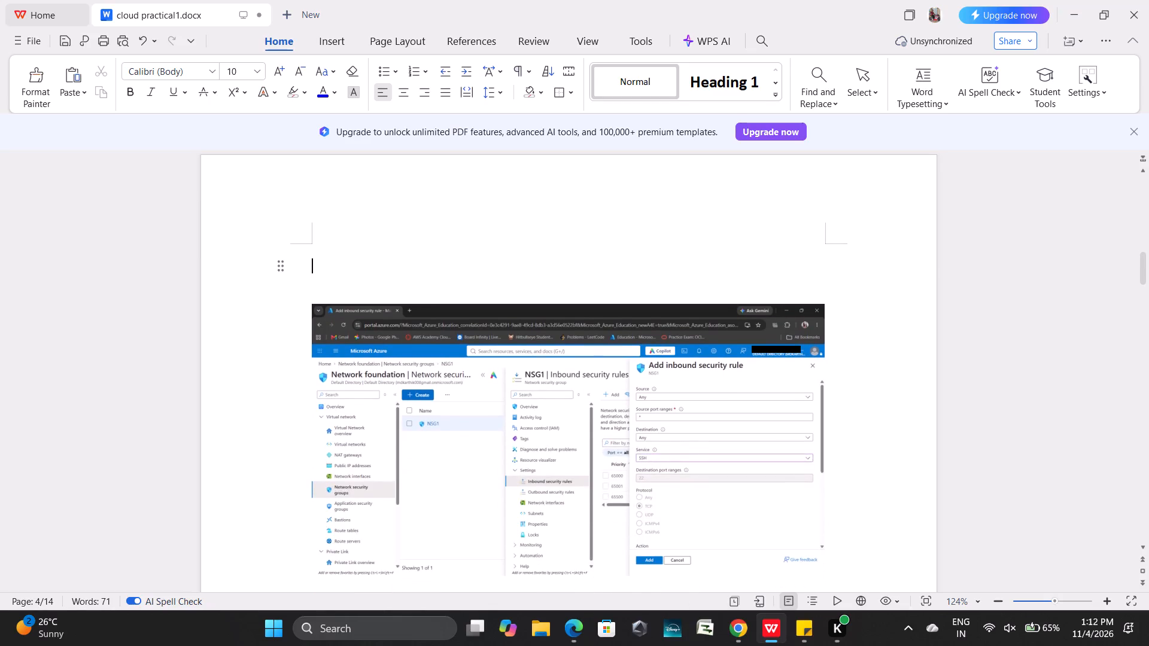
{"action": "type", "text": "Select"}
{"action": "key", "text": "space"}
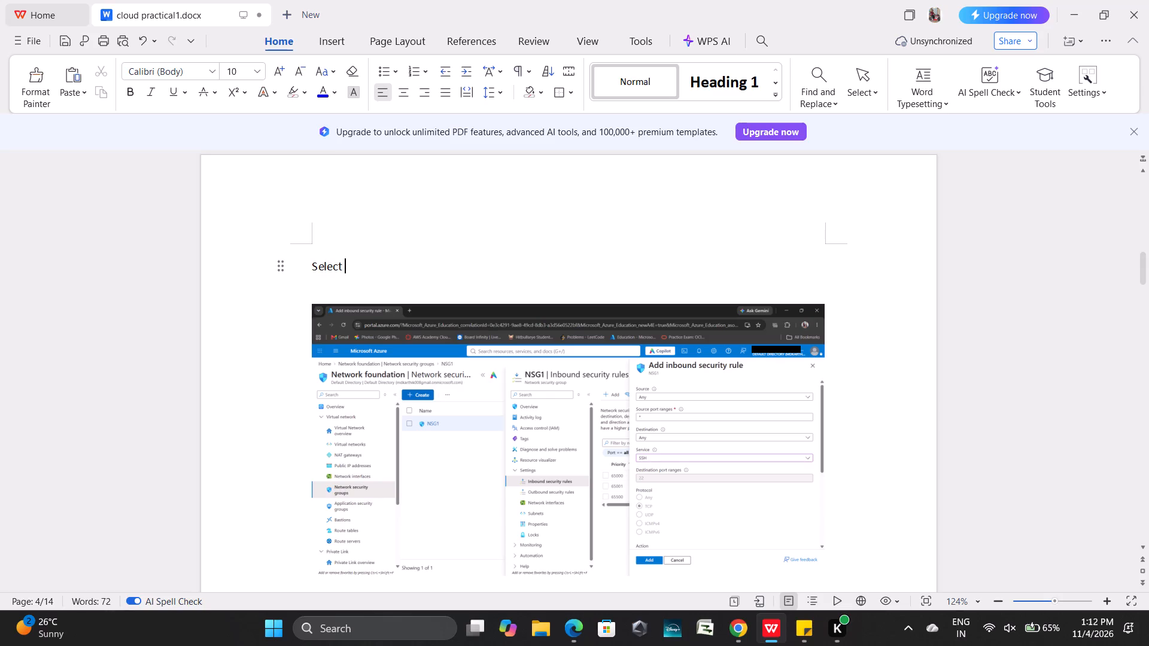
{"action": "type", "text": "SSh"}
{"action": "key", "text": "space"}
{"action": "key", "text": "BackSpace"}
{"action": "key", "text": "BackSpace"}
{"action": "type", "text": "H in"}
{"action": "key", "text": "space"}
{"action": "type", "text": "Service"}
{"action": "key", "text": "space"}
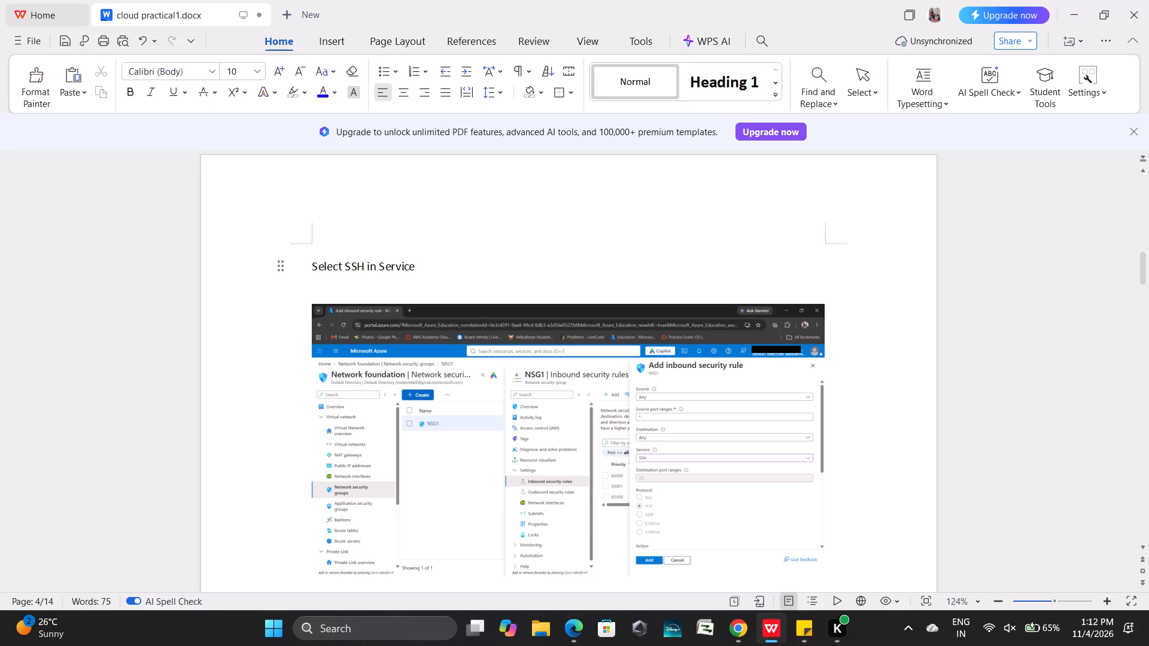
{"action": "type", "text": "coc"}
{"action": "key", "text": "BackSpace"}
{"action": "type", "text": "loumn"}
{"action": "key", "text": "space"}
Complete the caption by adding "and give a name to it:".
{"action": "type", "text": "and"}
{"action": "key", "text": "space"}
{"action": "type", "text": "give a"}
{"action": "key", "text": "space"}
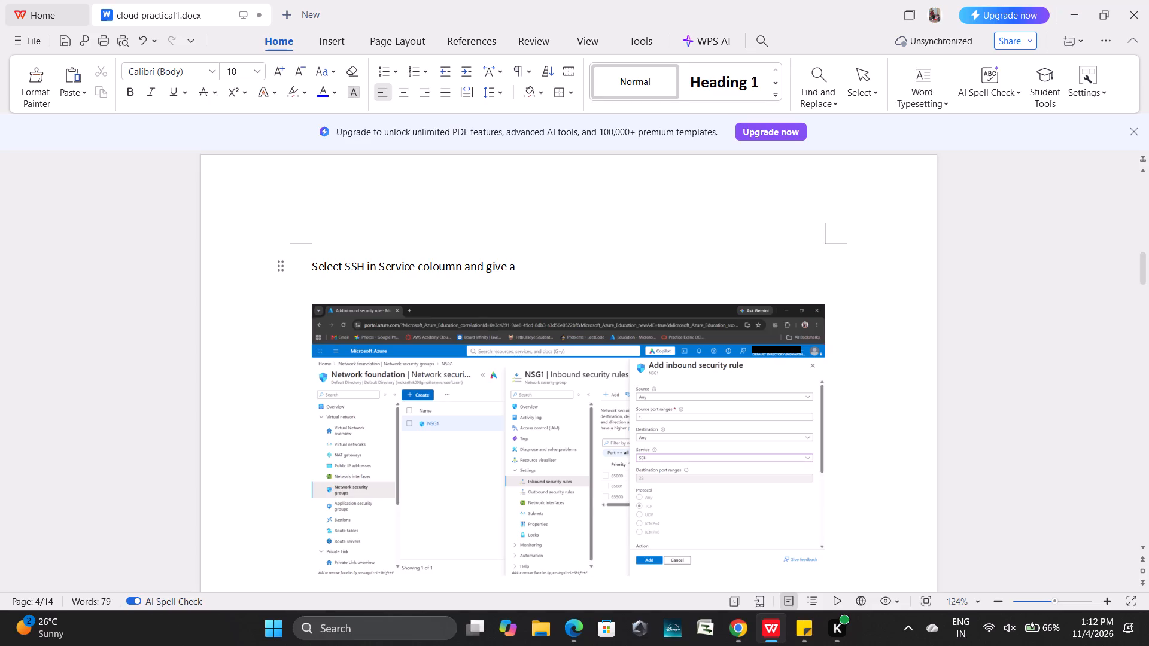
{"action": "type", "text": "name to"}
{"action": "key", "text": "space"}
{"action": "type", "text": "ti"}
{"action": "key", "text": "BackSpace"}
{"action": "key", "text": "BackSpace"}
{"action": "type", "text": "it"}
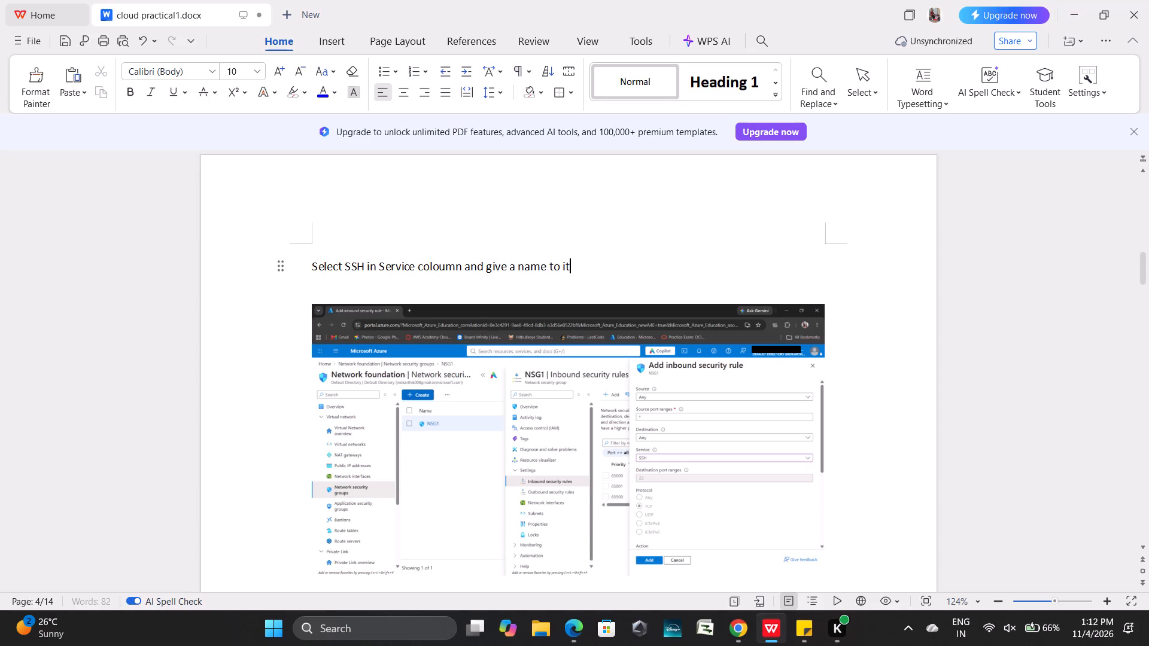
{"action": "key", "text": "shift+colon"}
Correct the misspelled word in the page 4 caption to "column".
{"action": "scroll", "coordinate": [323, 379], "scroll_direction": "down", "scroll_amount": 1}
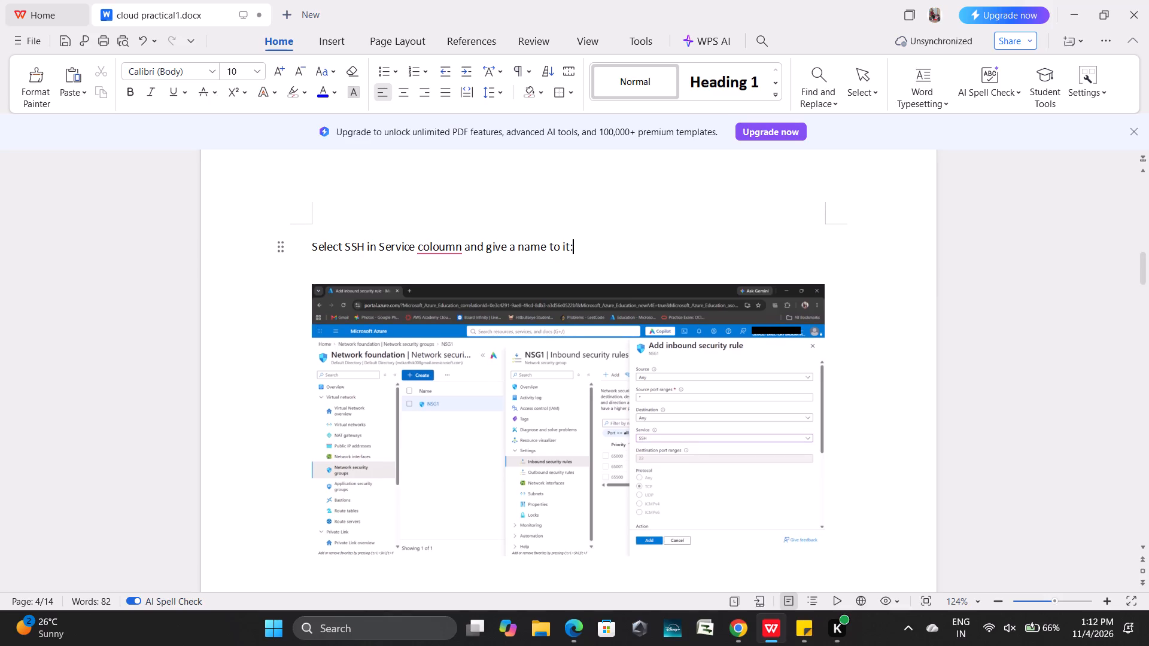
{"action": "left_click", "coordinate": [439, 248]}
{"action": "key", "text": "BackSpace"}
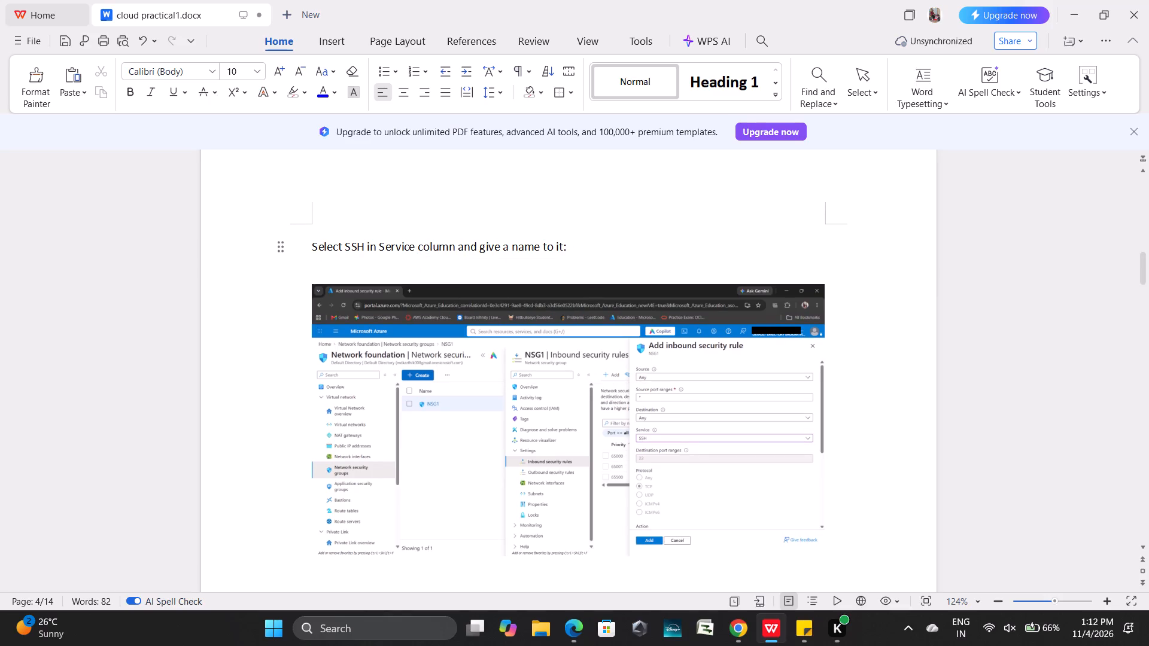
Insert three blank lines between the Add inbound security rule screenshot and the rule2 screenshot on page 4.
{"action": "left_click", "coordinate": [501, 264]}
{"action": "scroll", "coordinate": [501, 264], "scroll_direction": "down", "scroll_amount": 2}
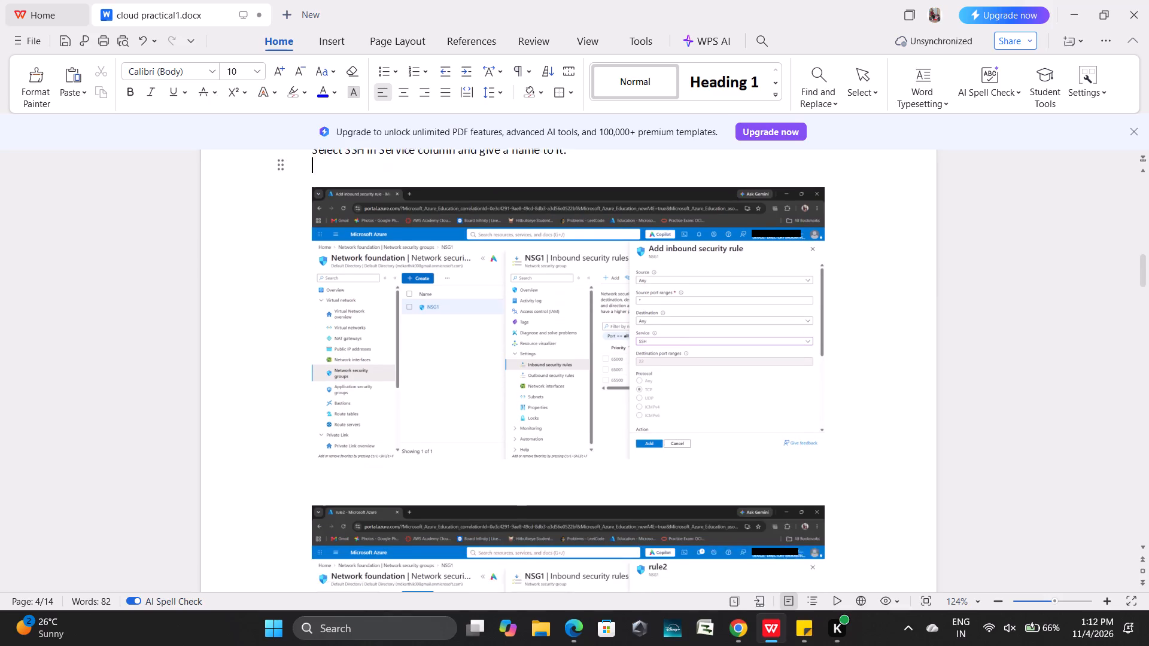
{"action": "scroll", "coordinate": [501, 264], "scroll_direction": "down", "scroll_amount": 3}
{"action": "left_click", "coordinate": [435, 400]}
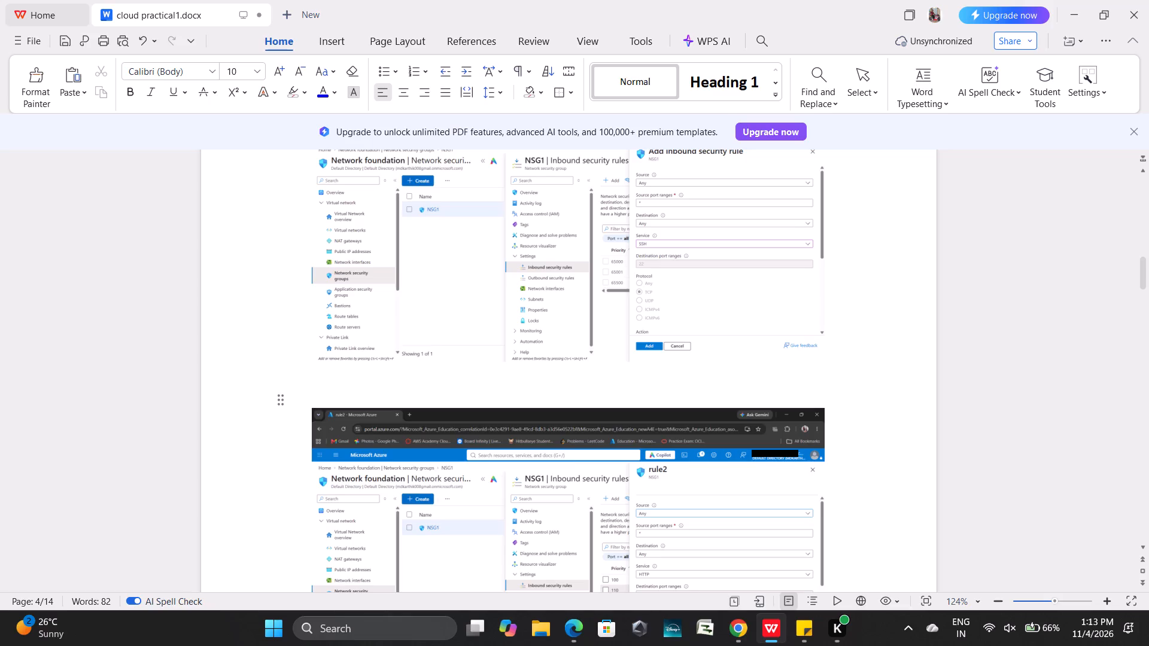
{"action": "key", "text": "Return"}
{"action": "key", "text": "Return"}
{"action": "key", "text": "Return"}
{"action": "key", "text": "Up"}
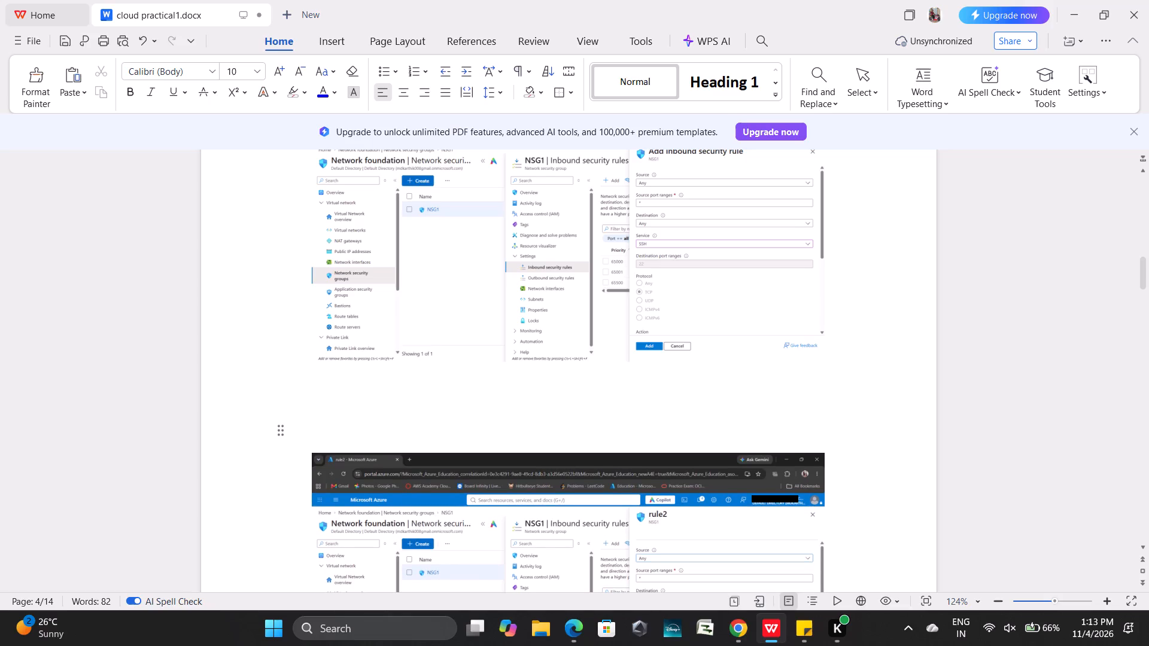
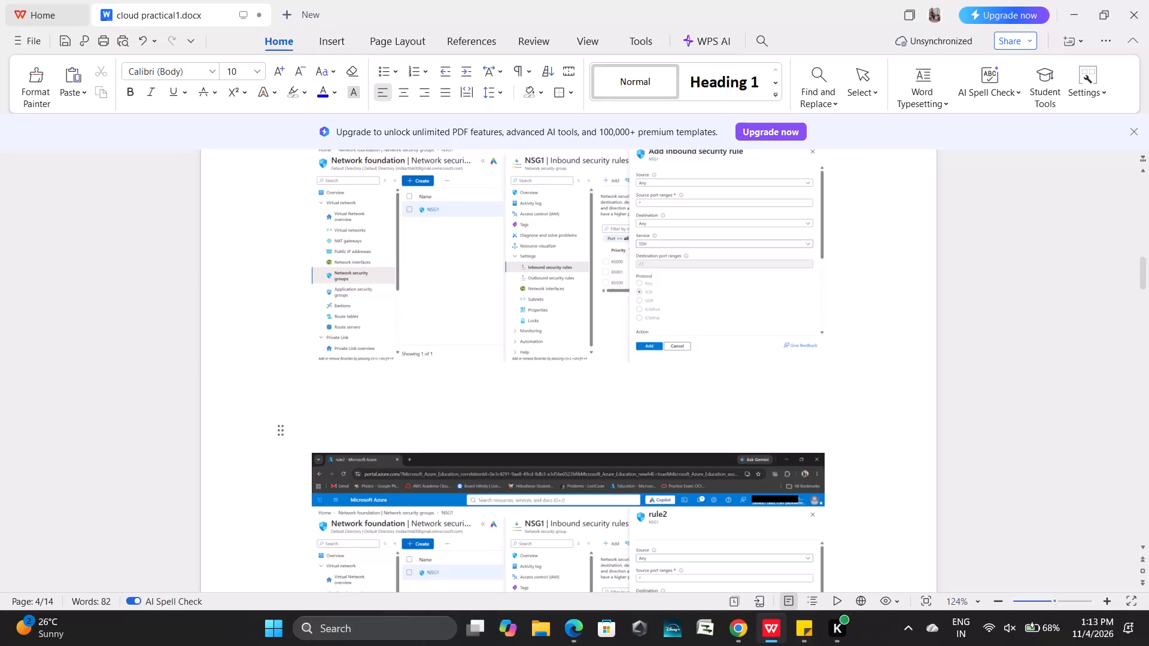
Add the caption line "Add another Inbound Security Rule:" above the rule2 screenshot on page 4.
{"action": "scroll", "coordinate": [390, 420], "scroll_direction": "down", "scroll_amount": 2}
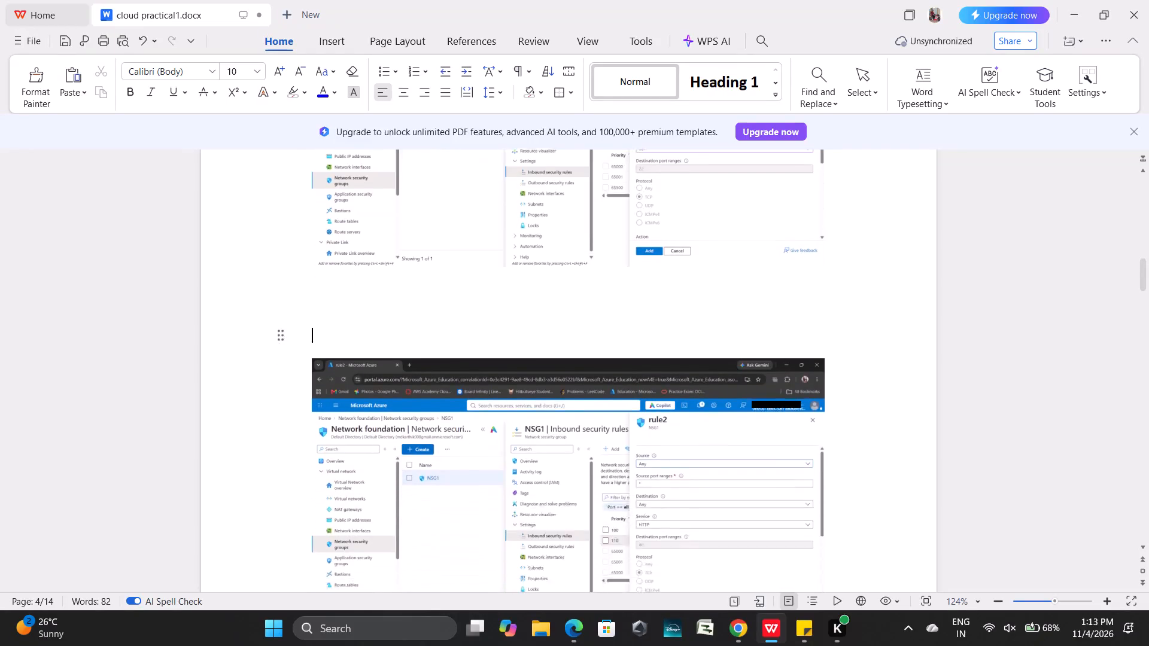
{"action": "scroll", "coordinate": [390, 420], "scroll_direction": "down", "scroll_amount": 1}
{"action": "scroll", "coordinate": [390, 420], "scroll_direction": "up", "scroll_amount": 2}
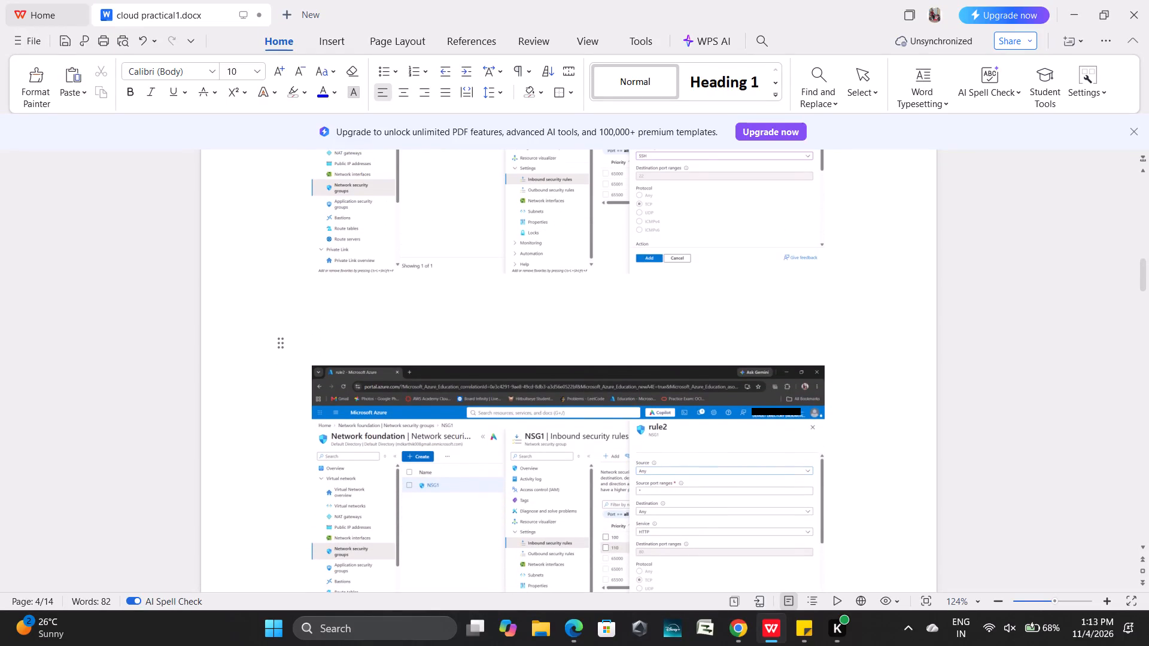
{"action": "type", "text": "Add"}
{"action": "key", "text": "space"}
{"action": "type", "text": "another"}
{"action": "key", "text": "space"}
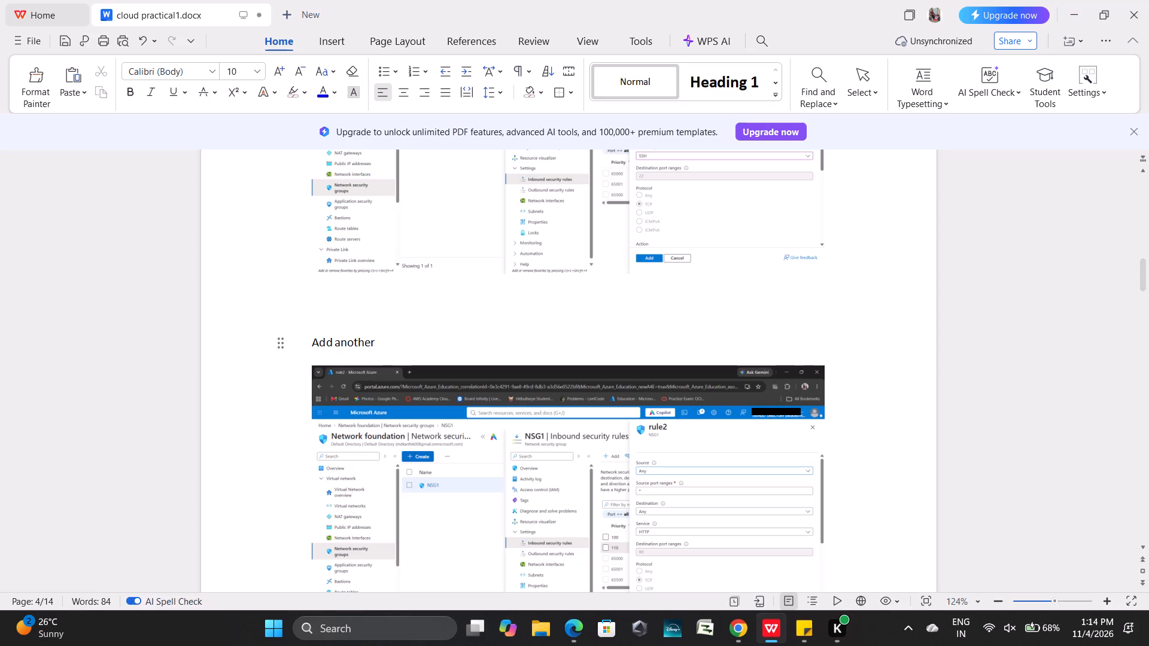
{"action": "scroll", "coordinate": [390, 420], "scroll_direction": "right", "scroll_amount": 1}
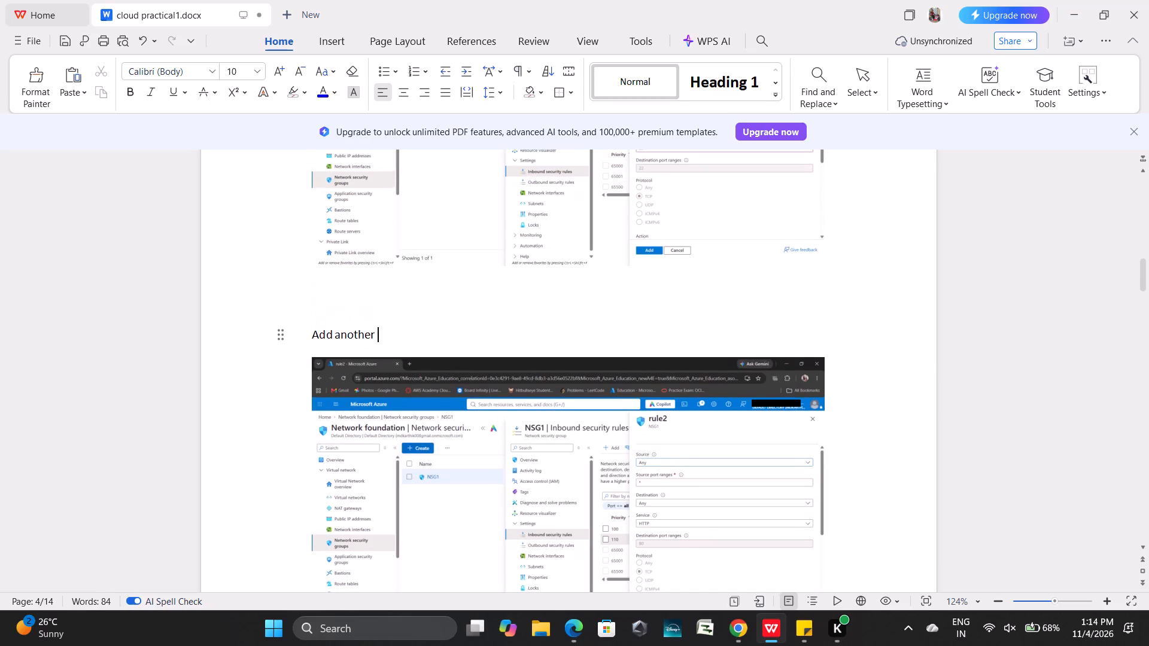
{"action": "key", "text": "ctrl+v"}
{"action": "key", "text": "space"}
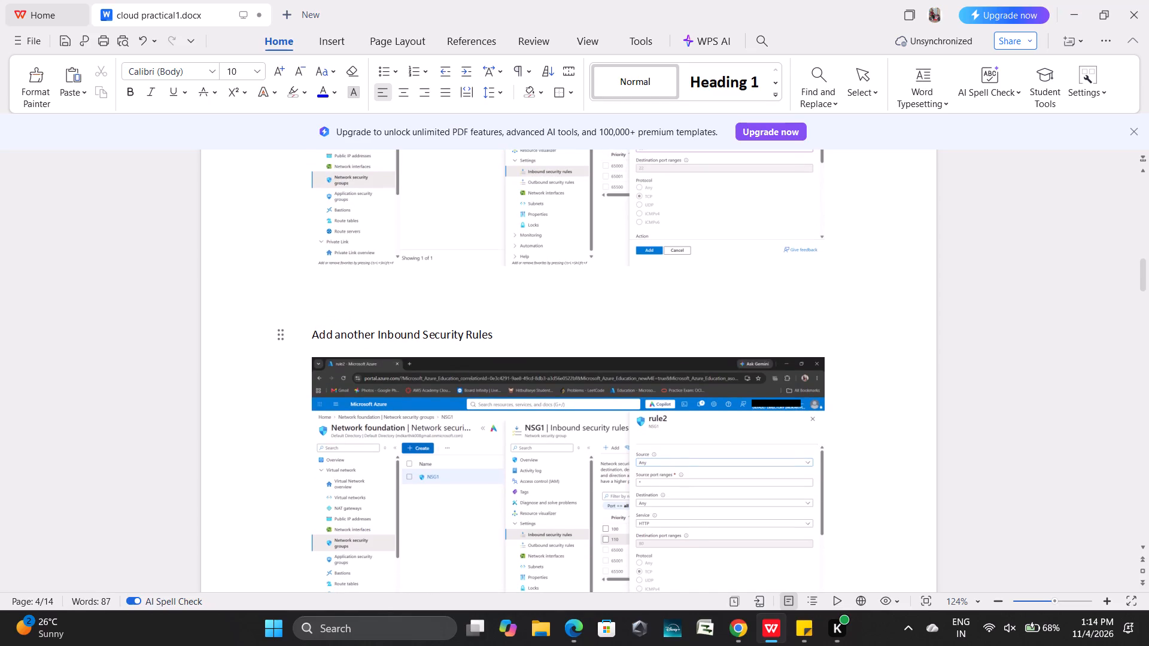
{"action": "key", "text": "BackSpace"}
{"action": "key", "text": "BackSpace"}
{"action": "key", "text": "space"}
{"action": "key", "text": "BackSpace"}
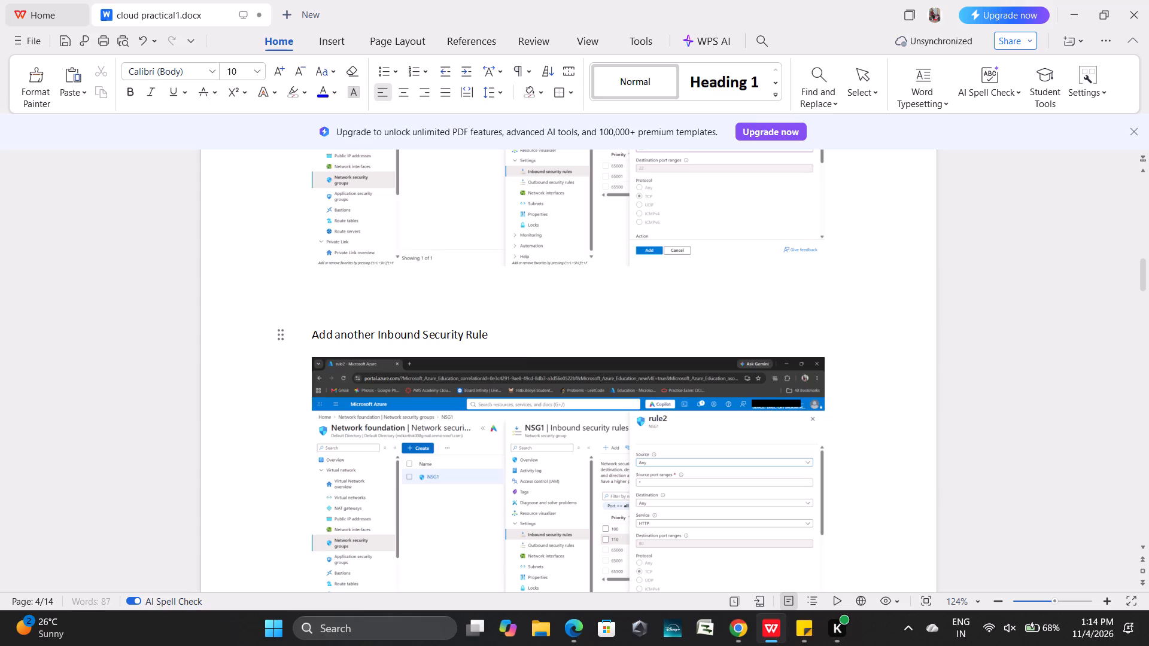
{"action": "key", "text": "shift+colon"}
{"action": "key", "text": "Return"}
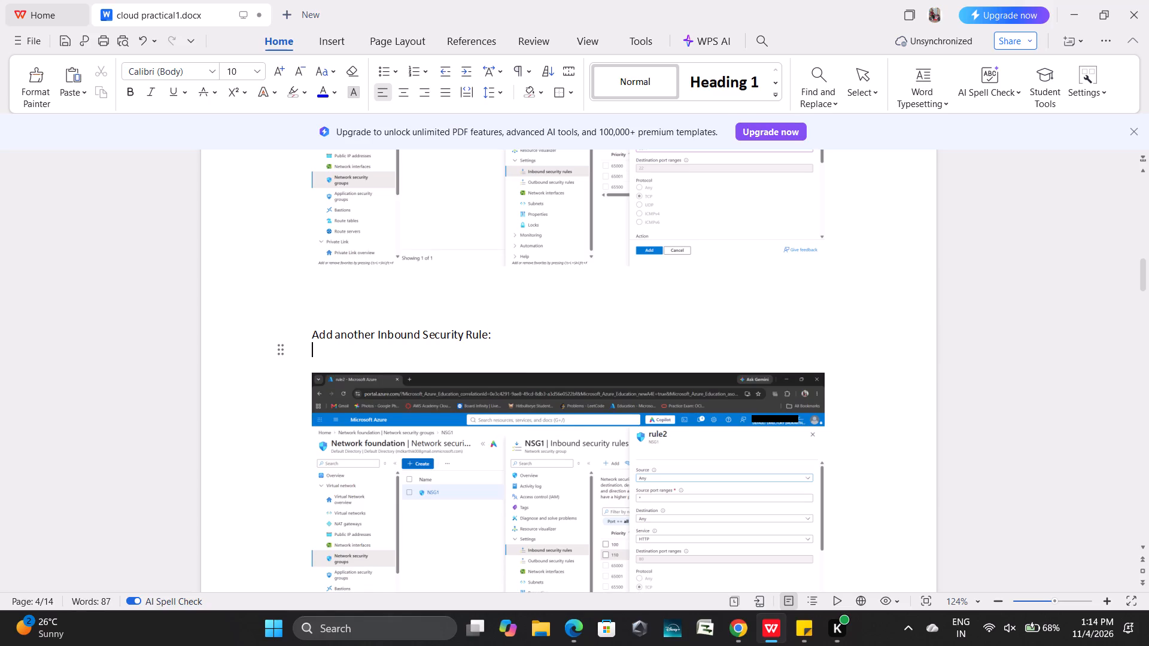
Add a second caption line reading "After Clicking on Add:" above the rule2 screenshot.
{"action": "type", "text": "After c"}
{"action": "key", "text": "shift+BackSpace"}
{"action": "type", "text": "Cli"}
{"action": "type", "text": "cking on"}
{"action": "key", "text": "space"}
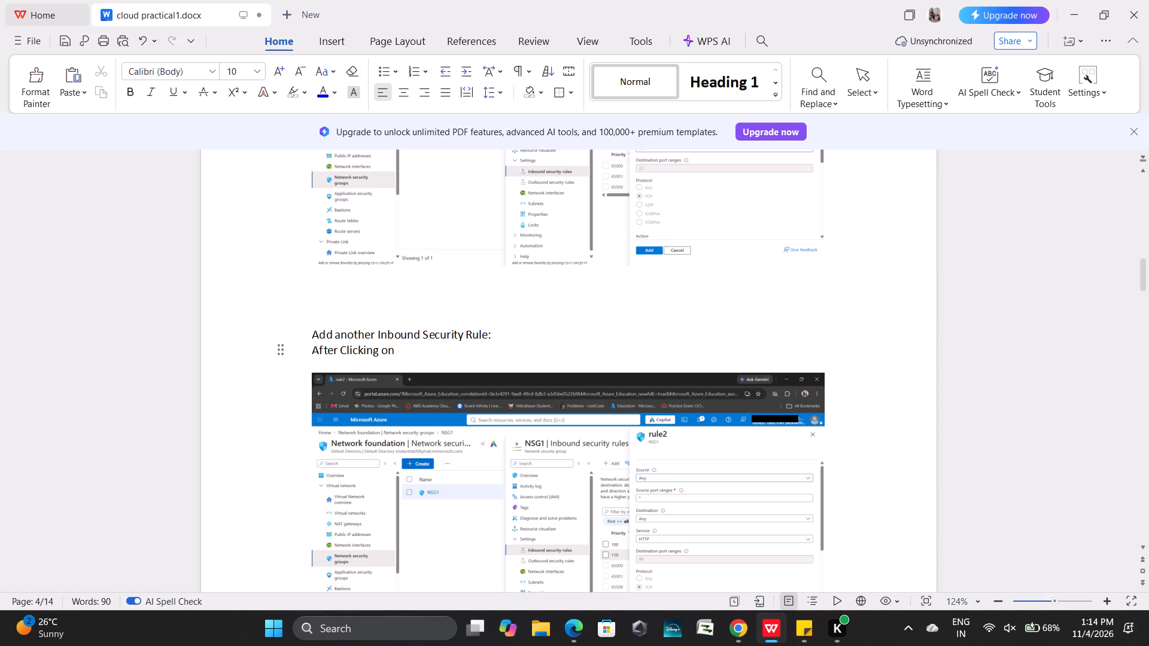
{"action": "type", "text": "Add"}
{"action": "key", "text": "shift+colon"}
{"action": "key", "text": "Return"}
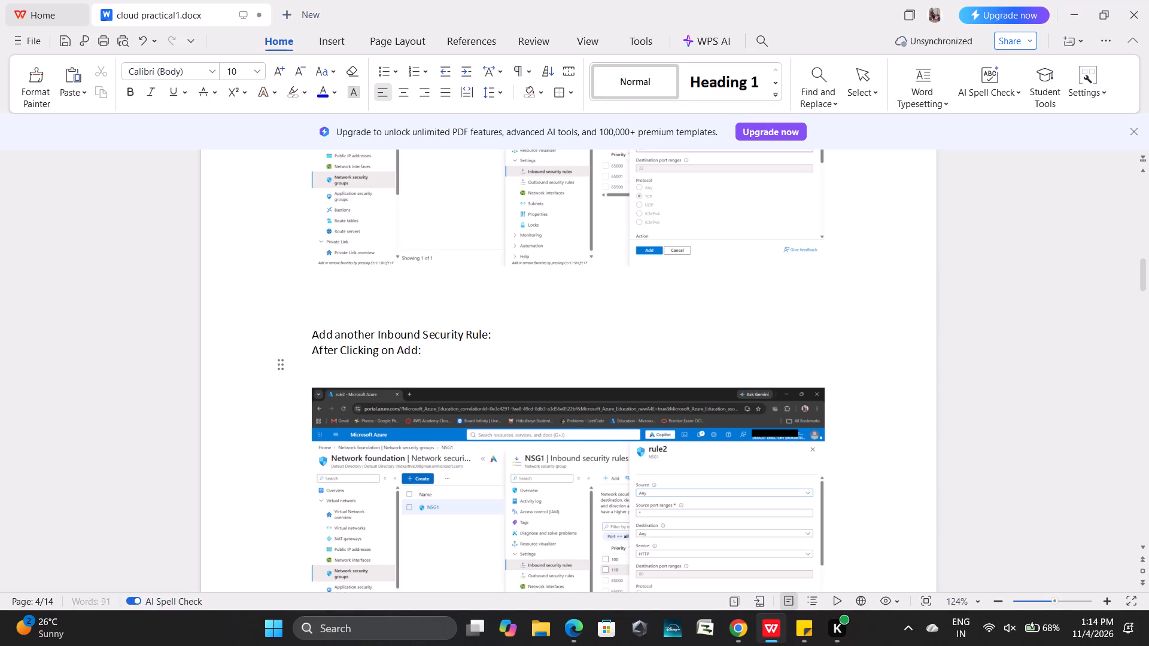
Begin the third caption line above the rule2 screenshot with "In Services select HTTP".
{"action": "type", "text": "In"}
{"action": "key", "text": "space"}
{"action": "type", "text": "ser"}
{"action": "key", "text": "BackSpace"}
{"action": "key", "text": "BackSpace"}
{"action": "key", "text": "BackSpace"}
{"action": "type", "text": "Service"}
{"action": "key", "text": "space"}
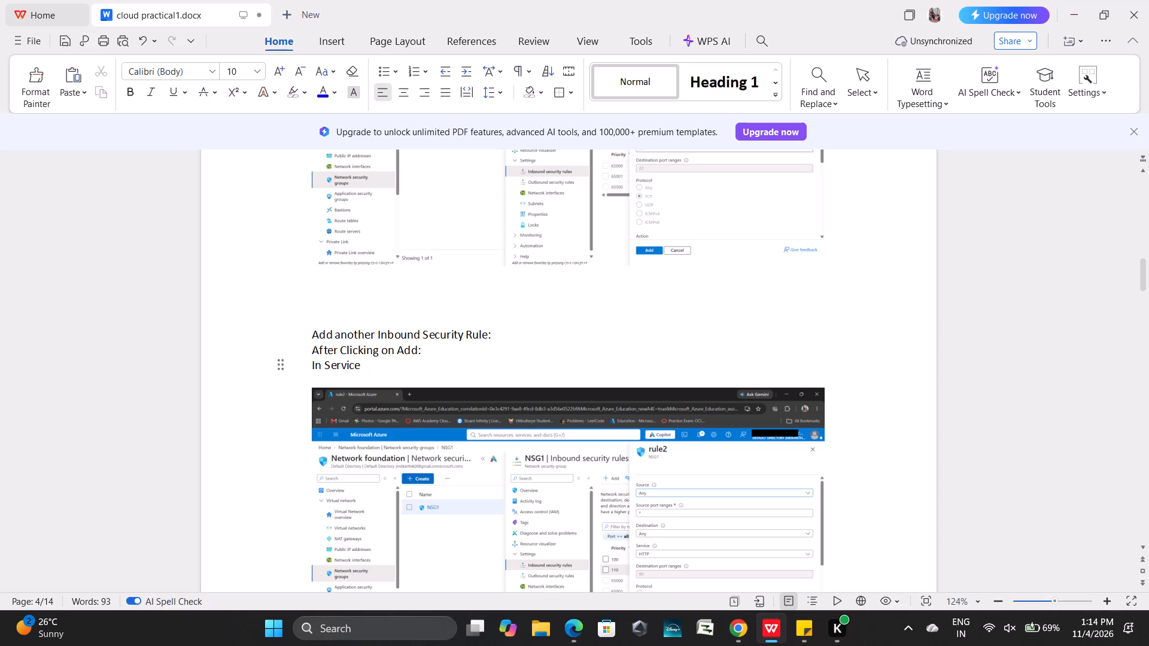
{"action": "key", "text": "BackSpace"}
{"action": "type", "text": "s S"}
{"action": "key", "text": "BackSpace"}
{"action": "type", "text": "select"}
{"action": "key", "text": "space"}
{"action": "type", "text": "HTT"}
{"action": "key", "text": "p"}
{"action": "key", "text": "BackSpace"}
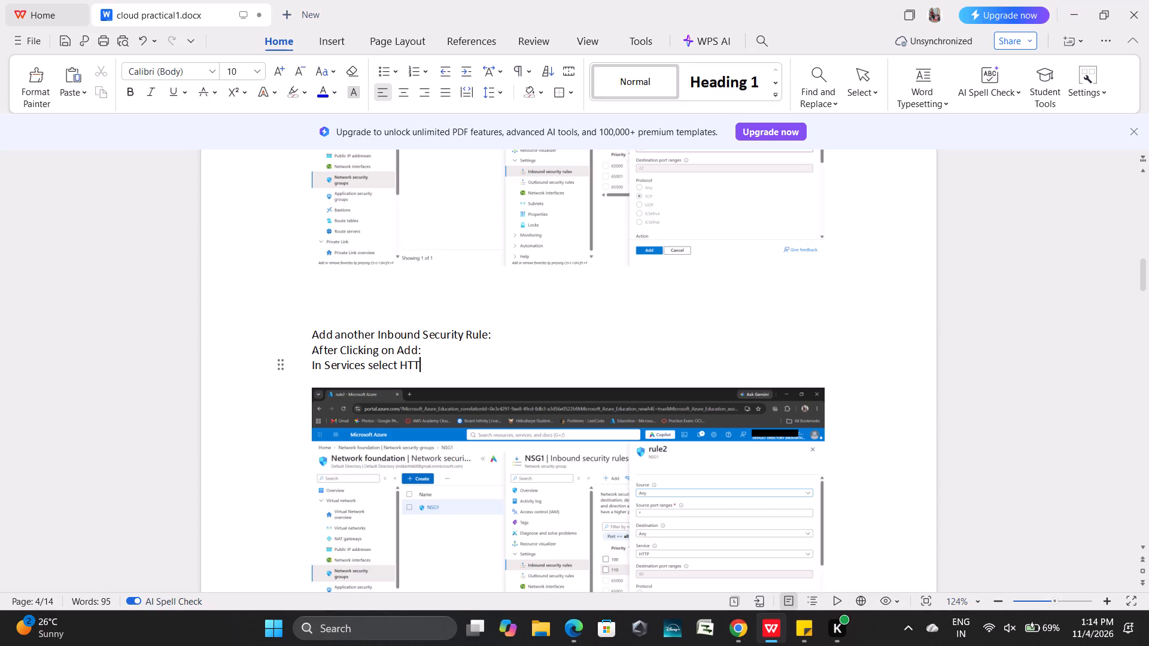
{"action": "key", "text": "shift+p"}
{"action": "key", "text": "space"}
Complete the third caption line by adding "And give a name to it:".
{"action": "type", "text": "And"}
{"action": "key", "text": "space"}
{"action": "type", "text": "give a name"}
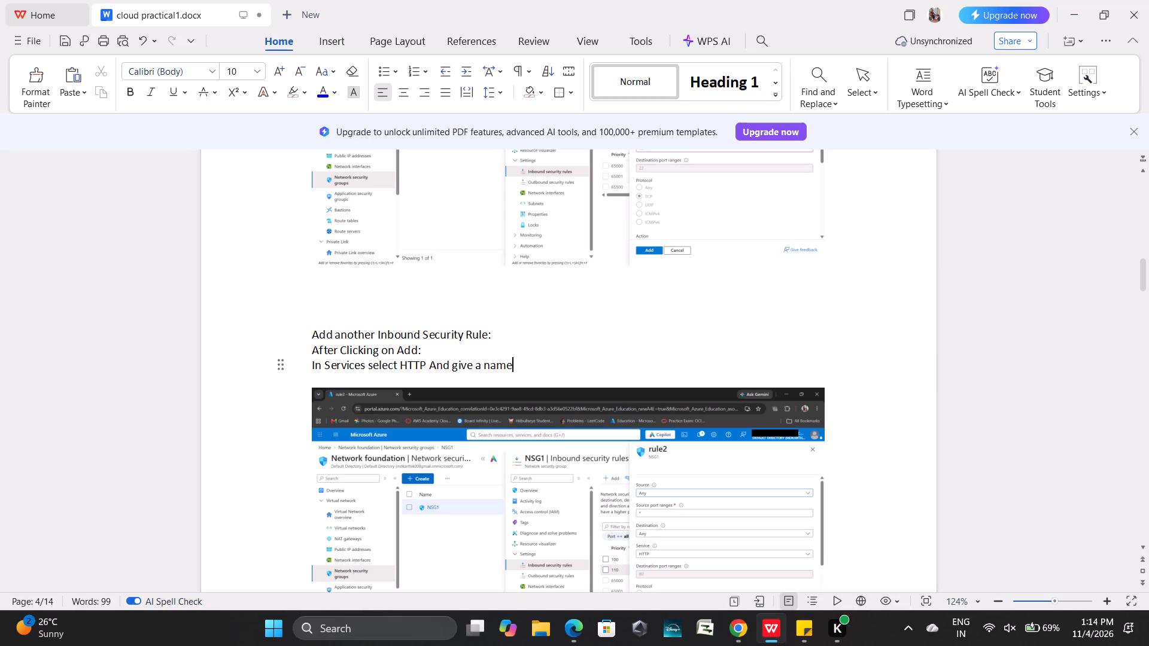
{"action": "key", "text": "space"}
{"action": "type", "text": "yo"}
{"action": "key", "text": "BackSpace"}
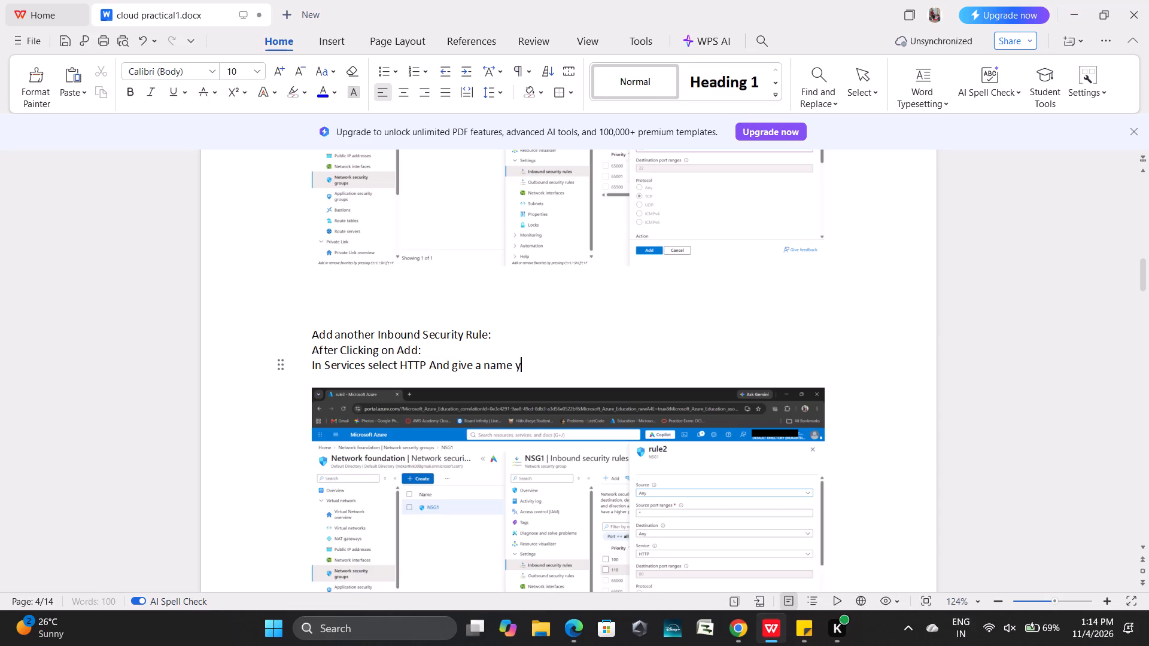
{"action": "key", "text": "BackSpace"}
{"action": "type", "text": "to it"}
{"action": "key", "text": "shift+colon"}
Insert two blank lines before the "Add another Inbound Security Rule:" caption.
{"action": "scroll", "coordinate": [390, 420], "scroll_direction": "down", "scroll_amount": 7}
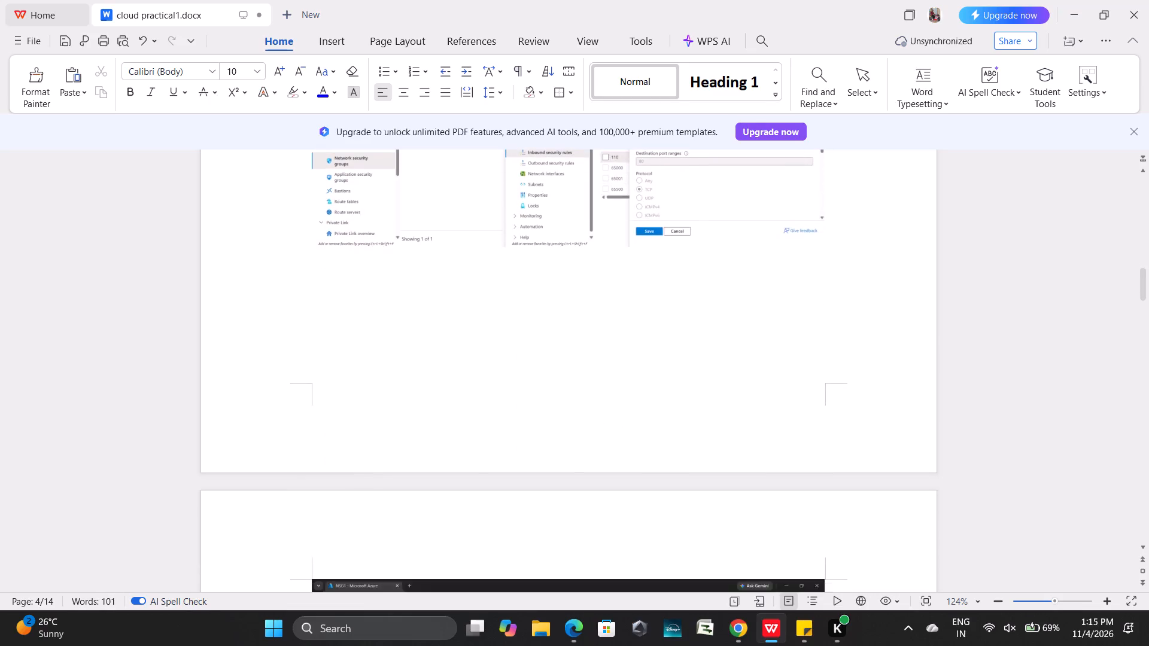
{"action": "scroll", "coordinate": [390, 420], "scroll_direction": "down", "scroll_amount": 1}
{"action": "scroll", "coordinate": [390, 420], "scroll_direction": "up", "scroll_amount": 6}
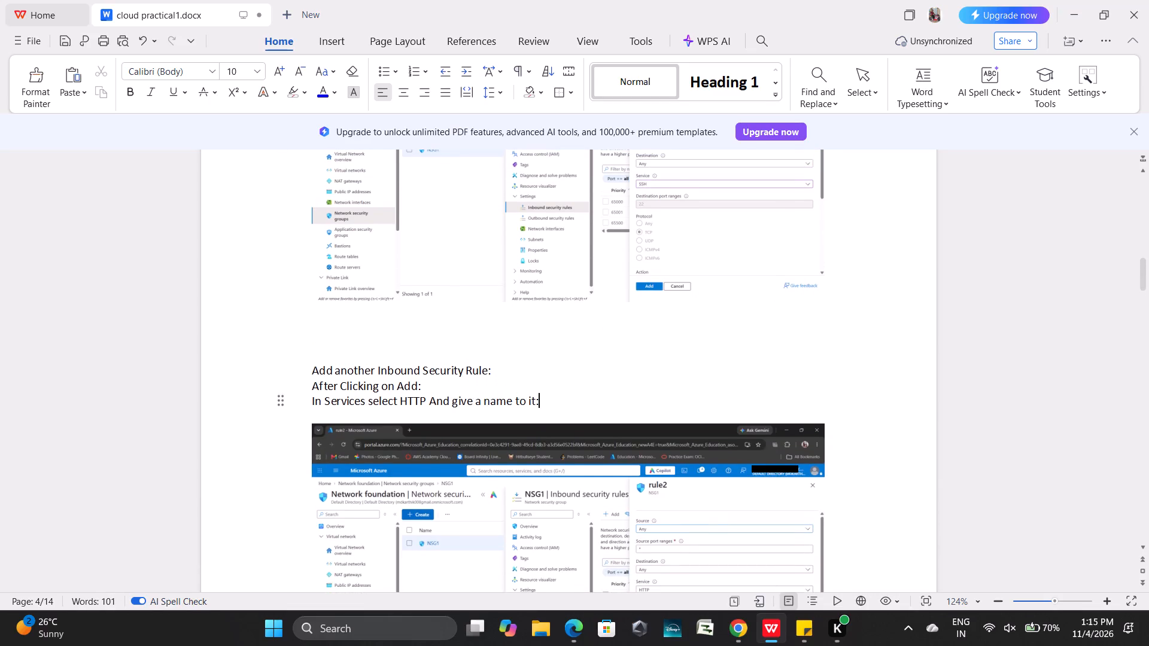
{"action": "left_click", "coordinate": [308, 369]}
{"action": "key", "text": "Return"}
{"action": "key", "text": "Return"}
Insert two blank lines before the "Select SSH in Service column and give a name to it:" caption on page 4.
{"action": "scroll", "coordinate": [308, 369], "scroll_direction": "up", "scroll_amount": 5}
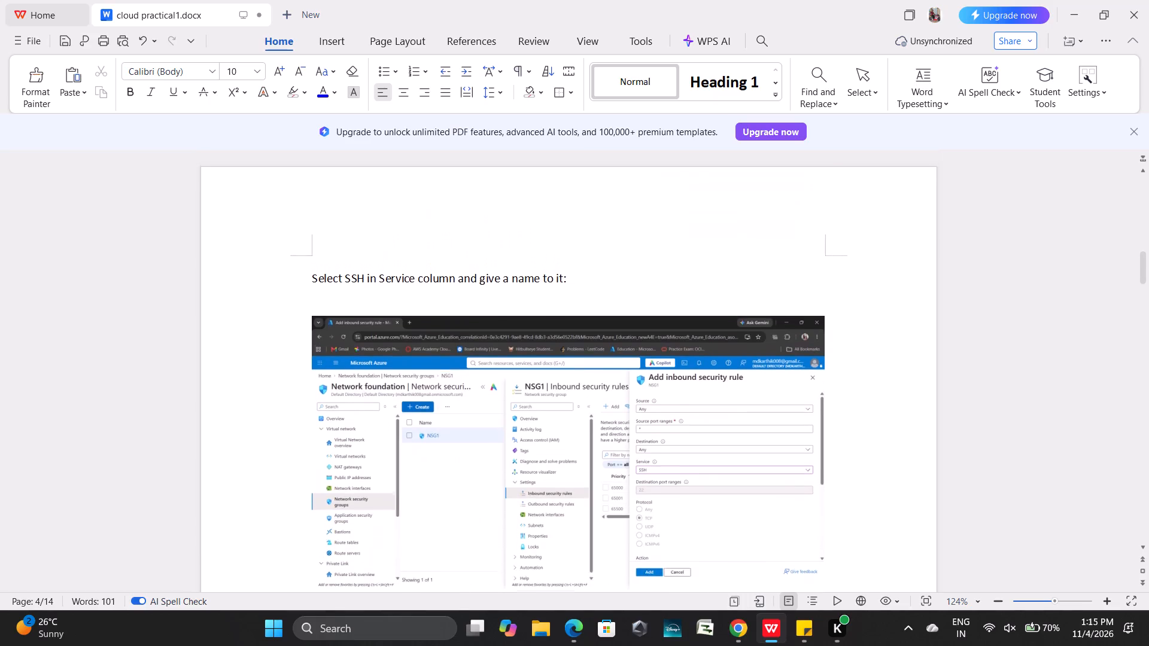
{"action": "left_click", "coordinate": [307, 285]}
{"action": "key", "text": "backslash"}
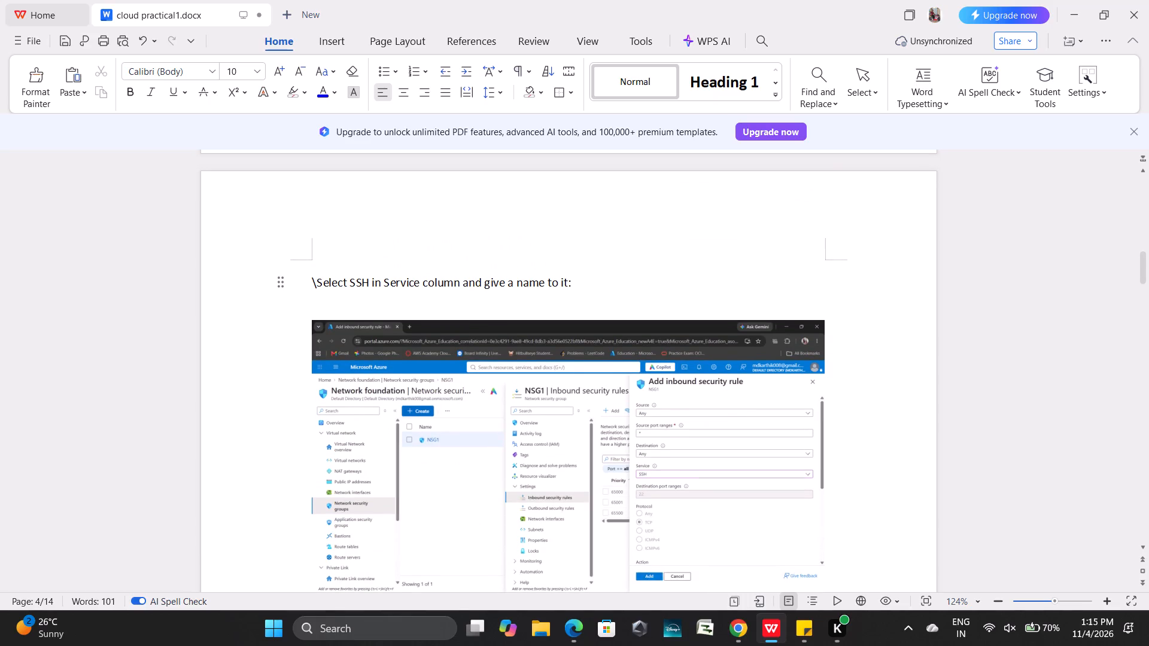
{"action": "key", "text": "BackSpace"}
{"action": "key", "text": "Return"}
{"action": "key", "text": "Return"}
Insert three blank lines between the rule2 screenshot and the following NSG1 Inbound security rules screenshot.
{"action": "scroll", "coordinate": [307, 285], "scroll_direction": "down", "scroll_amount": 7}
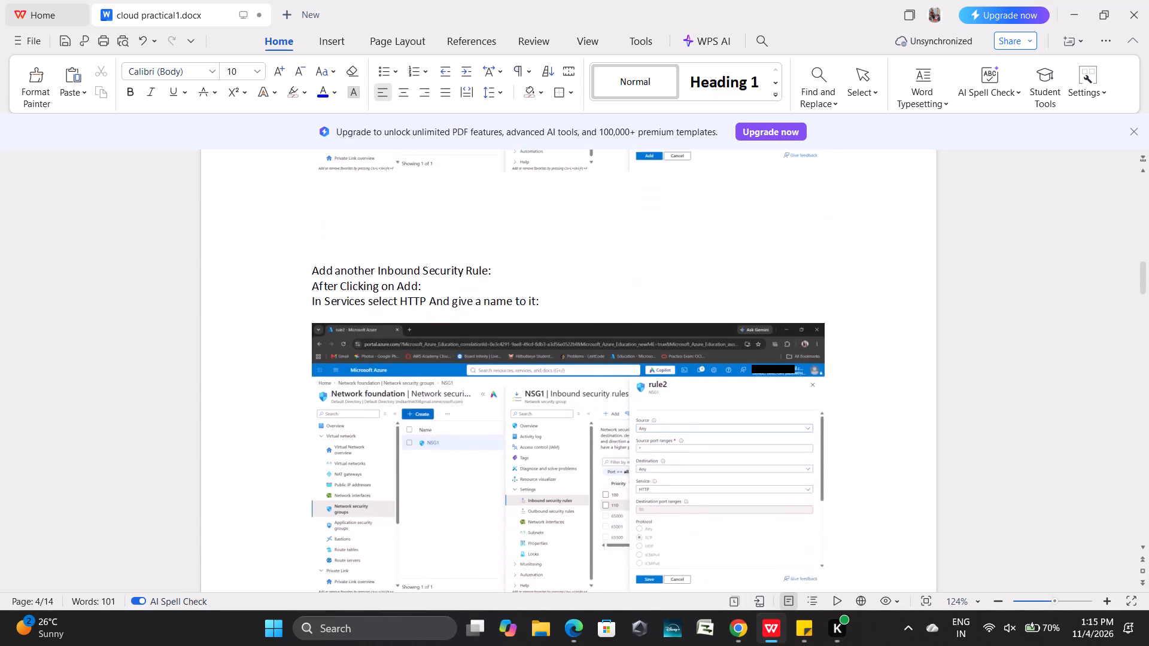
{"action": "scroll", "coordinate": [307, 285], "scroll_direction": "down", "scroll_amount": 6}
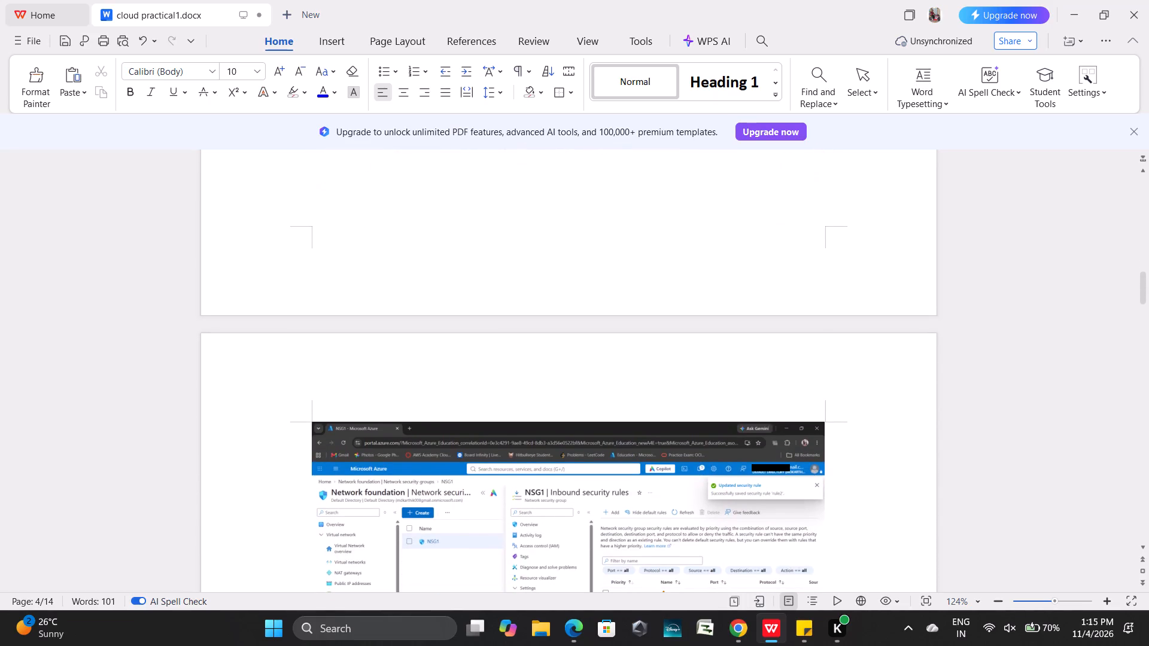
{"action": "scroll", "coordinate": [381, 402], "scroll_direction": "down", "scroll_amount": 2}
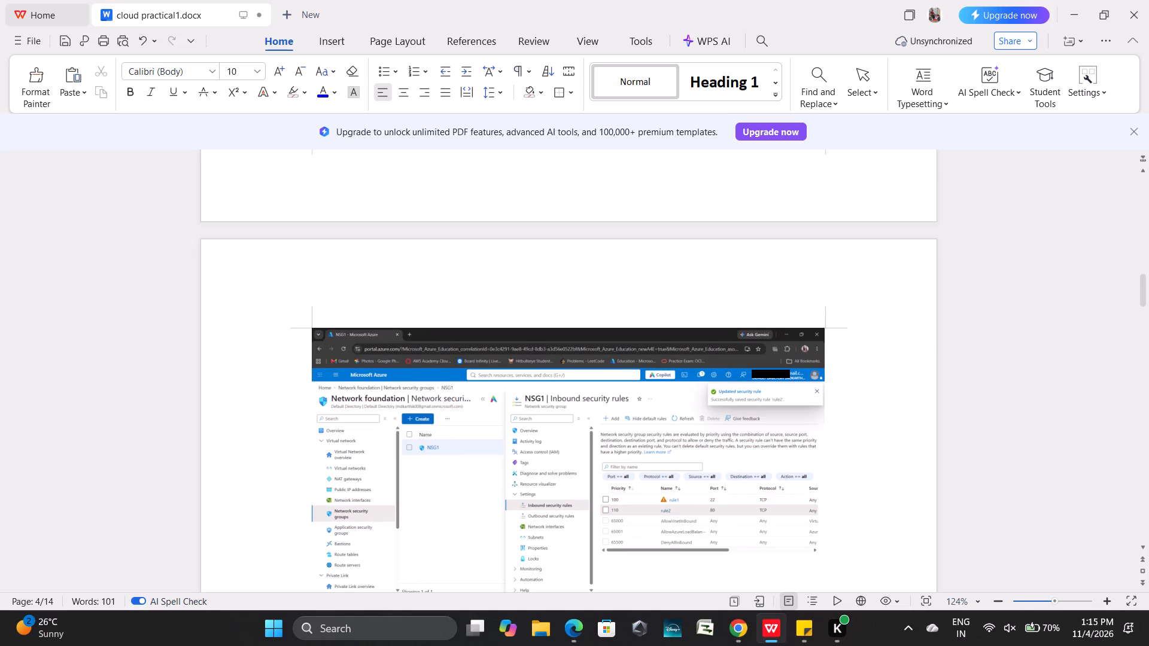
{"action": "scroll", "coordinate": [341, 252], "scroll_direction": "up", "scroll_amount": 1}
{"action": "left_click", "coordinate": [321, 167]}
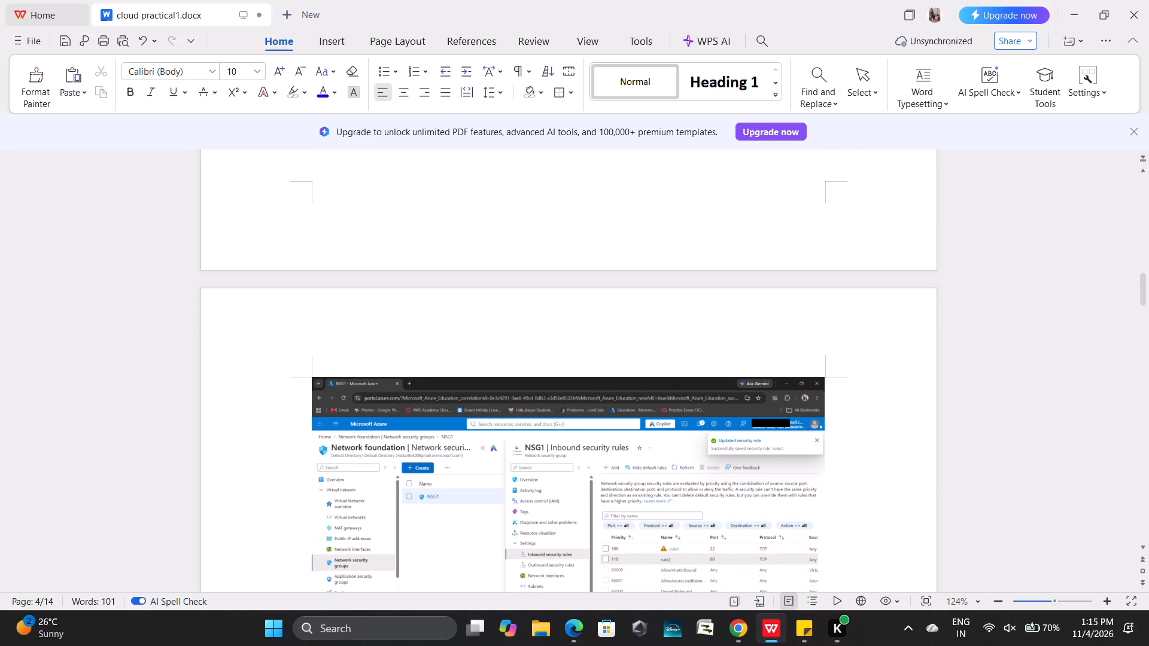
{"action": "scroll", "coordinate": [321, 167], "scroll_direction": "up", "scroll_amount": 3}
{"action": "key", "text": "Down"}
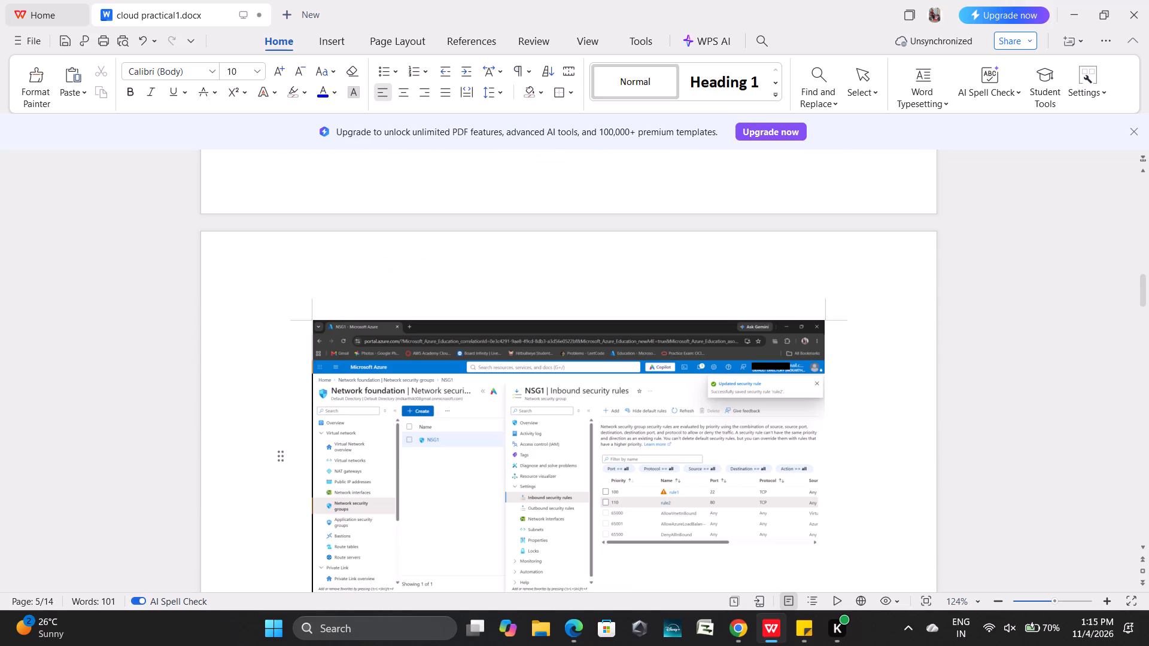
{"action": "key", "text": "Up"}
{"action": "key", "text": "Return"}
{"action": "key", "text": "Return"}
{"action": "key", "text": "Return"}
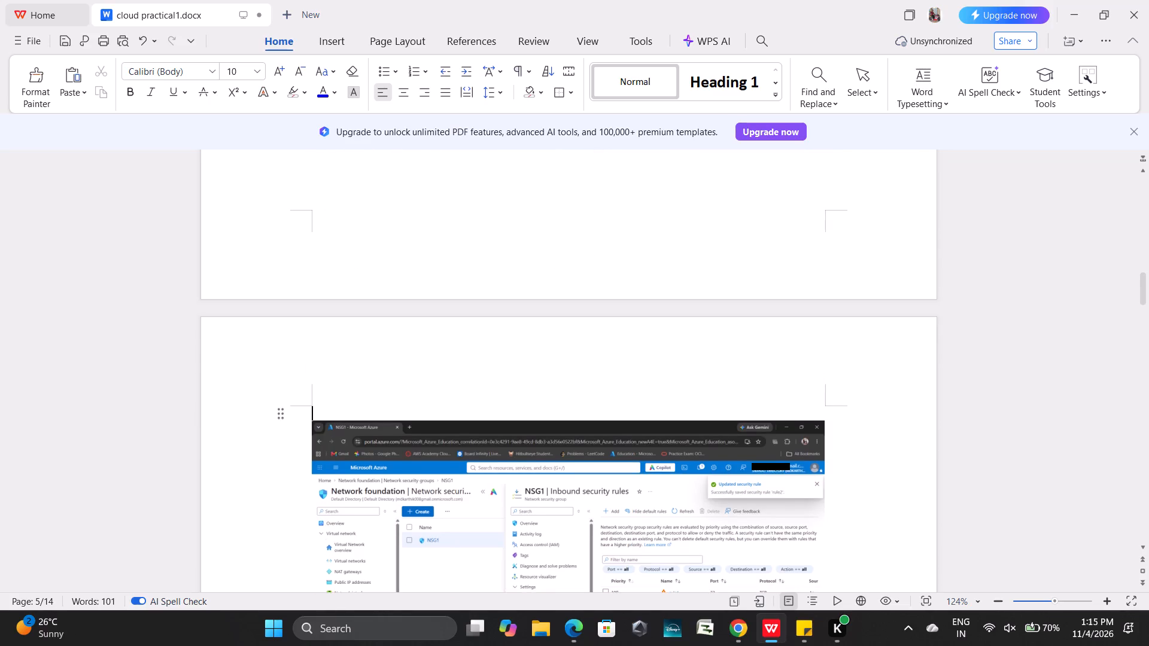
Insert four blank lines above the NSG1 Inbound security rules screenshot at the top of page 5.
{"action": "key", "text": "Return"}
{"action": "key", "text": "Return"}
{"action": "key", "text": "Return"}
{"action": "key", "text": "Return"}
{"action": "key", "text": "Up"}
{"action": "key", "text": "Up"}
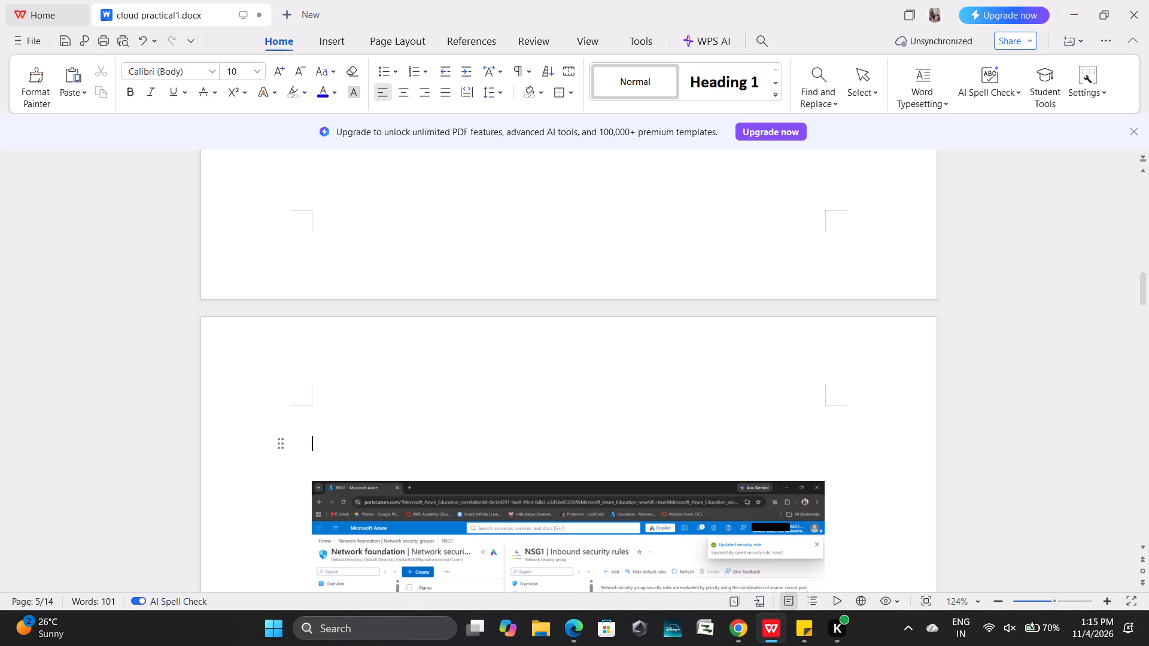
{"action": "key", "text": "Up"}
Write the caption "The both Inbound Security Rules are Added Successfully" above the NSG1 Inbound security rules screenshot.
{"action": "scroll", "coordinate": [569, 136], "scroll_direction": "down", "scroll_amount": 5}
{"action": "scroll", "coordinate": [568, 324], "scroll_direction": "down", "scroll_amount": 5}
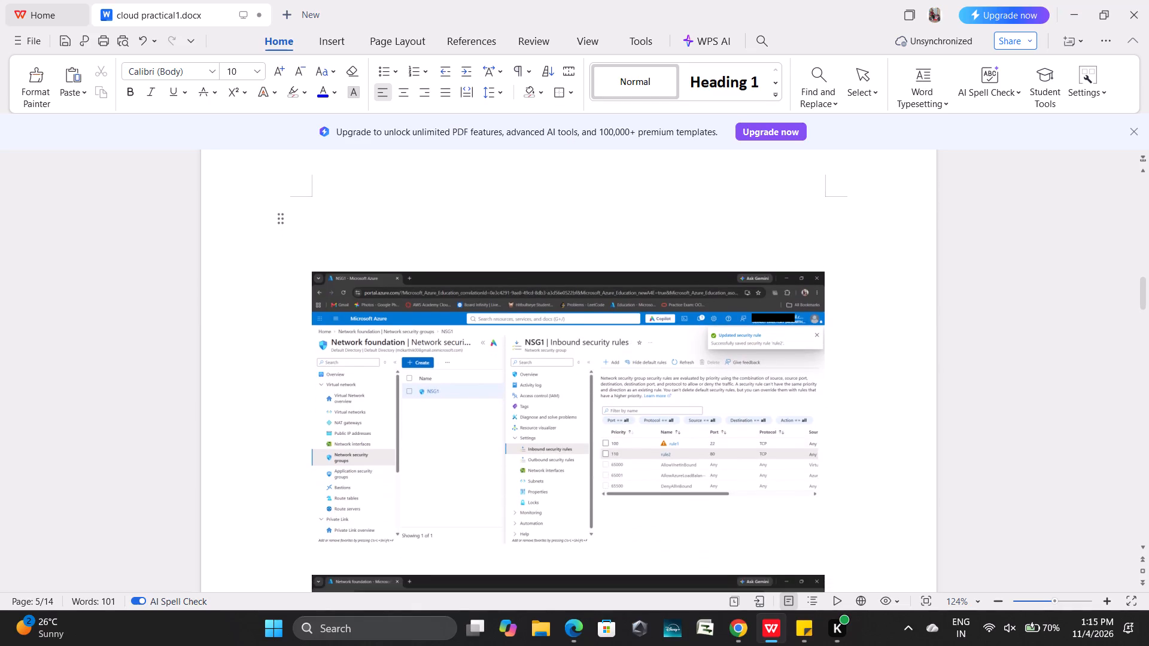
{"action": "type", "text": "The"}
{"action": "key", "text": "space"}
{"action": "type", "text": "both"}
{"action": "key", "text": "space"}
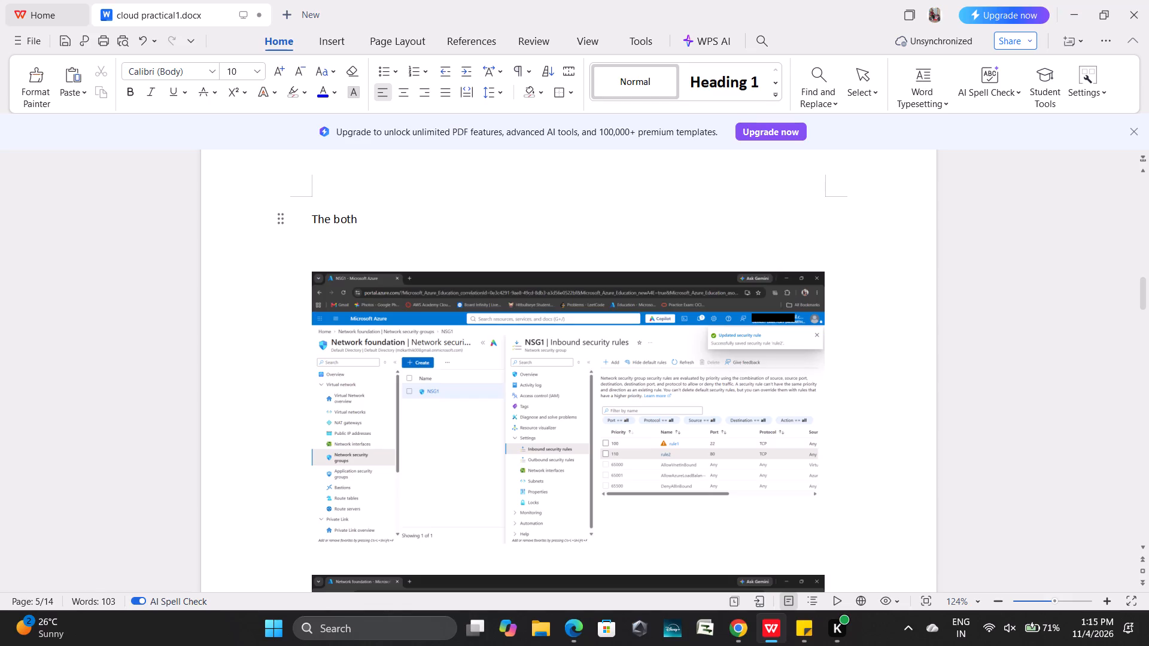
{"action": "key", "text": "ctrl+v"}
{"action": "key", "text": "space"}
{"action": "type", "text": "are"}
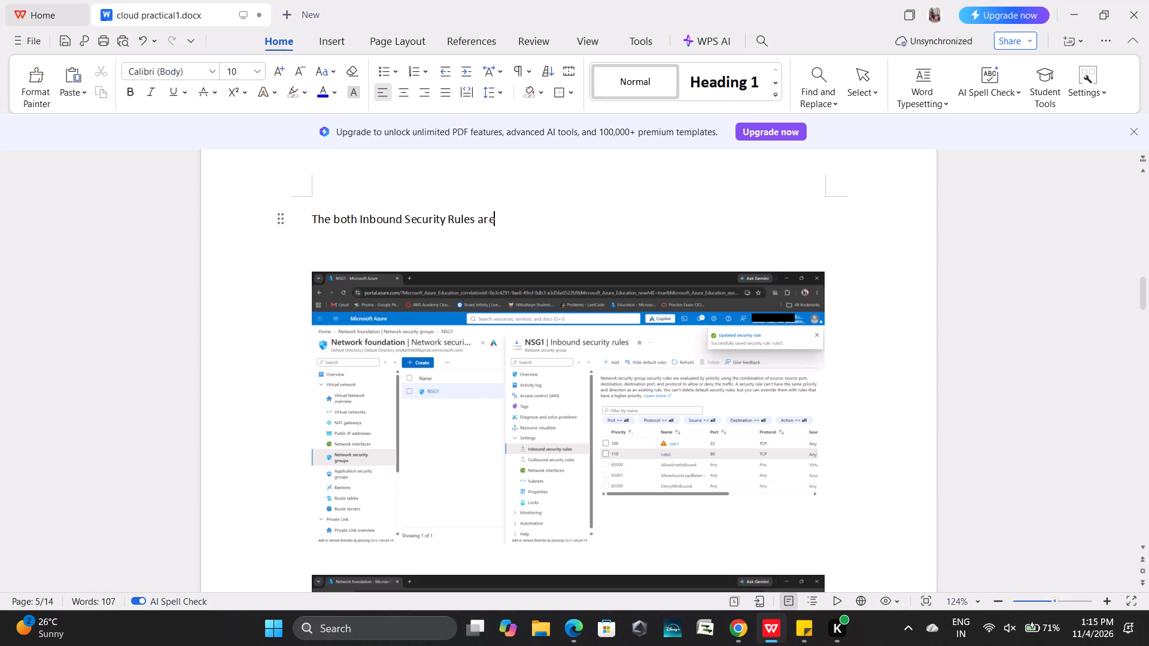
{"action": "key", "text": "space"}
{"action": "key", "text": "a"}
{"action": "key", "text": "BackSpace"}
{"action": "type", "text": "Added"}
{"action": "key", "text": "space"}
{"action": "type", "text": "Suce"}
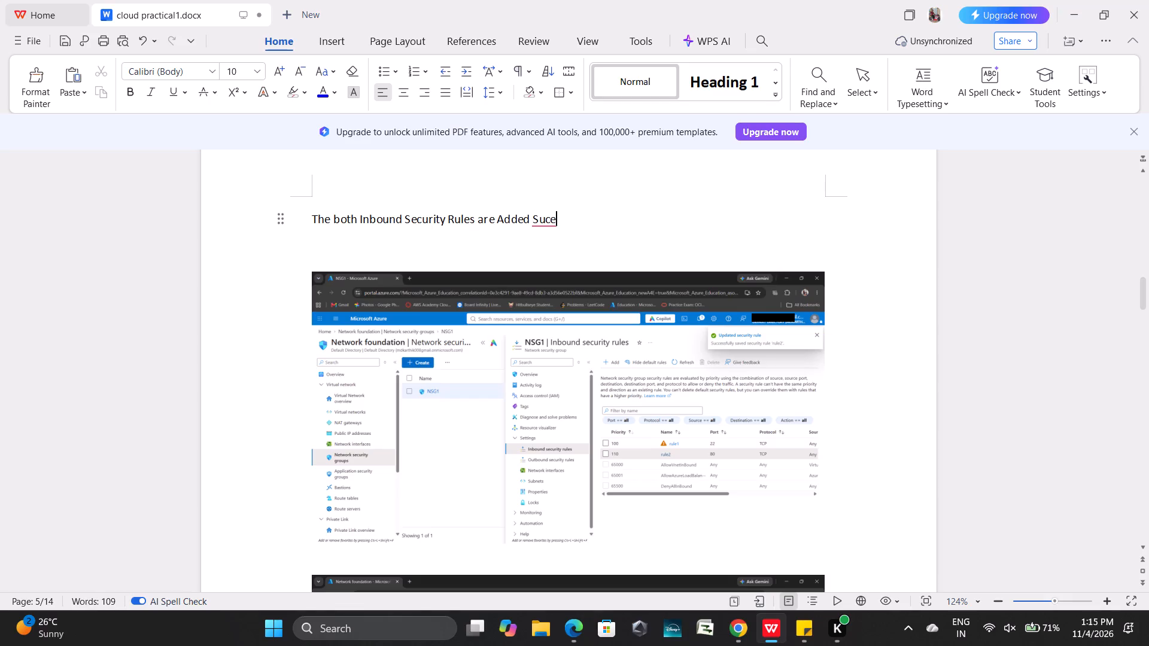
{"action": "type", "text": "ssfully"}
{"action": "left_click", "coordinate": [550, 220]}
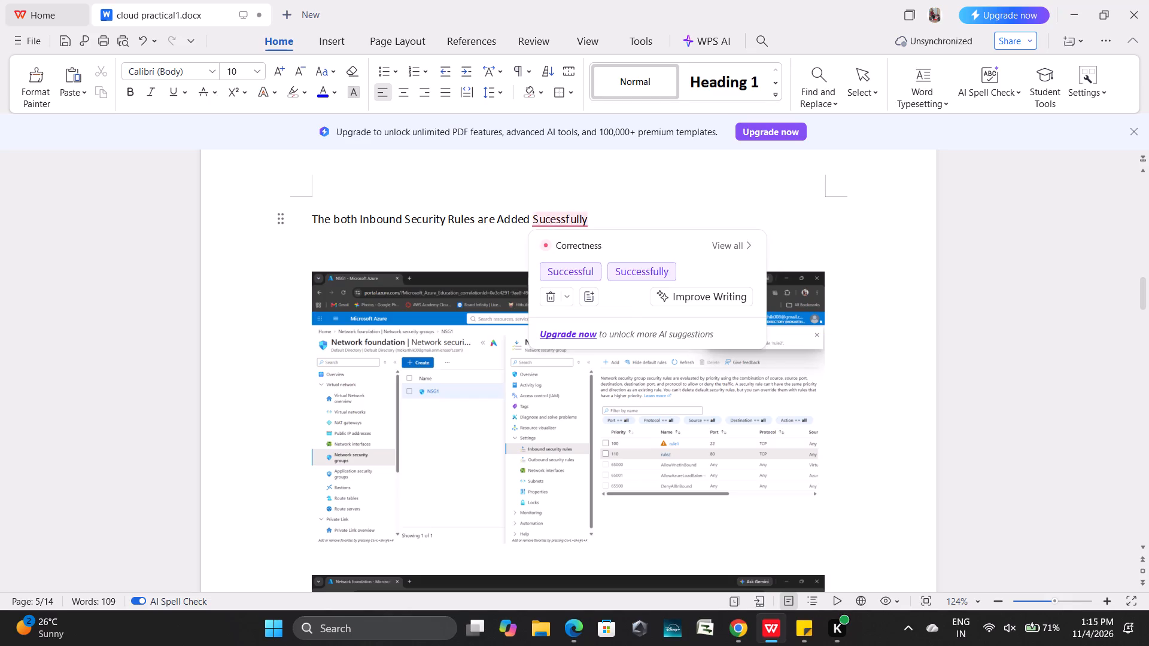
{"action": "key", "text": "c"}
Add a second caption line reading "One is SSH and Another one is HTTP:" above the NSG1 screenshot.
{"action": "key", "text": "Down"}
{"action": "key", "text": "Right"}
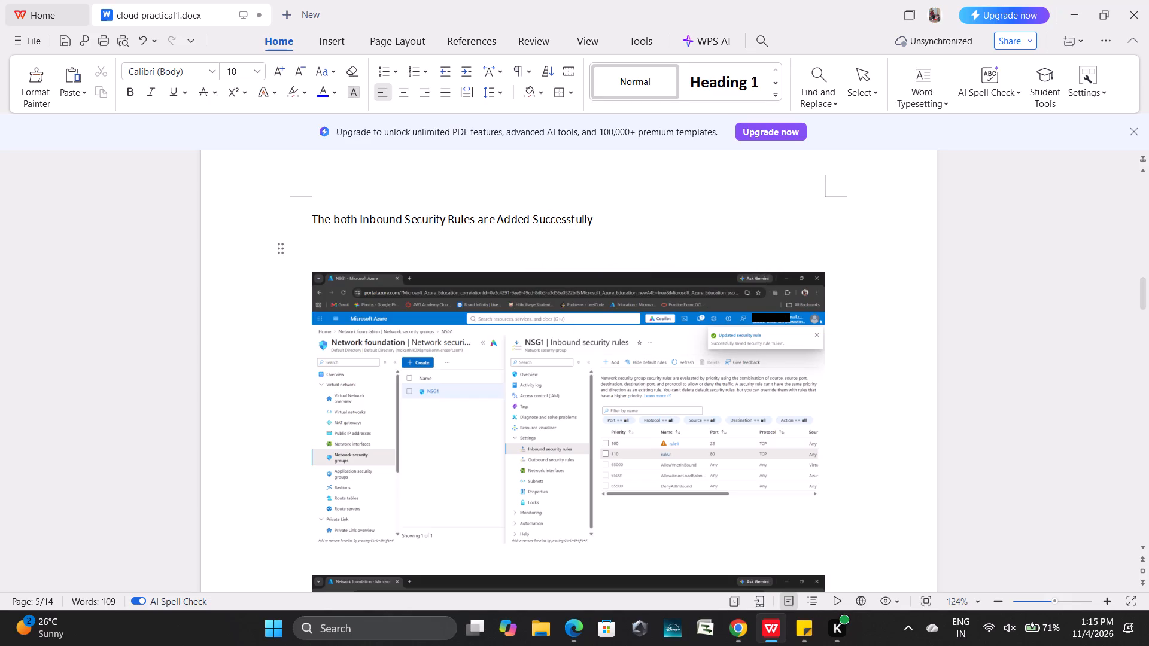
{"action": "key", "text": "Left"}
{"action": "type", "text": "One is"}
{"action": "key", "text": "space"}
{"action": "type", "text": "SSh"}
{"action": "key", "text": "space"}
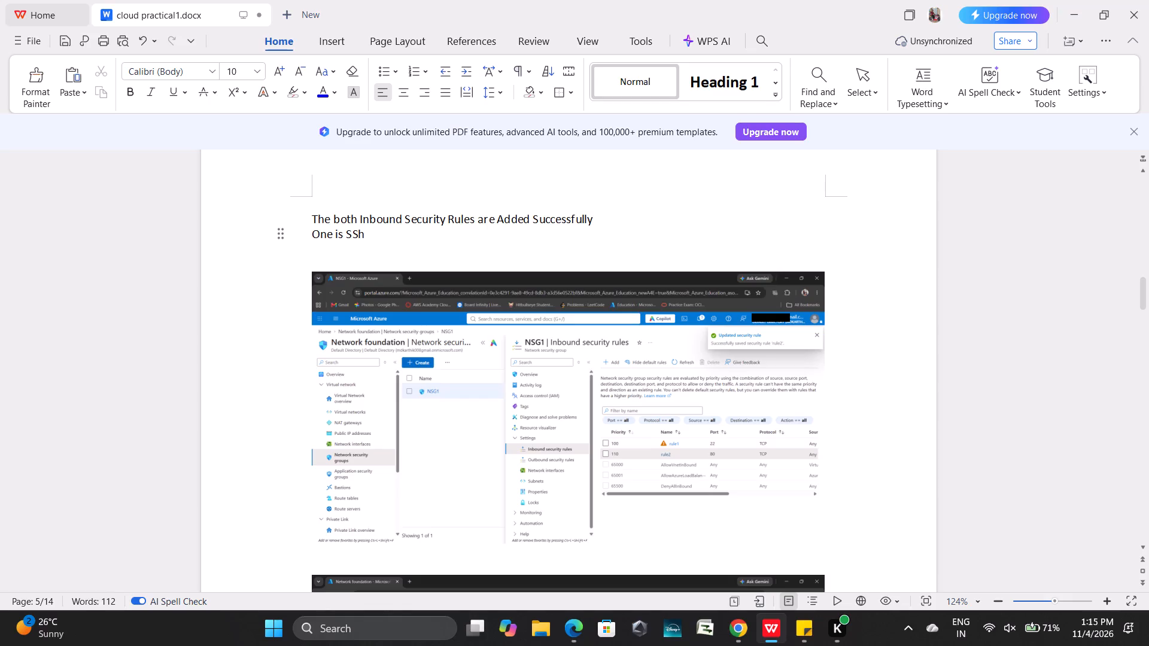
{"action": "key", "text": "BackSpace"}
{"action": "key", "text": "BackSpace"}
{"action": "type", "text": "H and Another one is"}
{"action": "key", "text": "space"}
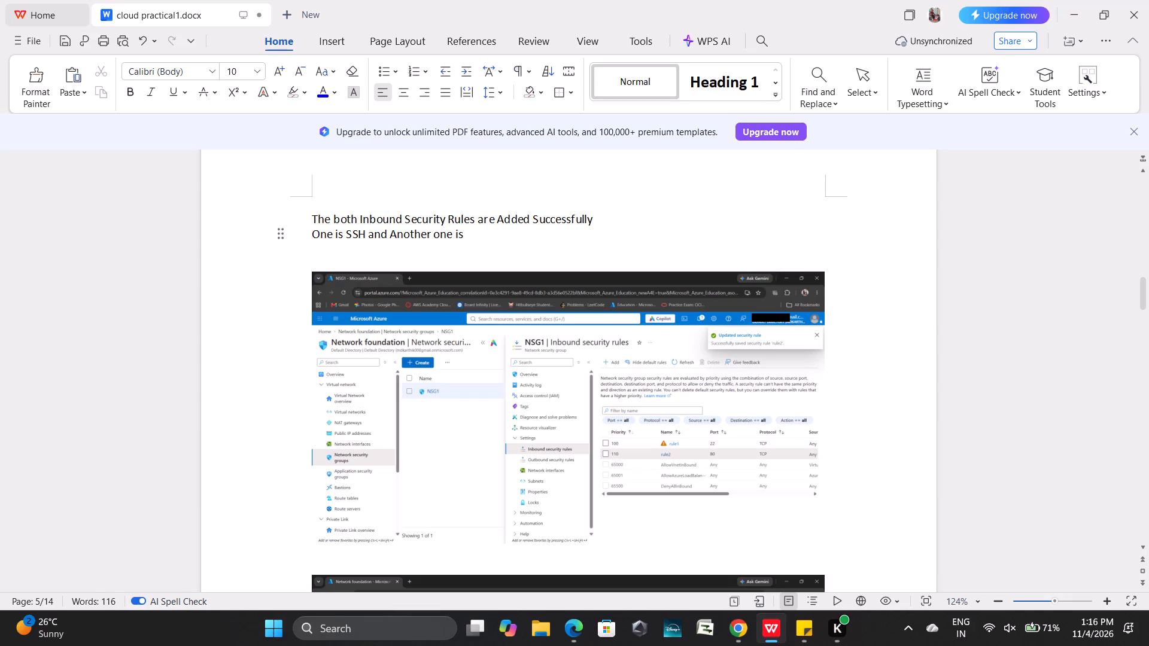
{"action": "type", "text": "HTTp"}
{"action": "key", "text": "backslash"}
{"action": "key", "text": "BackSpace"}
{"action": "key", "text": "BackSpace"}
{"action": "type", "text": "P:"}
Insert three blank lines between the NSG1 Inbound security rules screenshot and the Virtual networks screenshot.
{"action": "scroll", "coordinate": [550, 220], "scroll_direction": "down", "scroll_amount": 4}
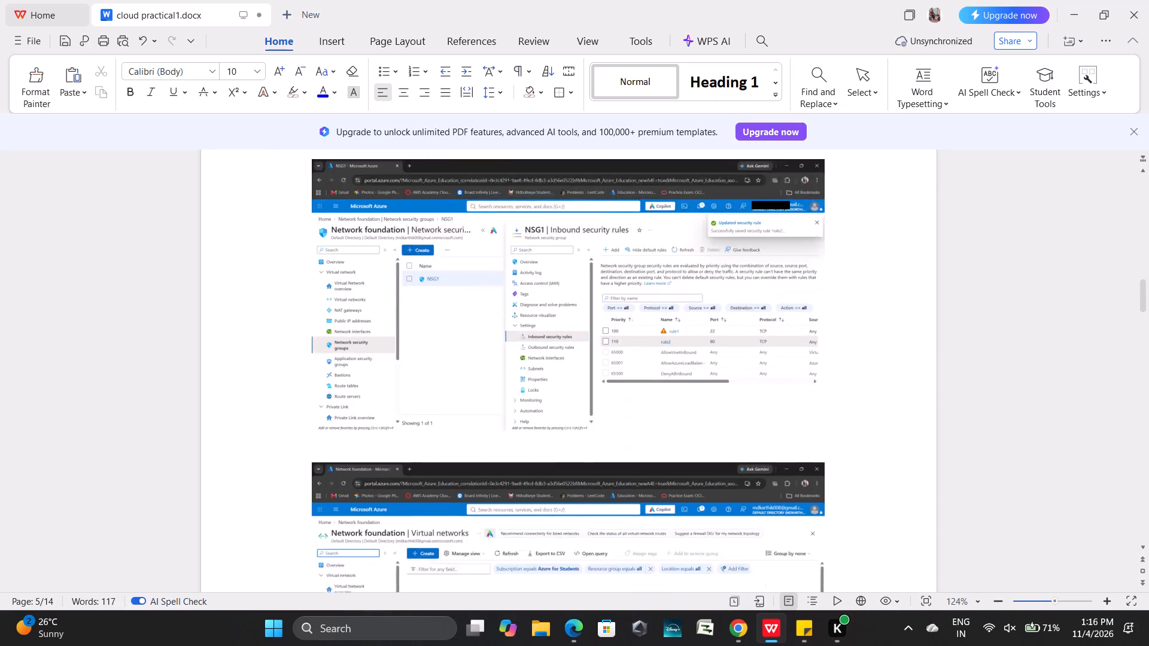
{"action": "scroll", "coordinate": [550, 220], "scroll_direction": "down", "scroll_amount": 2}
{"action": "left_click", "coordinate": [835, 296]}
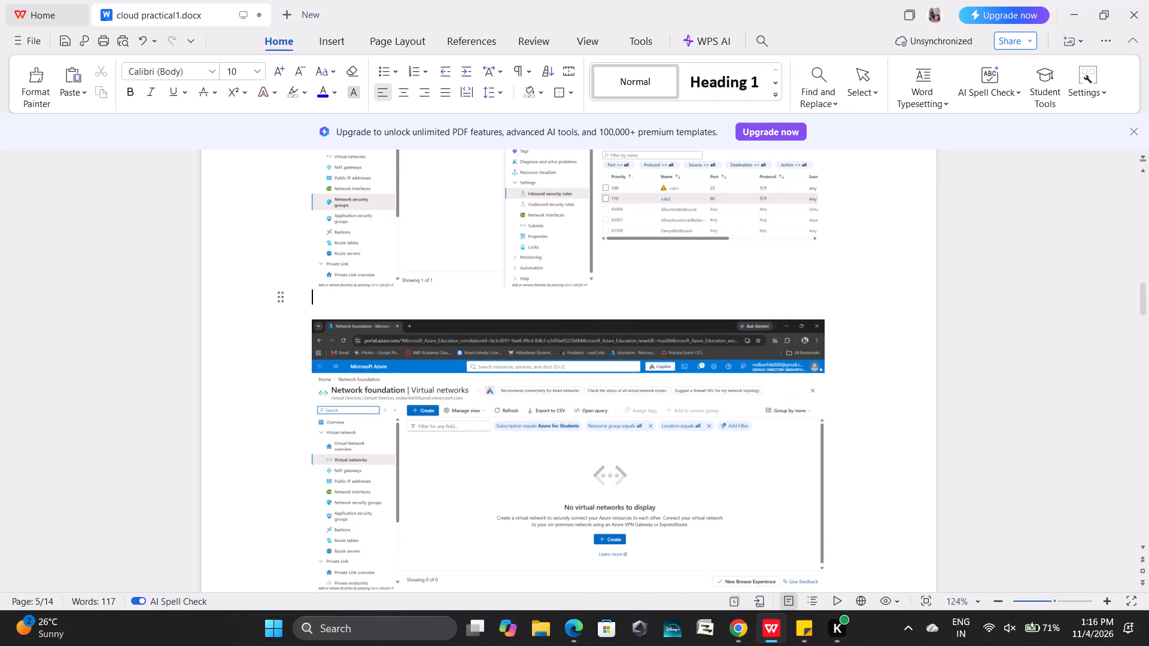
{"action": "key", "text": "Return"}
{"action": "key", "text": "Return"}
{"action": "key", "text": "Return"}
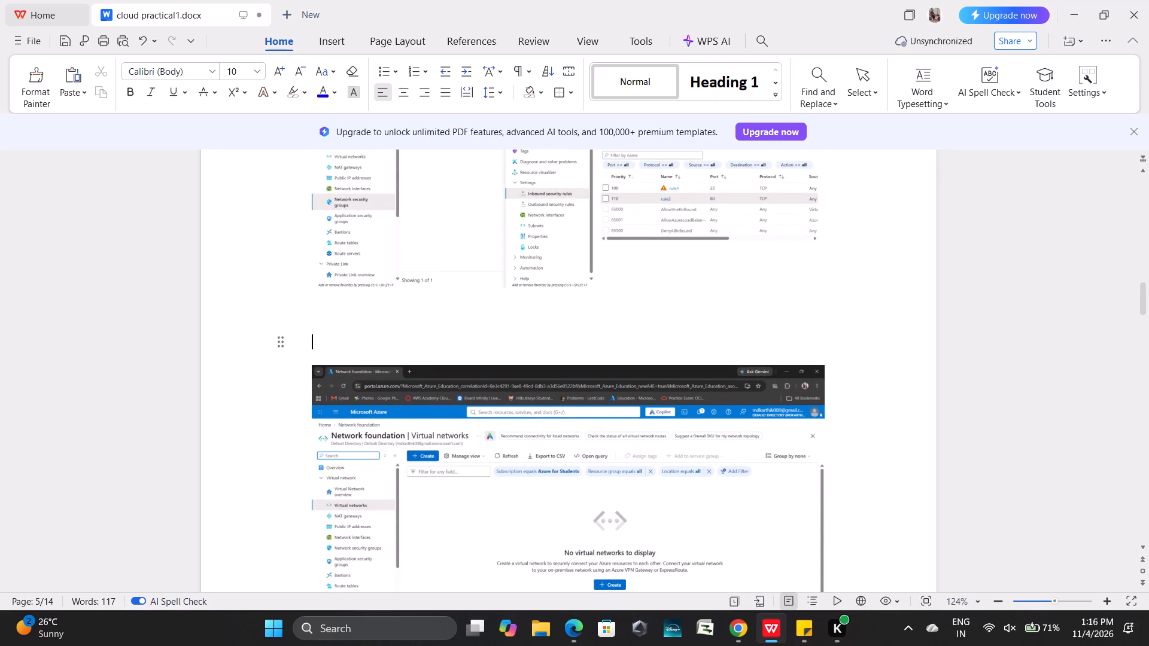
Write the caption "Then Create a Virtual Network:" directly above the Virtual networks screenshot.
{"action": "scroll", "coordinate": [698, 334], "scroll_direction": "down", "scroll_amount": 2}
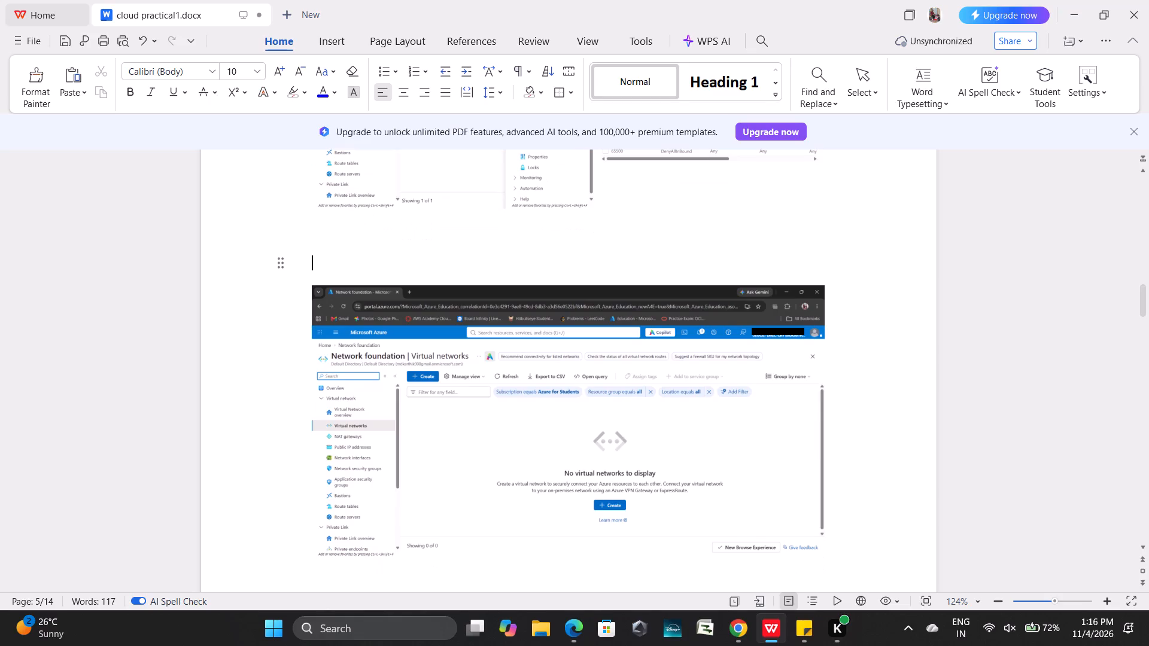
{"action": "type", "text": "The"}
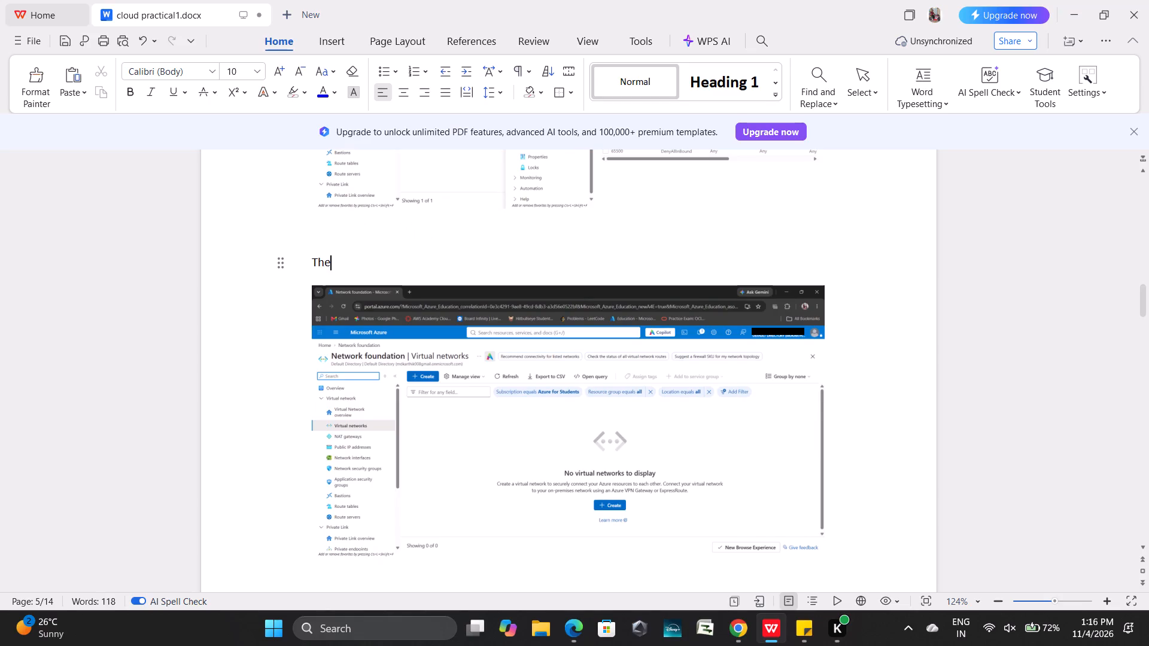
{"action": "type", "text": "nn Create"}
{"action": "key", "text": "space"}
{"action": "key", "text": "Left"}
{"action": "key", "text": "Left"}
{"action": "key", "text": "Left"}
{"action": "key", "text": "Left"}
{"action": "key", "text": "Left"}
{"action": "key", "text": "Left"}
{"action": "key", "text": "Left"}
{"action": "key", "text": "Left"}
{"action": "key", "text": "BackSpace"}
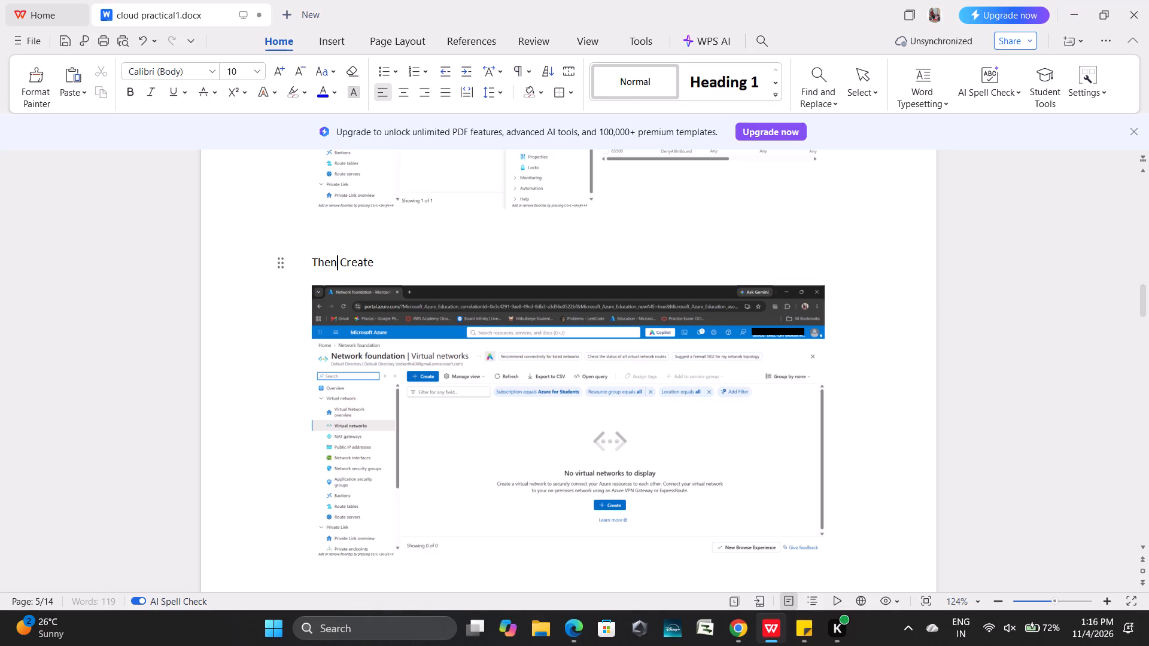
{"action": "key", "text": "Down"}
{"action": "key", "text": "Left"}
{"action": "type", "text": "a"}
{"action": "key", "text": "space"}
{"action": "type", "text": "Virtual Network"}
{"action": "key", "text": "shift+colon"}
{"action": "key", "text": "Return"}
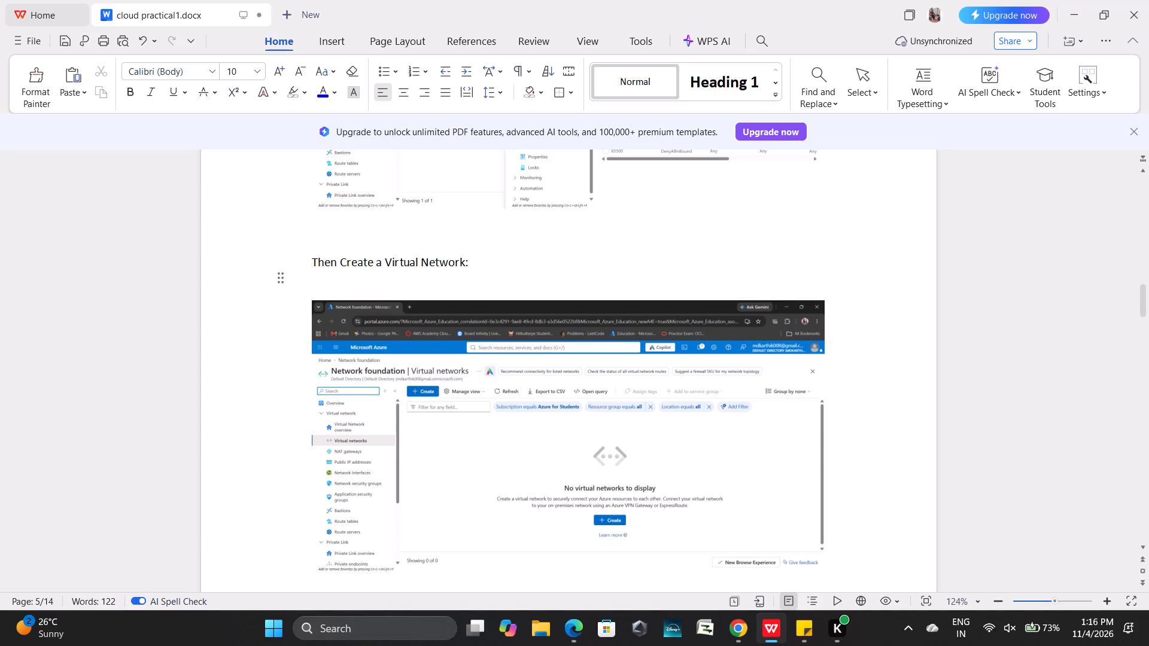
{"action": "key", "text": "BackSpace"}
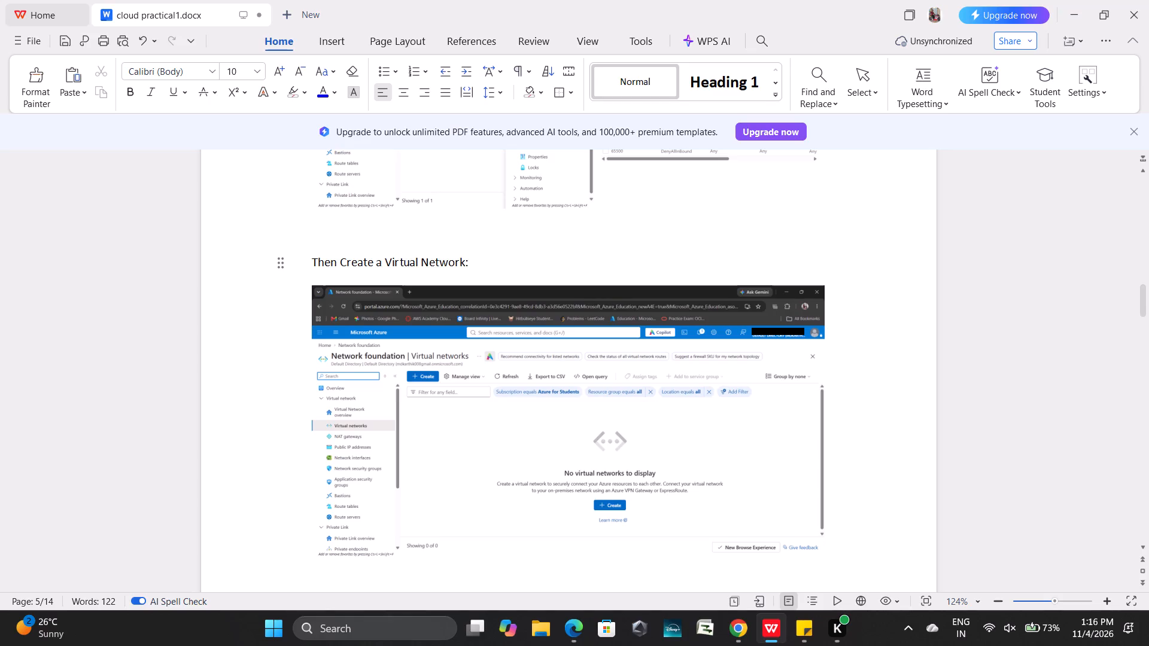
Replace "Create a" with "Search for" in the Virtual Network caption.
{"action": "left_click", "coordinate": [379, 263]}
{"action": "key", "text": "BackSpace"}
{"action": "key", "text": "BackSpace"}
{"action": "key", "text": "BackSpace"}
{"action": "key", "text": "BackSpace"}
{"action": "key", "text": "BackSpace"}
{"action": "key", "text": "BackSpace"}
{"action": "key", "text": "BackSpace"}
{"action": "key", "text": "BackSpace"}
{"action": "key", "text": "BackSpace"}
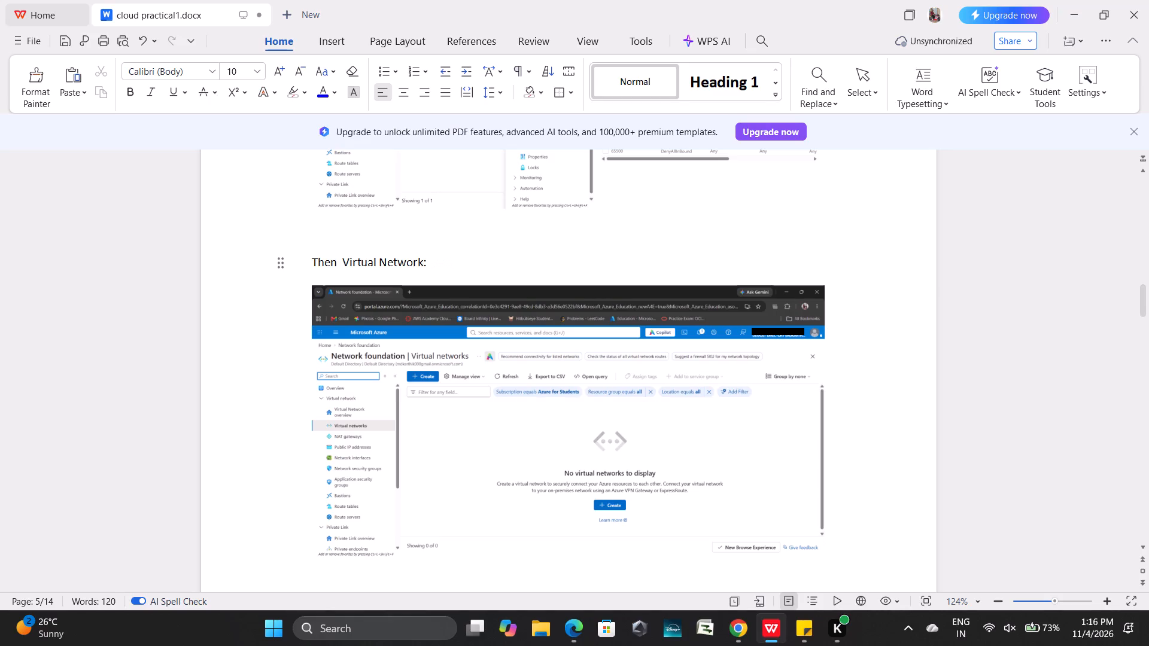
{"action": "type", "text": "Search"}
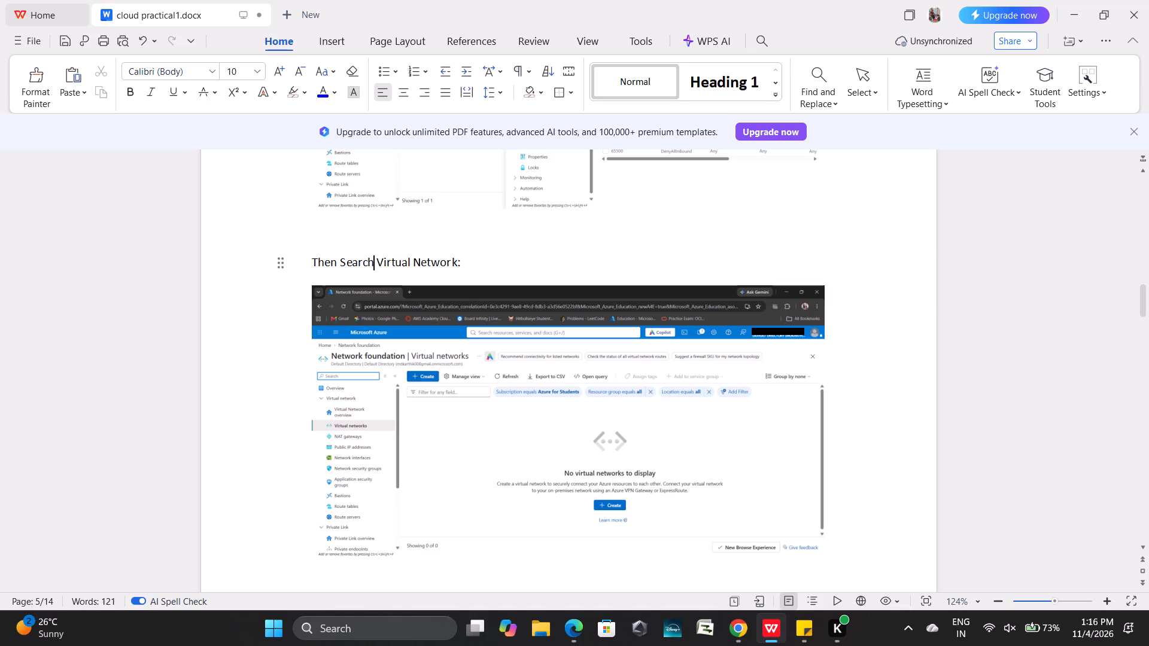
{"action": "key", "text": "space"}
{"action": "type", "text": "for"}
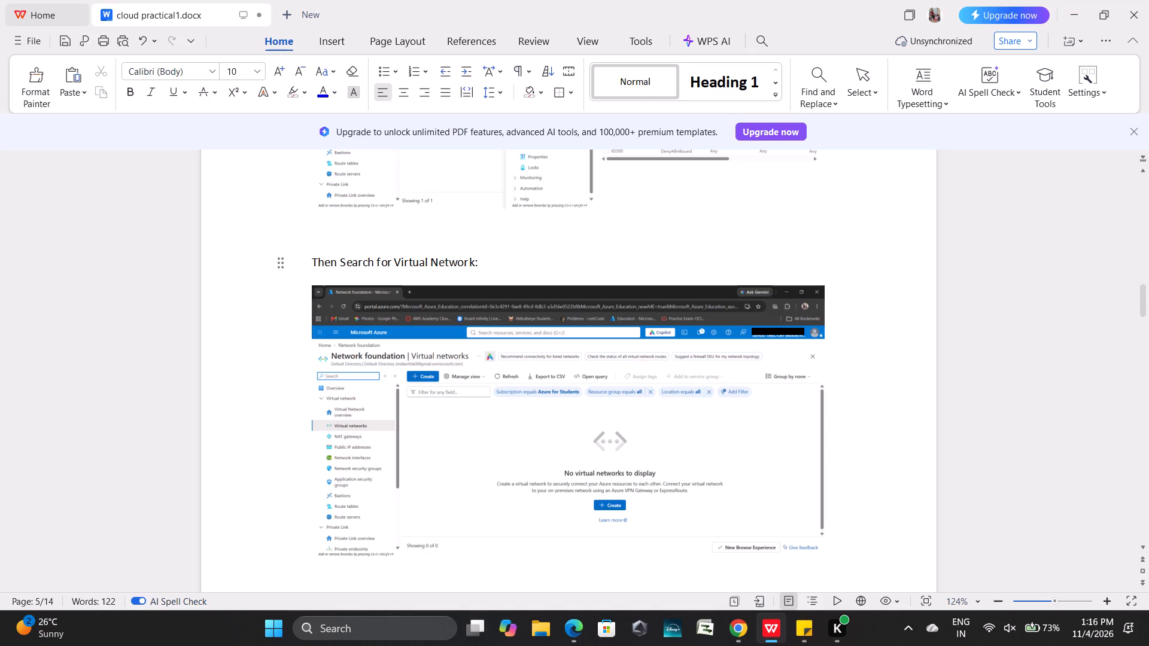
Add the line "Click on create" below the "Then Search for Virtual Network:" caption.
{"action": "key", "text": "Down"}
{"action": "type", "text": "Create"}
{"action": "key", "text": "Left"}
{"action": "key", "text": "Left"}
{"action": "key", "text": "Left"}
{"action": "key", "text": "Left"}
{"action": "key", "text": "Left"}
{"action": "type", "text": "lick i"}
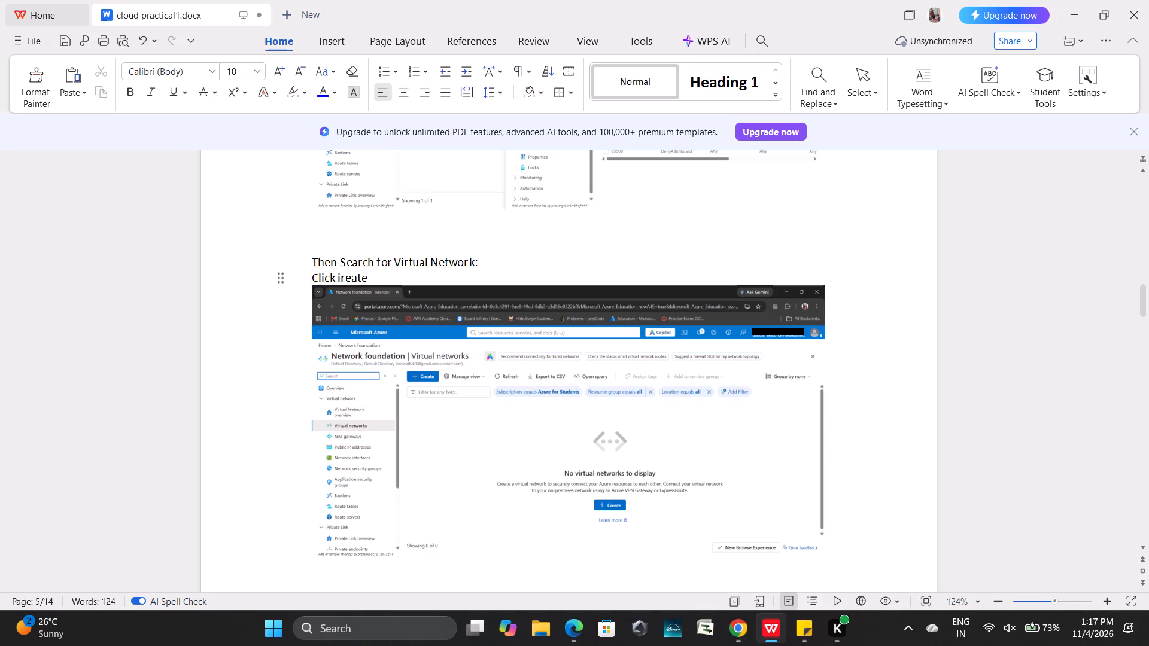
{"action": "key", "text": "BackSpace"}
{"action": "type", "text": "on c"}
{"action": "key", "text": "Right"}
{"action": "key", "text": "Right"}
{"action": "key", "text": "Right"}
{"action": "key", "text": "Right"}
{"action": "key", "text": "Right"}
{"action": "key", "text": "Right"}
{"action": "key", "text": "Right"}
Extend the "Click on create" line to read "Click on create virtual network:" and add two blank lines below it.
{"action": "key", "text": "Left"}
{"action": "key", "text": "Left"}
{"action": "key", "text": "space"}
{"action": "key", "text": "shift+v"}
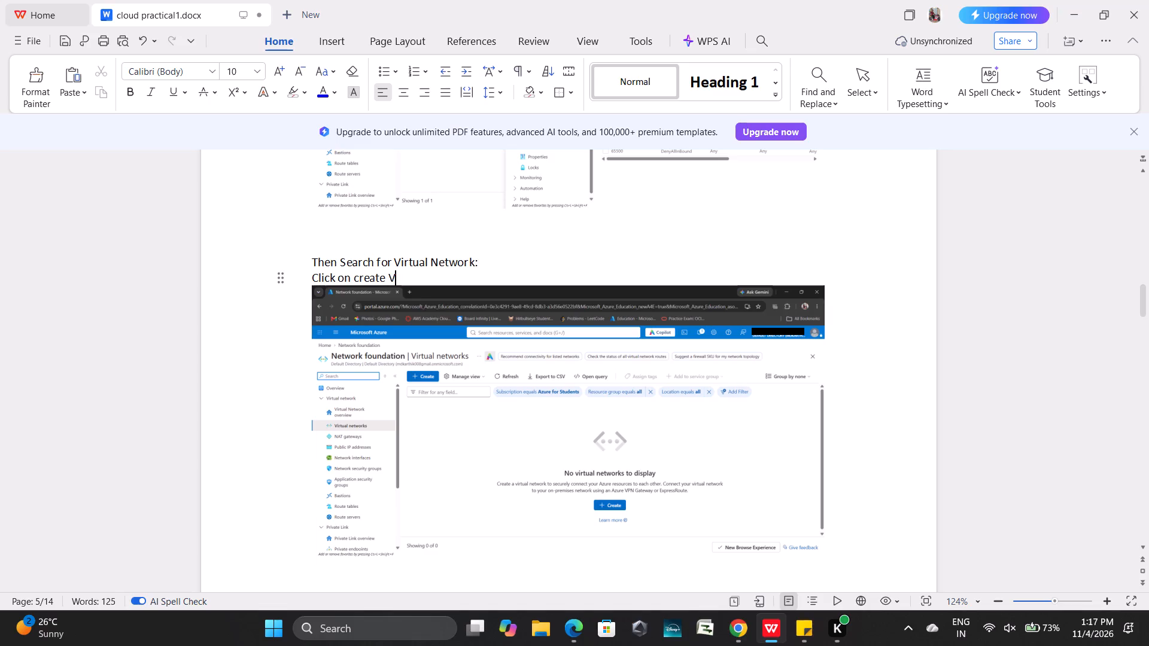
{"action": "key", "text": "BackSpace"}
{"action": "type", "text": "virta"}
{"action": "key", "text": "BackSpace"}
{"action": "type", "text": "ual network"}
{"action": "key", "text": "shift+colon"}
{"action": "key", "text": "Return"}
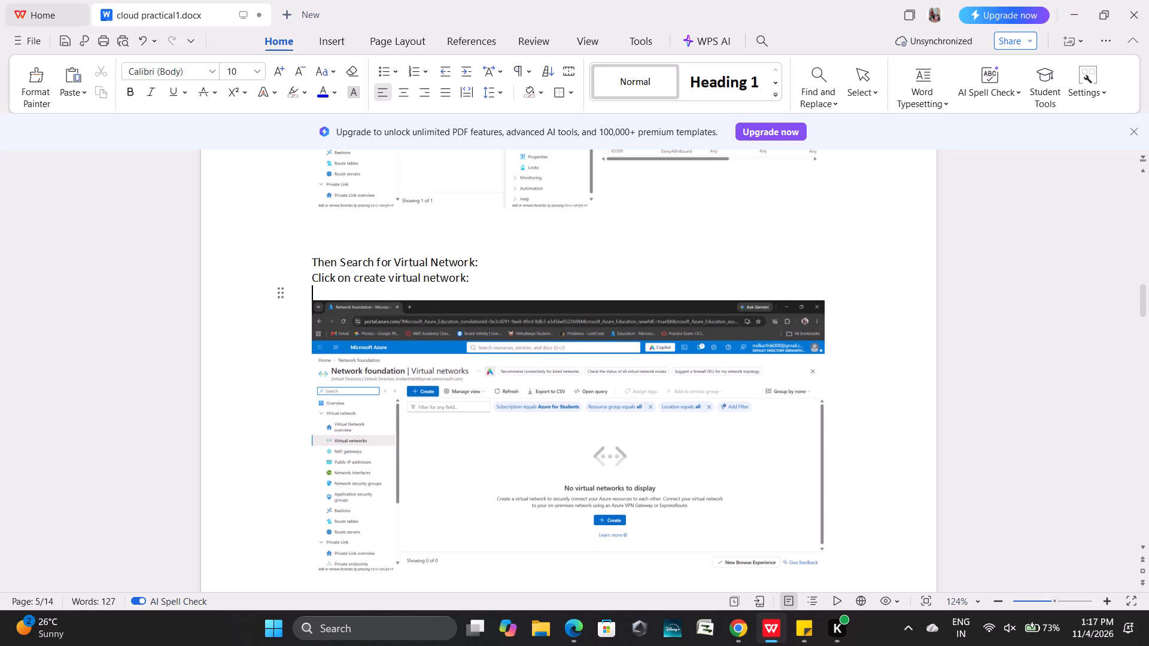
{"action": "key", "text": "Return"}
Insert two blank lines above the "Then Search for Virtual Network:" caption.
{"action": "scroll", "coordinate": [379, 263], "scroll_direction": "down", "scroll_amount": 8}
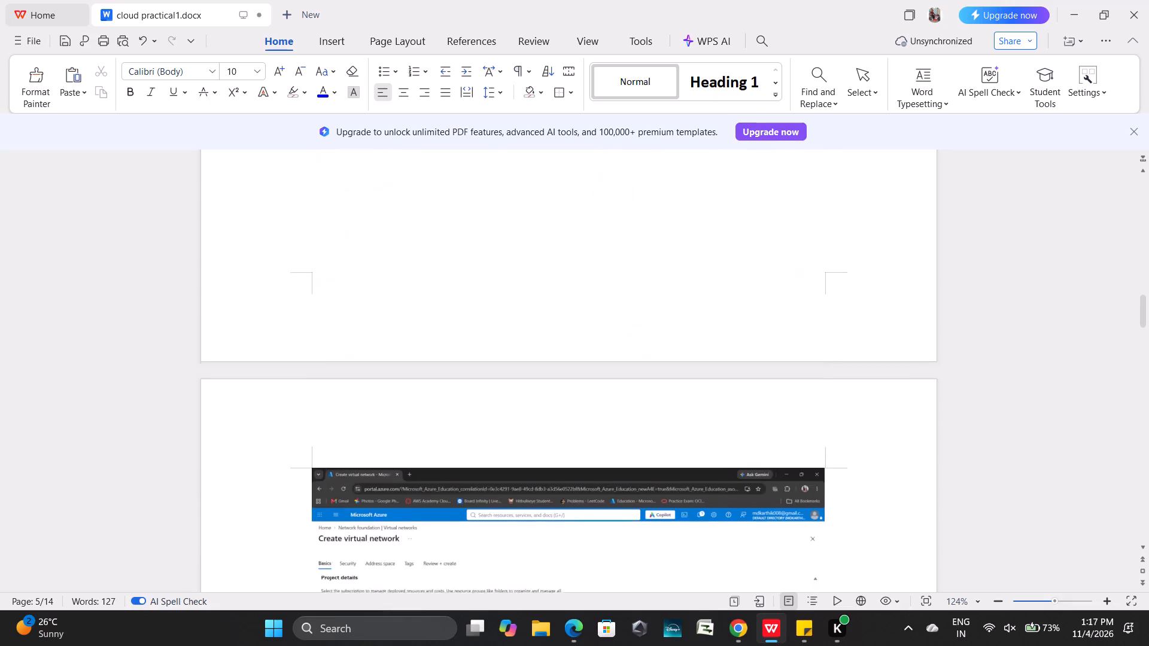
{"action": "scroll", "coordinate": [379, 263], "scroll_direction": "down", "scroll_amount": 1}
{"action": "scroll", "coordinate": [379, 263], "scroll_direction": "up", "scroll_amount": 7}
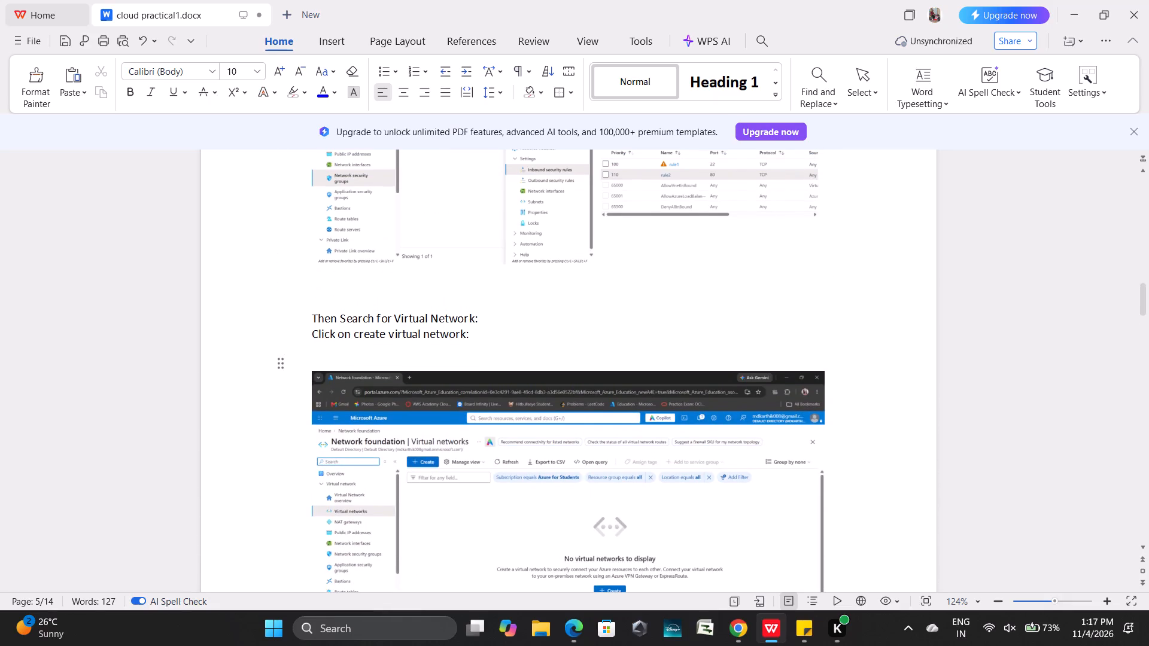
{"action": "left_click", "coordinate": [312, 315]}
{"action": "key", "text": "Return"}
{"action": "key", "text": "Return"}
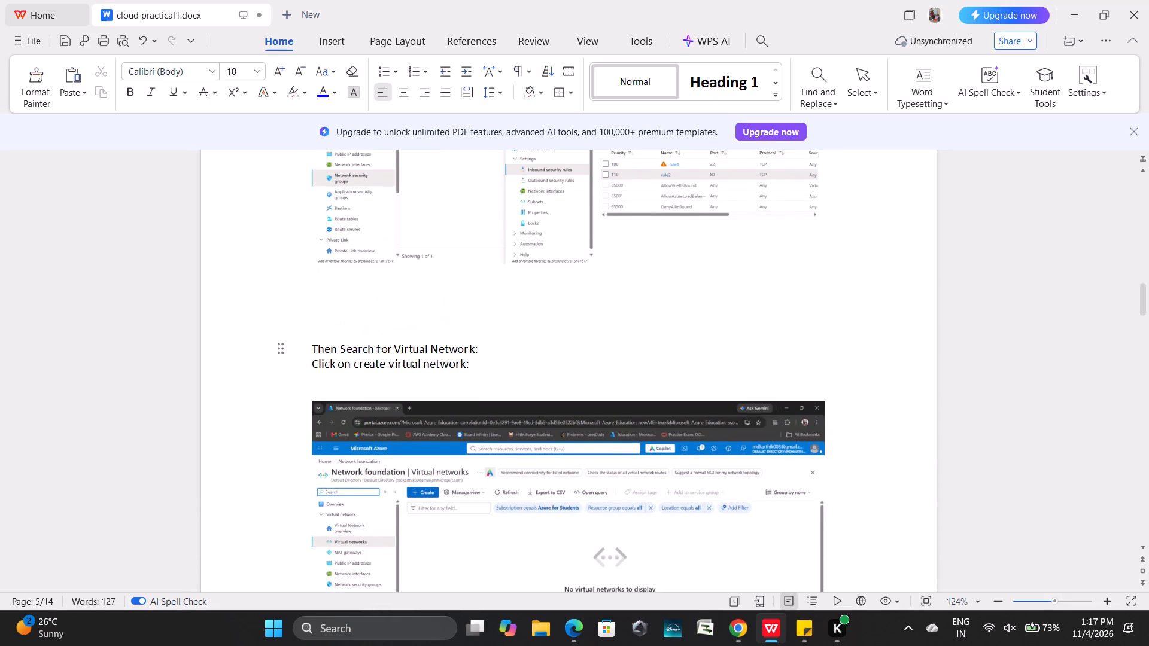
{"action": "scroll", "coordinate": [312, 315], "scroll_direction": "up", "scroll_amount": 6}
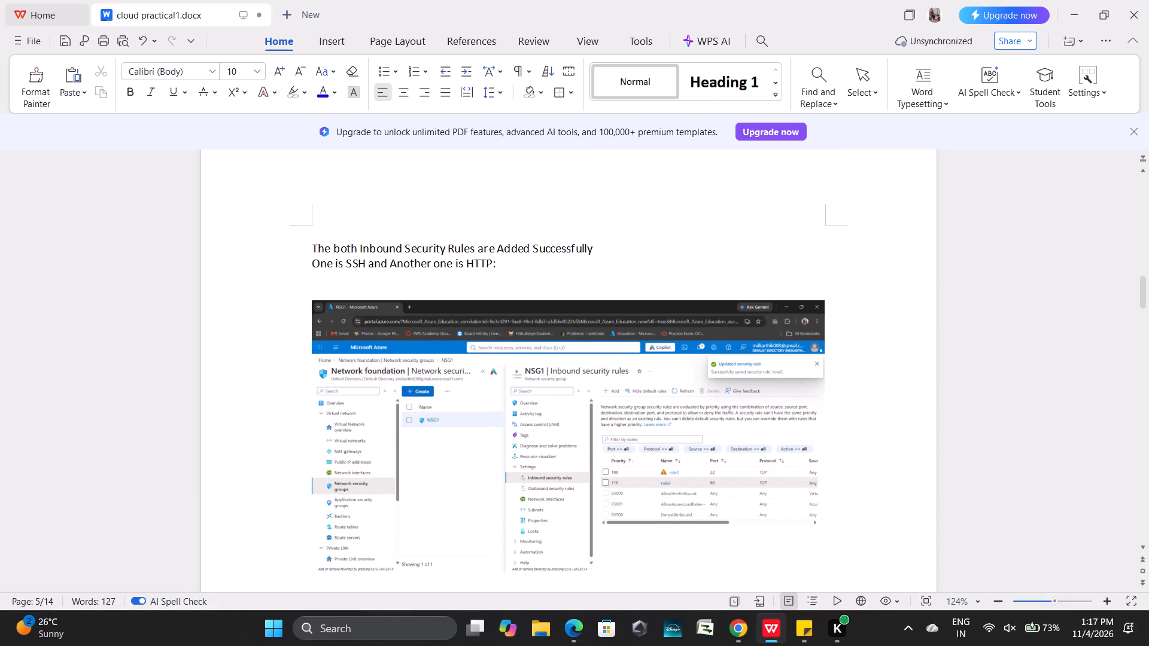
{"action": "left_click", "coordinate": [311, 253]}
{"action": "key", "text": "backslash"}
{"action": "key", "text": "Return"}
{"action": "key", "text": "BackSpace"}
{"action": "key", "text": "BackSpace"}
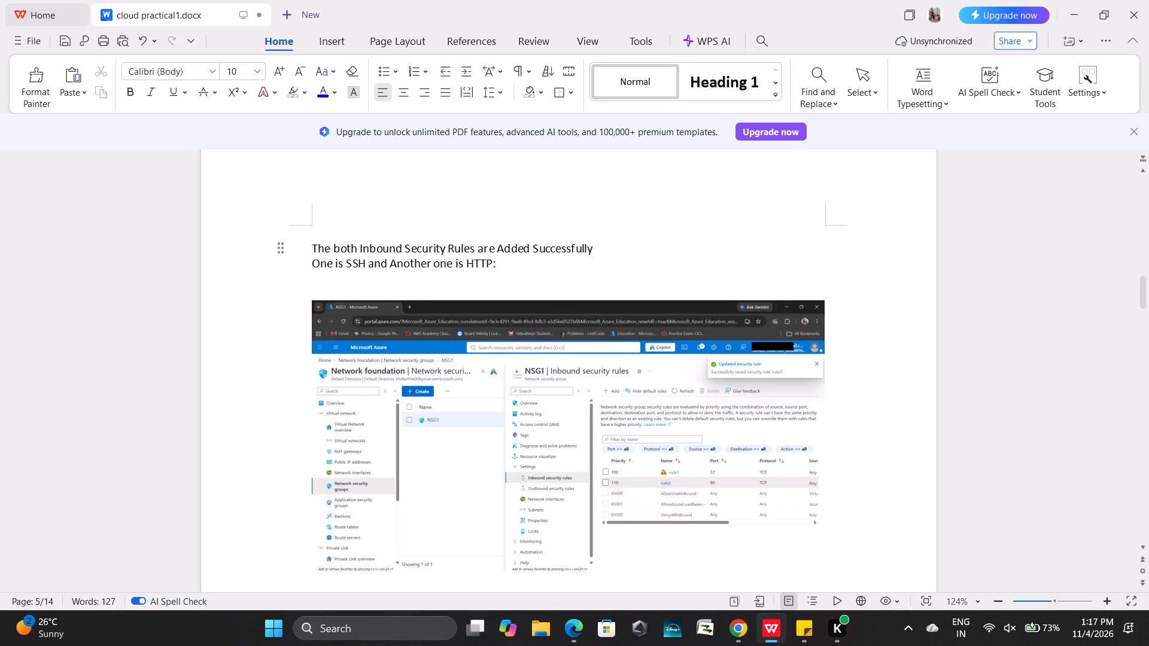
Insert two more blank lines above the "Then Search for Virtual Network:" caption.
{"action": "key", "text": "Return"}
{"action": "key", "text": "Return"}
{"action": "key", "text": "Return"}
{"action": "key", "text": "BackSpace"}
Insert a blank line between the "Click on create virtual network:" line and the Virtual networks screenshot.
{"action": "scroll", "coordinate": [311, 253], "scroll_direction": "down", "scroll_amount": 7}
{"action": "left_click", "coordinate": [314, 229]}
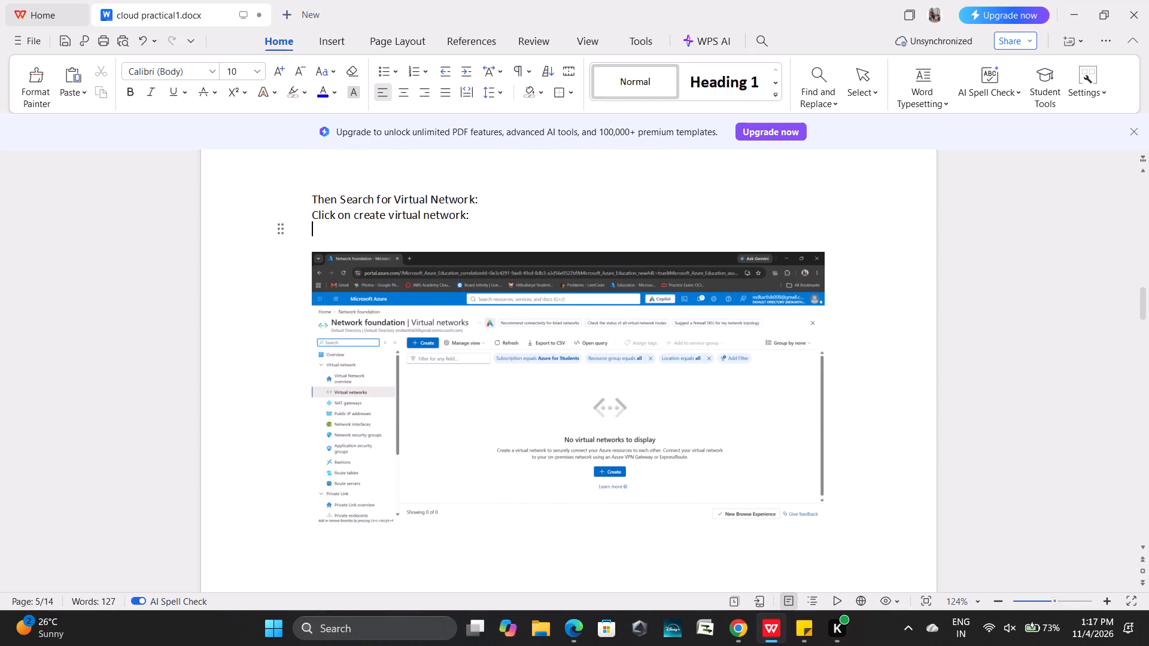
{"action": "key", "text": "Return"}
Insert six blank lines between the Virtual networks screenshot and the Create virtual network screenshot.
{"action": "scroll", "coordinate": [314, 229], "scroll_direction": "down", "scroll_amount": 7}
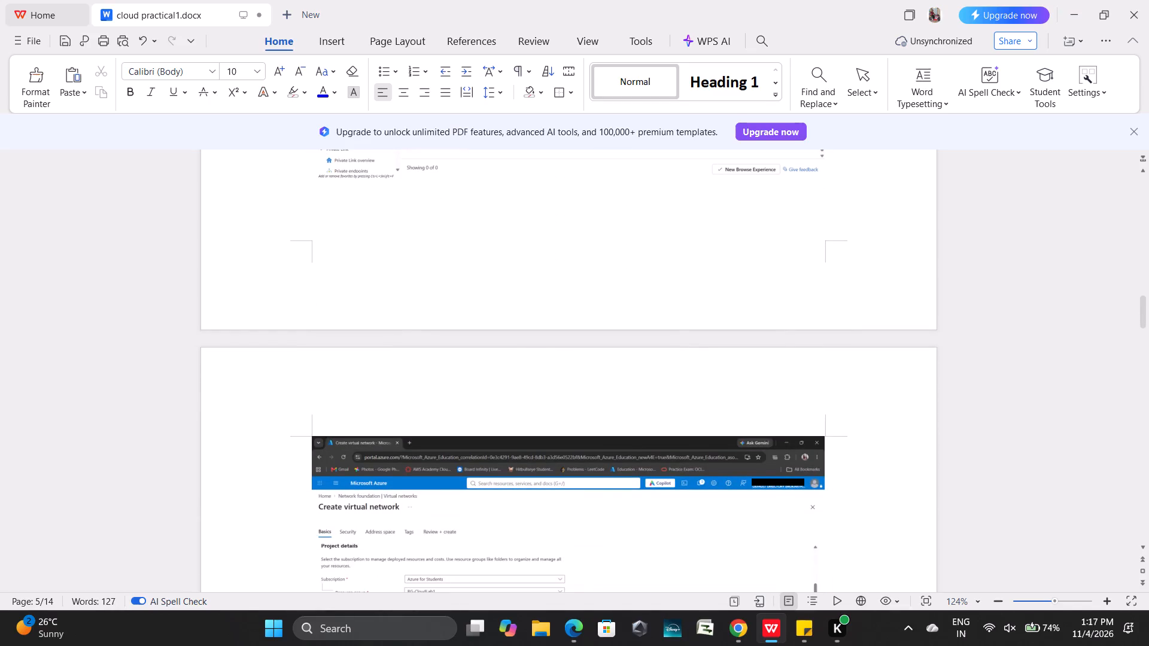
{"action": "left_click", "coordinate": [317, 220]}
{"action": "key", "text": "Return"}
{"action": "key", "text": "Return"}
{"action": "key", "text": "Return"}
{"action": "key", "text": "Return"}
{"action": "key", "text": "Return"}
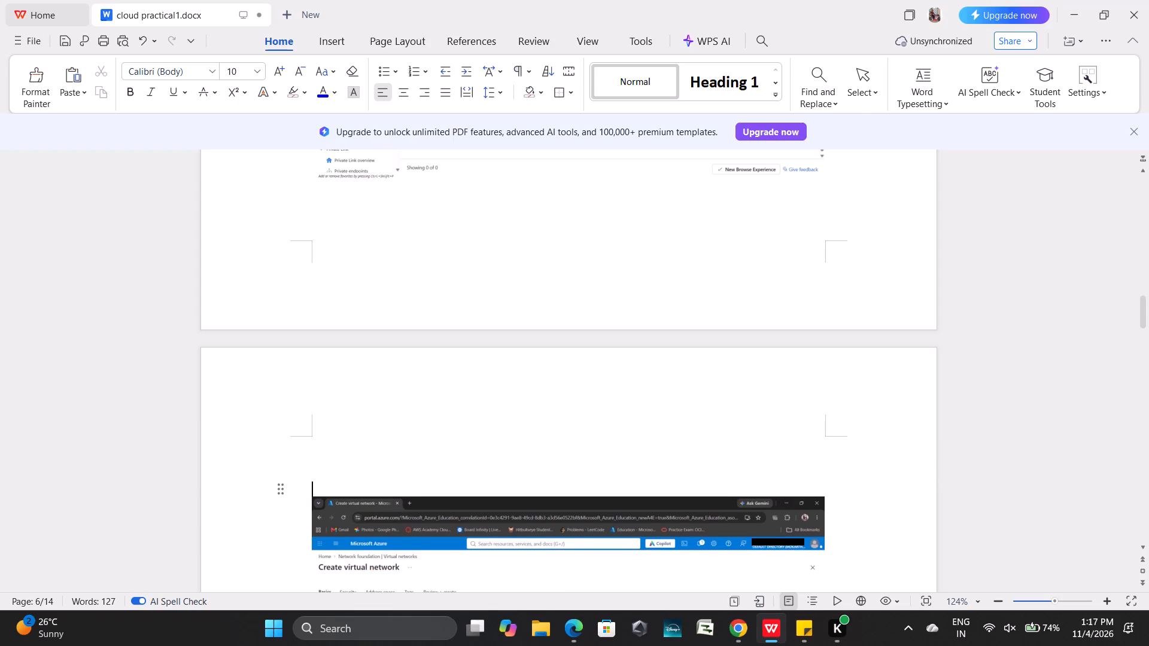
{"action": "key", "text": "Return"}
Write the caption "Select Resource group" in the blank space above the Create virtual network screenshot.
{"action": "key", "text": "Up"}
{"action": "key", "text": "Up"}
{"action": "key", "text": "Up"}
{"action": "scroll", "coordinate": [317, 220], "scroll_direction": "down", "scroll_amount": 1}
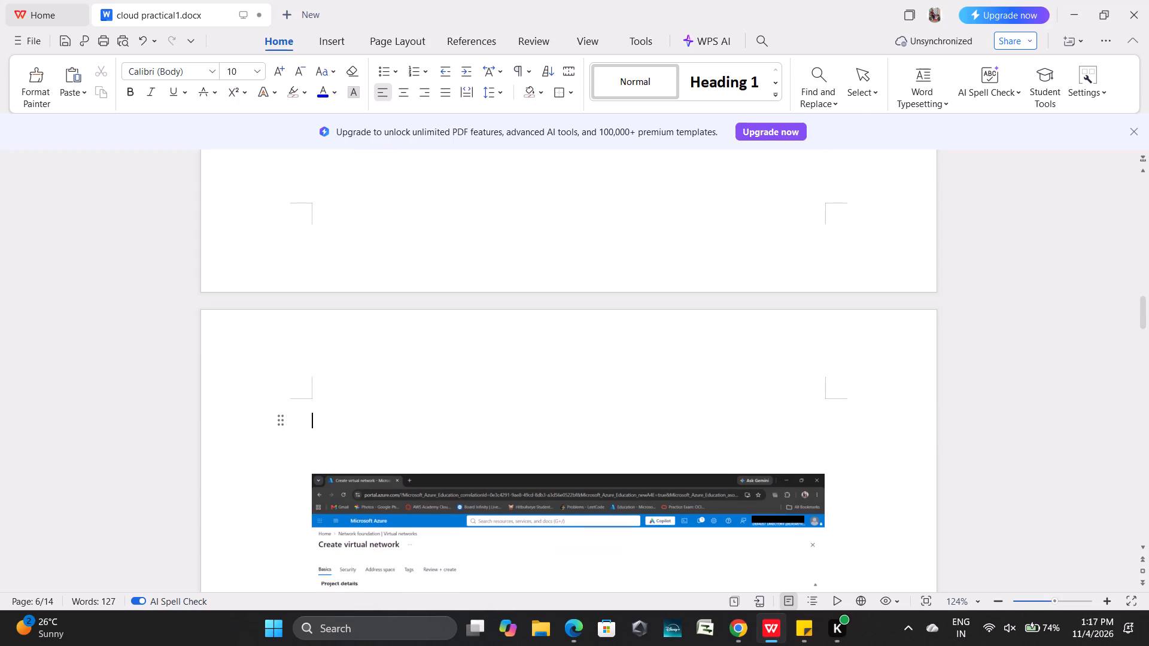
{"action": "scroll", "coordinate": [317, 220], "scroll_direction": "down", "scroll_amount": 4}
{"action": "key", "text": "Down"}
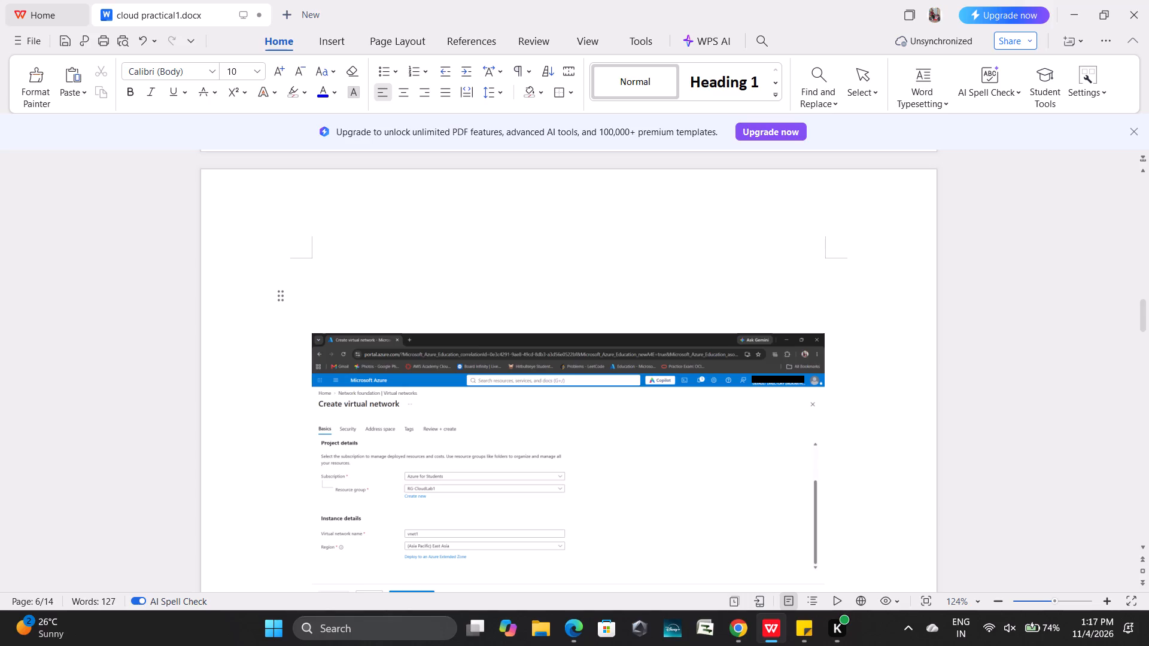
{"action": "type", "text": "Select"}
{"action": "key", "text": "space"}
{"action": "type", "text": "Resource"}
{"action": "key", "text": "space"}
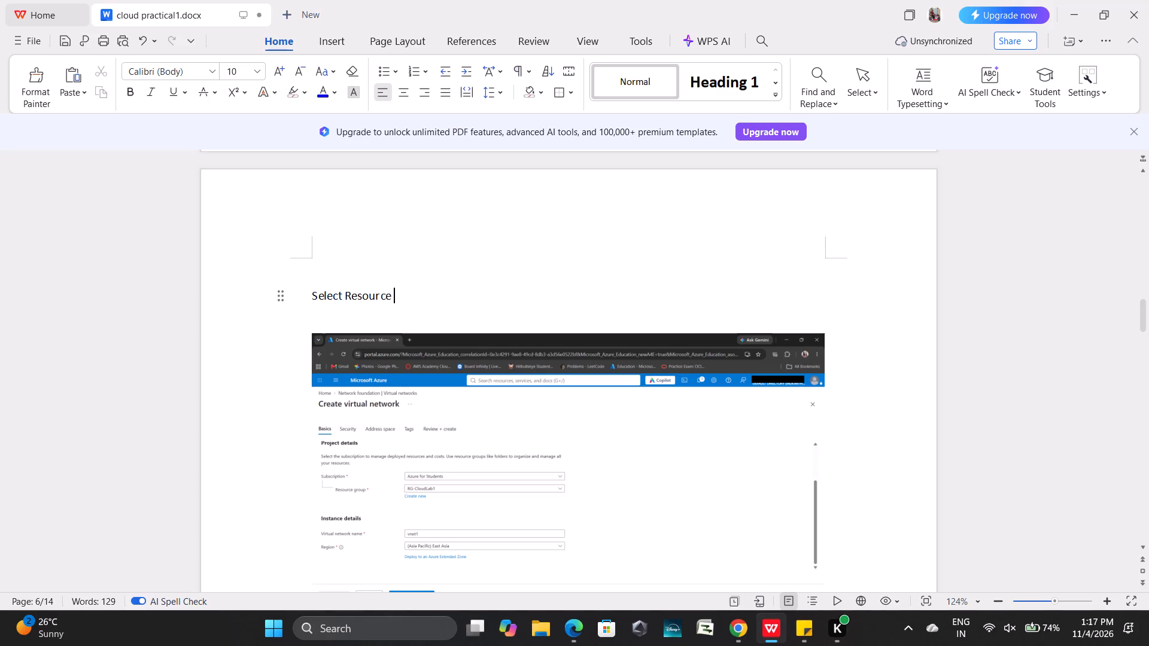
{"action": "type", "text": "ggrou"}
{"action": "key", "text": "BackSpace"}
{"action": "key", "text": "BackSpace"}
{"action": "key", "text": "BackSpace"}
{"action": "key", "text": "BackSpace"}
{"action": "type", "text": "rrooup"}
Correct the last word of the caption above the Create virtual network Basics screenshot so it reads "Select Resource group".
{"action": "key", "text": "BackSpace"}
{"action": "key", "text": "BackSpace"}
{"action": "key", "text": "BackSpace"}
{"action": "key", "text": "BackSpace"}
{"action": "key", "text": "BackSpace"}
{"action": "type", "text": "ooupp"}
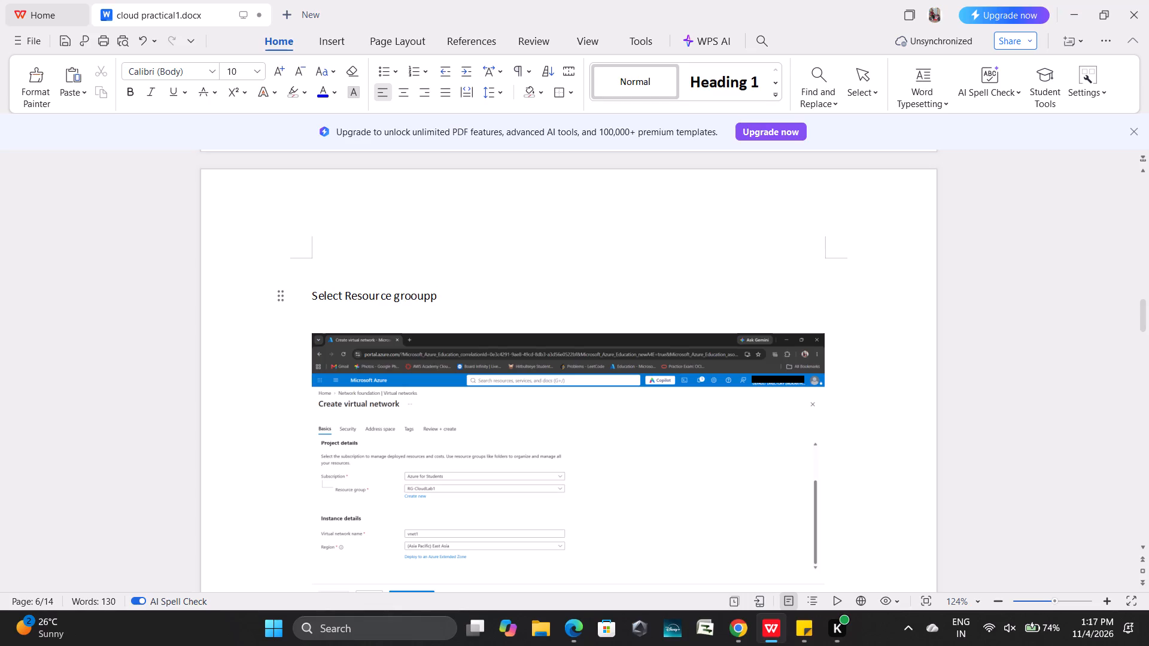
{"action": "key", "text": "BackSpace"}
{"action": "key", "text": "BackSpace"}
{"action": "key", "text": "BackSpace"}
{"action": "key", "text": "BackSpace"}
{"action": "type", "text": "up"}
Continue the "Select Resource group" caption with "and Region according to your preference", correcting any spelling mistakes.
{"action": "key", "text": "space"}
{"action": "type", "text": "annd"}
{"action": "key", "text": "space"}
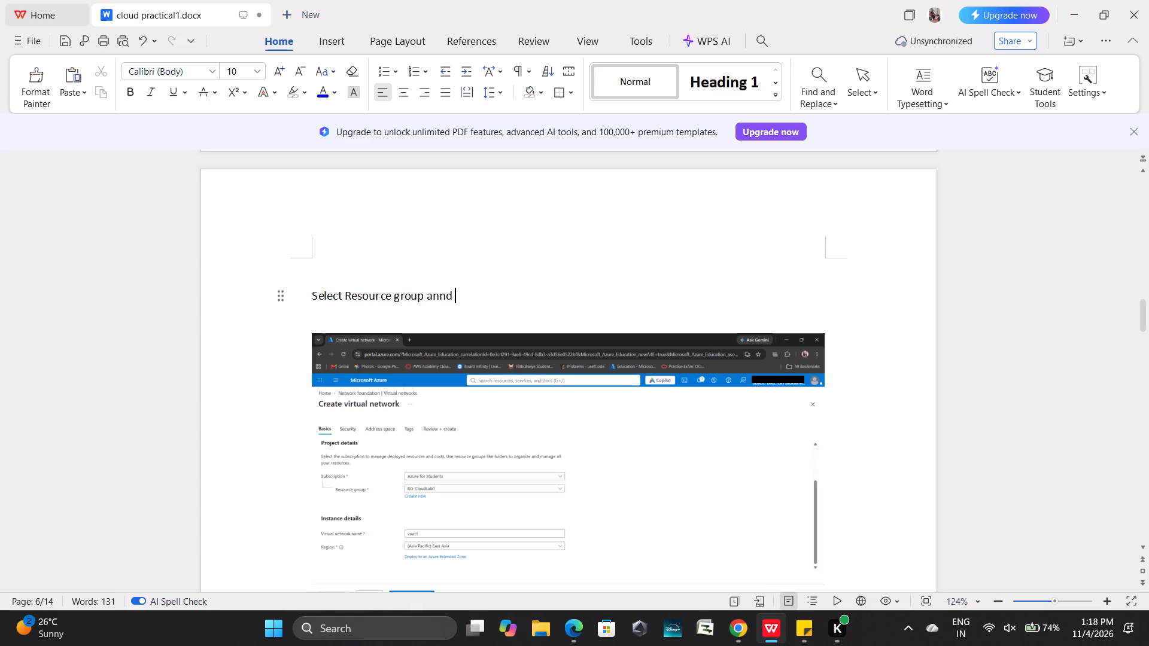
{"action": "type", "text": "Region according to"}
{"action": "key", "text": "space"}
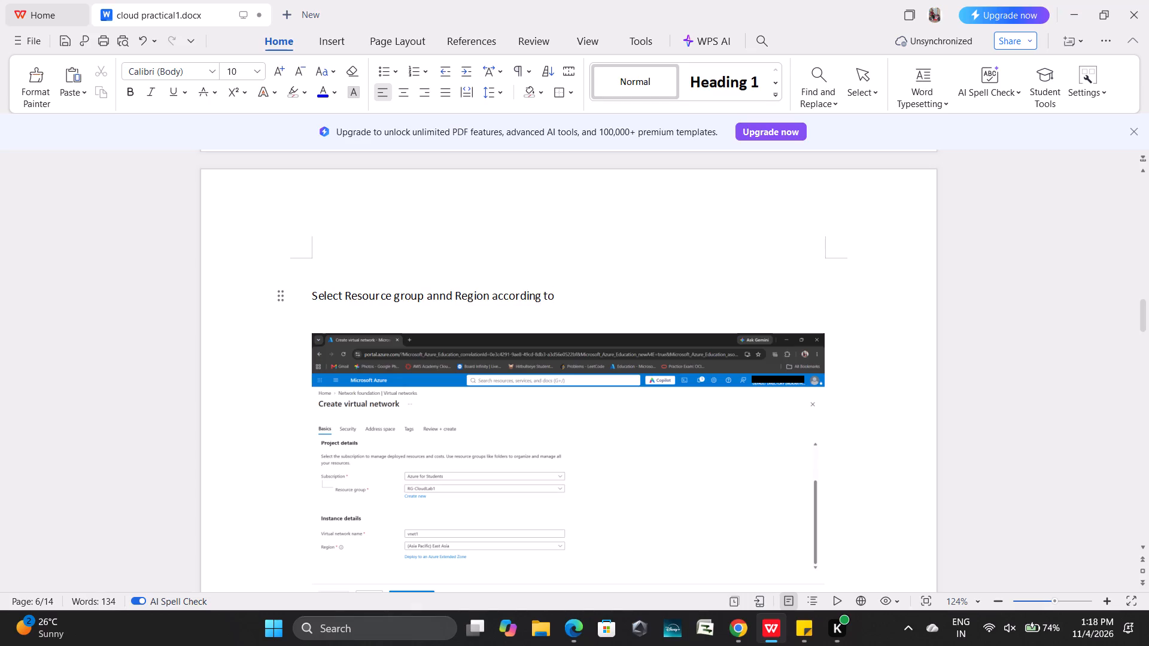
{"action": "type", "text": "your prefernce"}
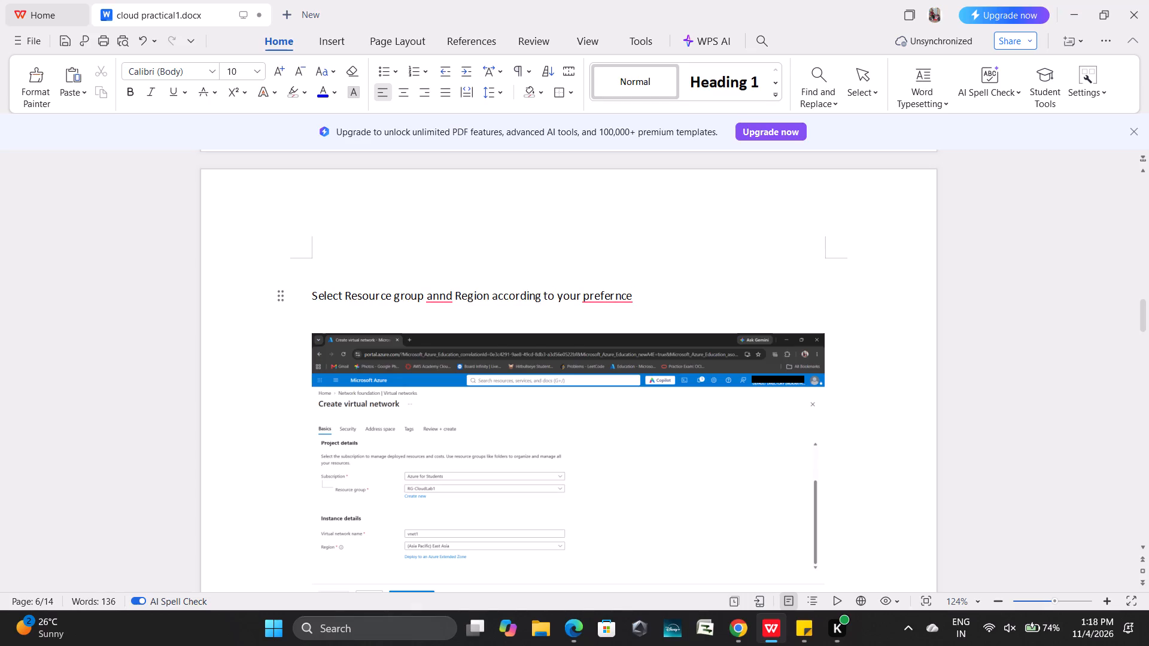
{"action": "left_click", "coordinate": [615, 296]}
{"action": "key", "text": "e"}
{"action": "key", "text": "BackSpace"}
{"action": "key", "text": "BackSpace"}
{"action": "key", "text": "e"}
{"action": "key", "text": "BackSpace"}
{"action": "type", "text": "re"}
{"action": "left_click", "coordinate": [442, 296]}
{"action": "key", "text": "BackSpace"}
{"action": "key", "text": "BackSpace"}
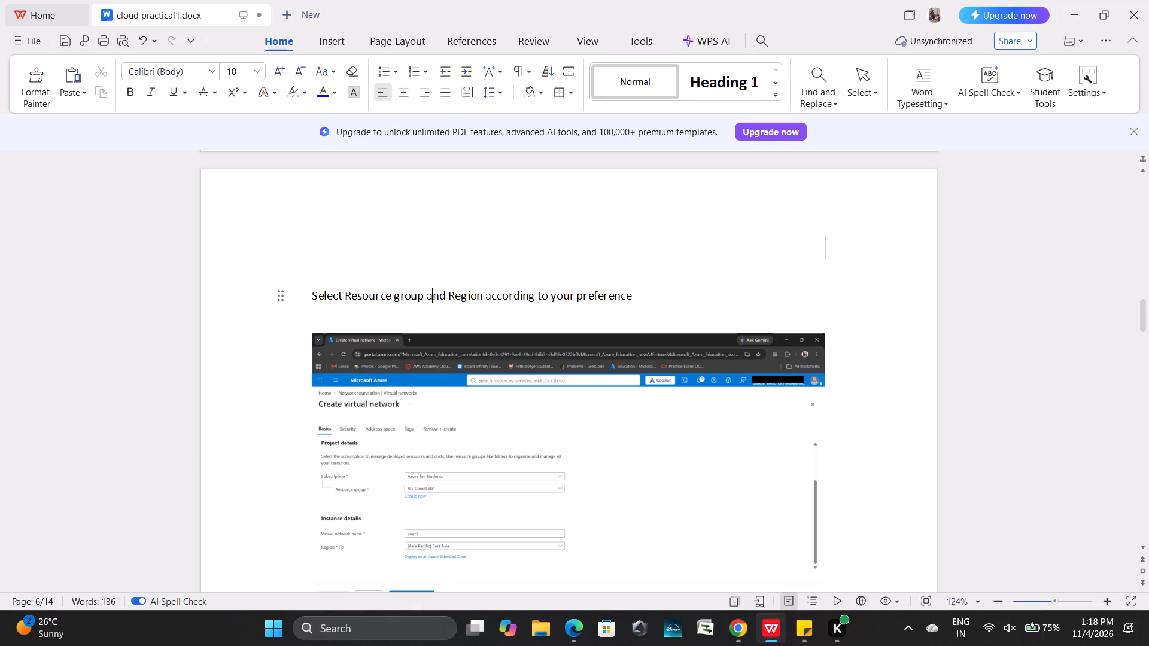
Set the font size of the whole "Select Resource group and Region according to your preference" caption to 10.5.
{"action": "left_click", "coordinate": [646, 300]}
{"action": "left_click_drag", "start_coordinate": [633, 297], "coordinate": [576, 298]}
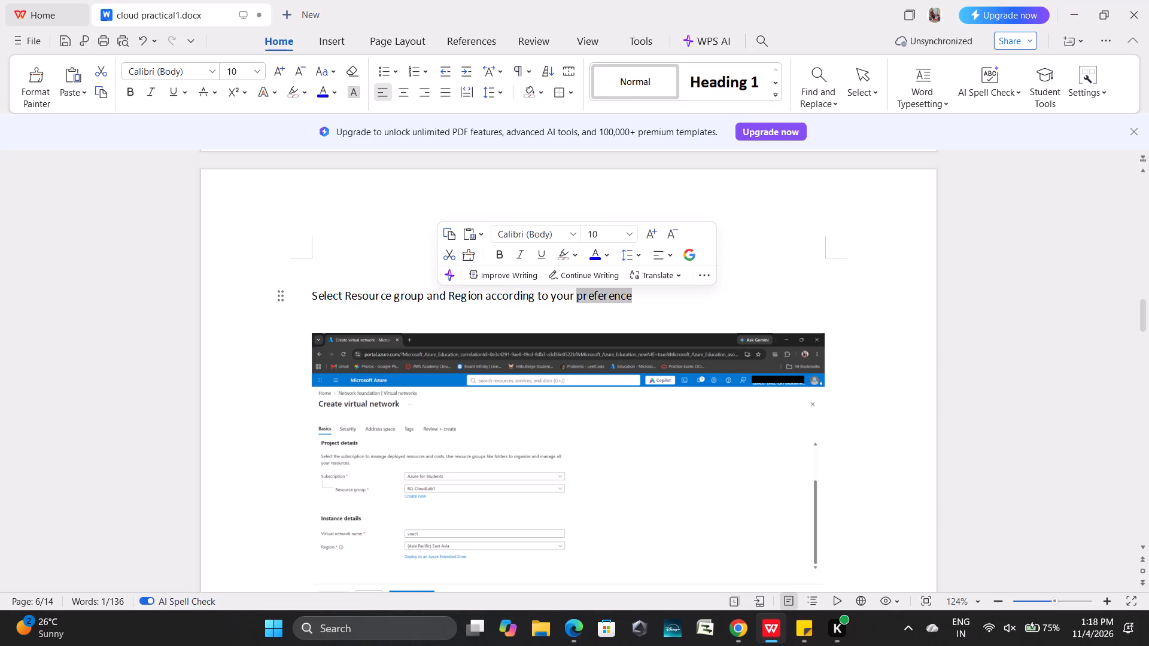
{"action": "left_click", "coordinate": [630, 233]}
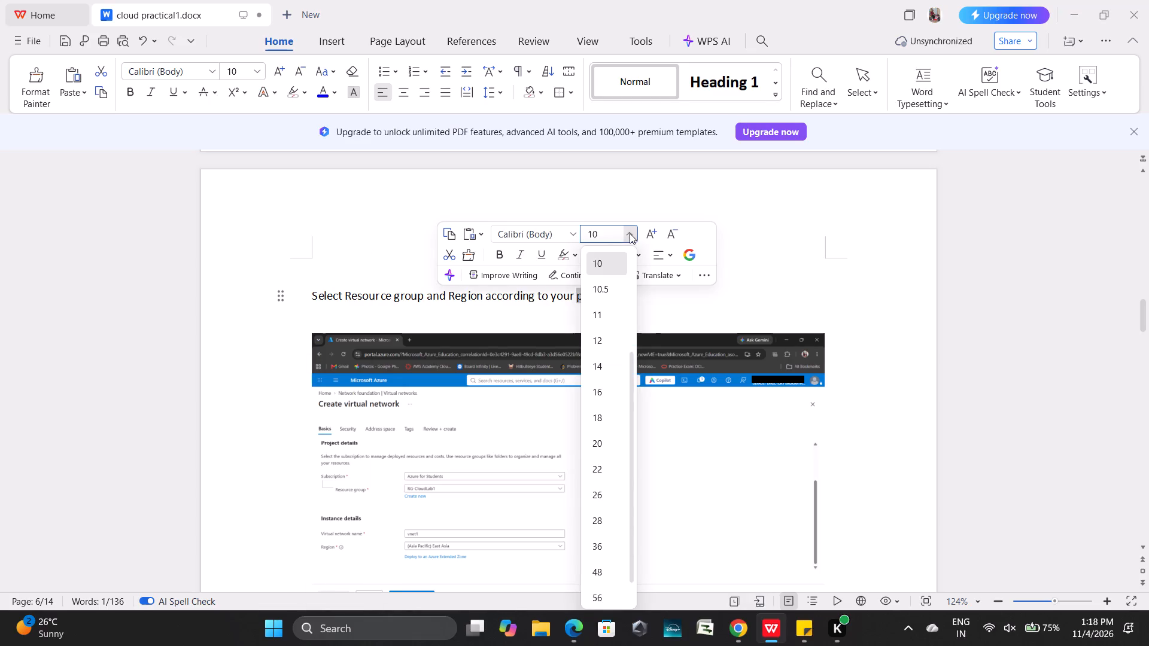
{"action": "left_click", "coordinate": [603, 300]}
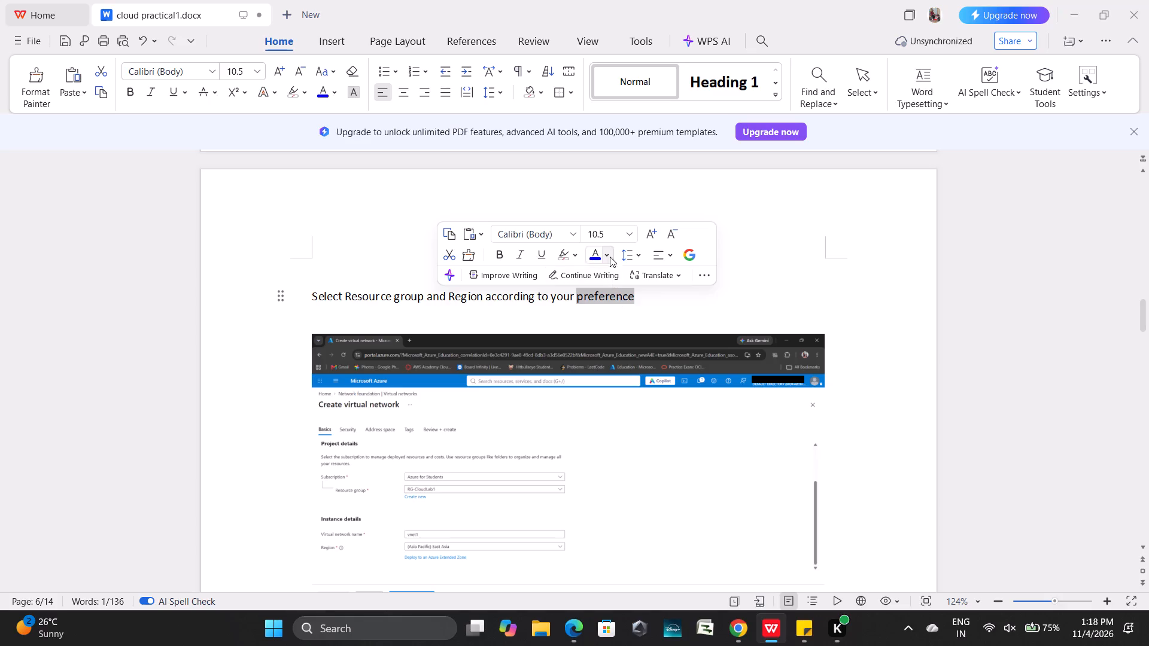
{"action": "left_click", "coordinate": [634, 298]}
{"action": "left_click_drag", "start_coordinate": [634, 298], "coordinate": [313, 301]}
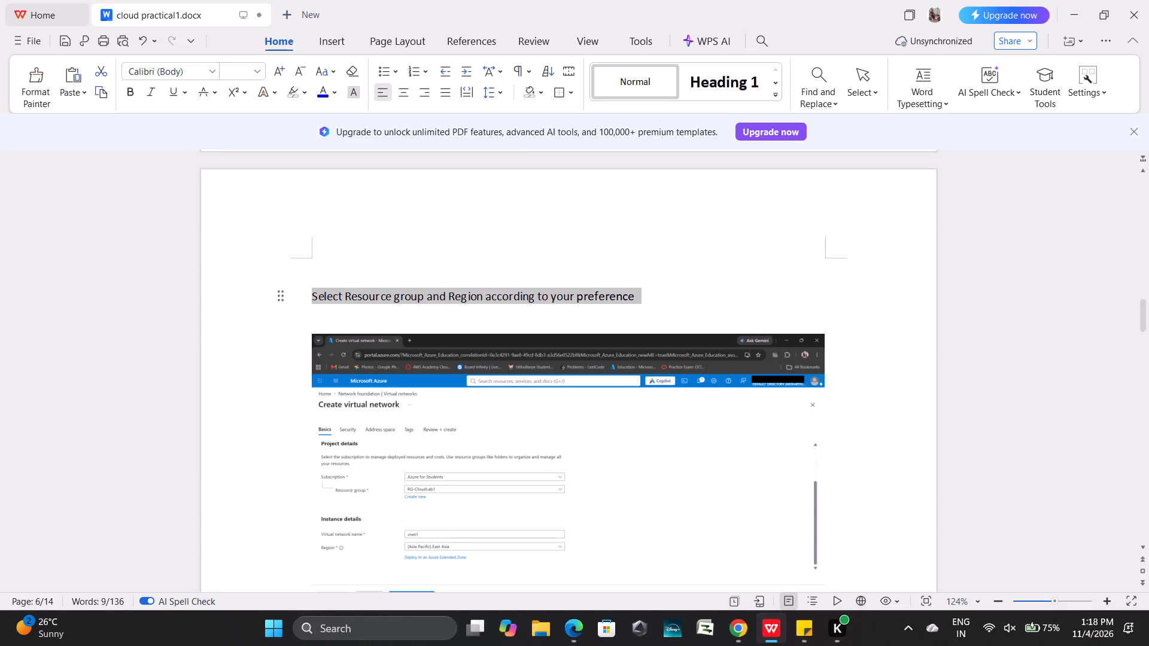
{"action": "left_click", "coordinate": [363, 239]}
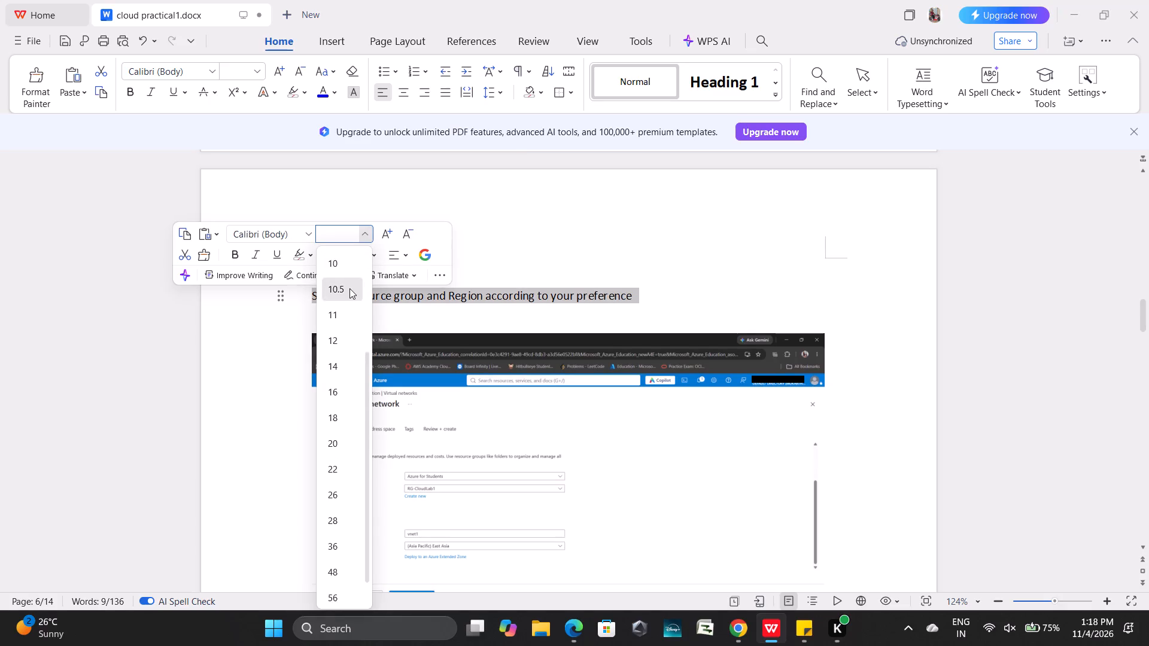
{"action": "left_click", "coordinate": [349, 288]}
{"action": "left_click", "coordinate": [668, 310]}
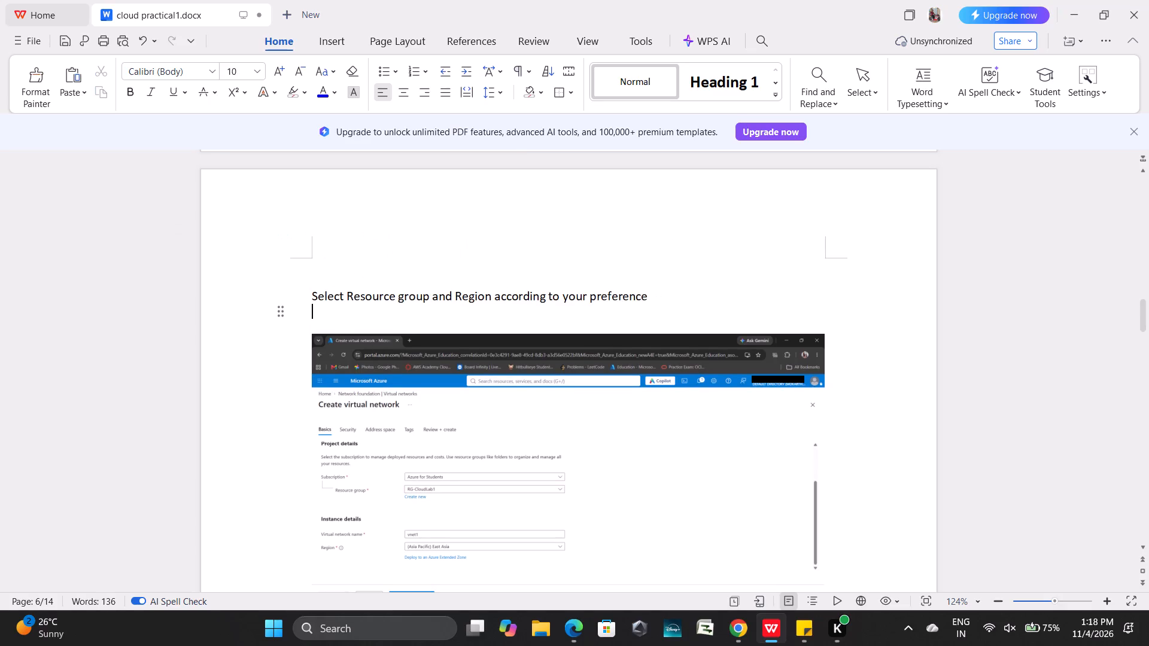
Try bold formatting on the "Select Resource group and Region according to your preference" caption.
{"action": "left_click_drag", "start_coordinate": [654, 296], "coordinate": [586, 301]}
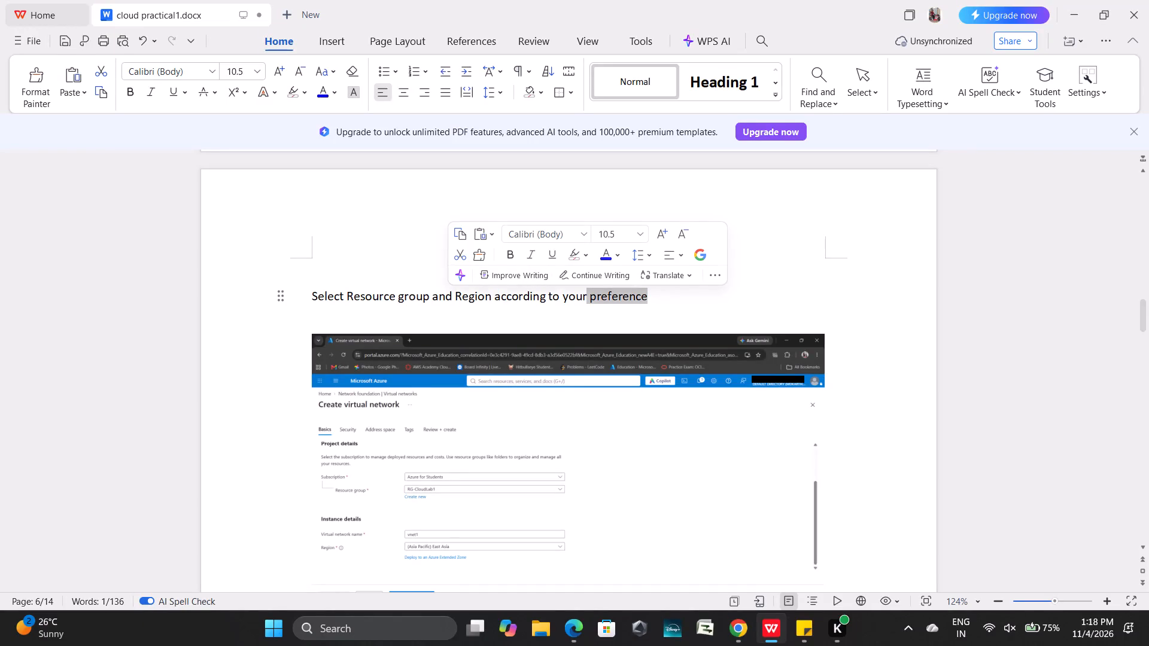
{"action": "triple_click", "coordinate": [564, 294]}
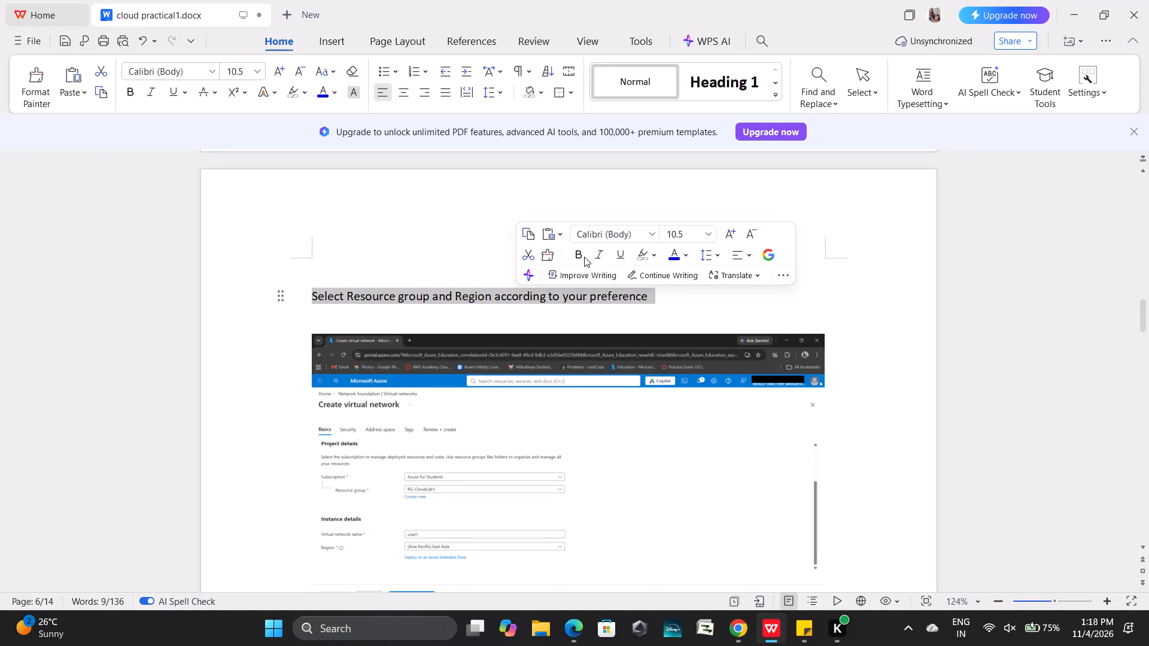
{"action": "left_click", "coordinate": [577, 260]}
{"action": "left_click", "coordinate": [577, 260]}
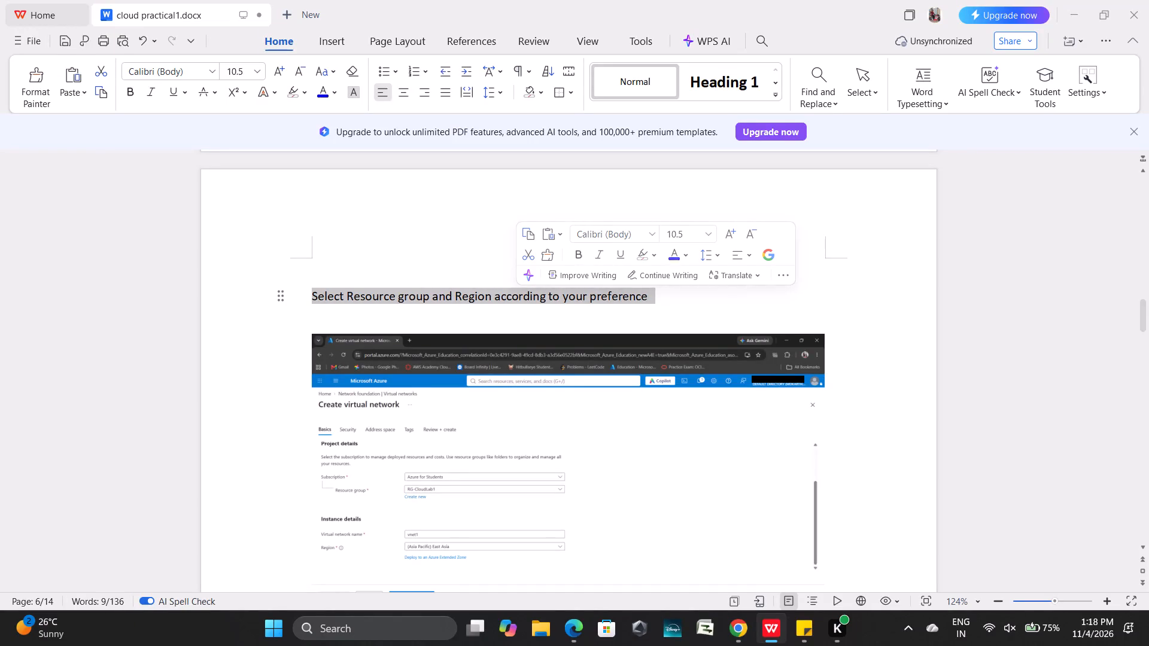
Append "and name the virtual name:" to the end of the resource group and region caption.
{"action": "left_click", "coordinate": [656, 300]}
{"action": "key", "text": "space"}
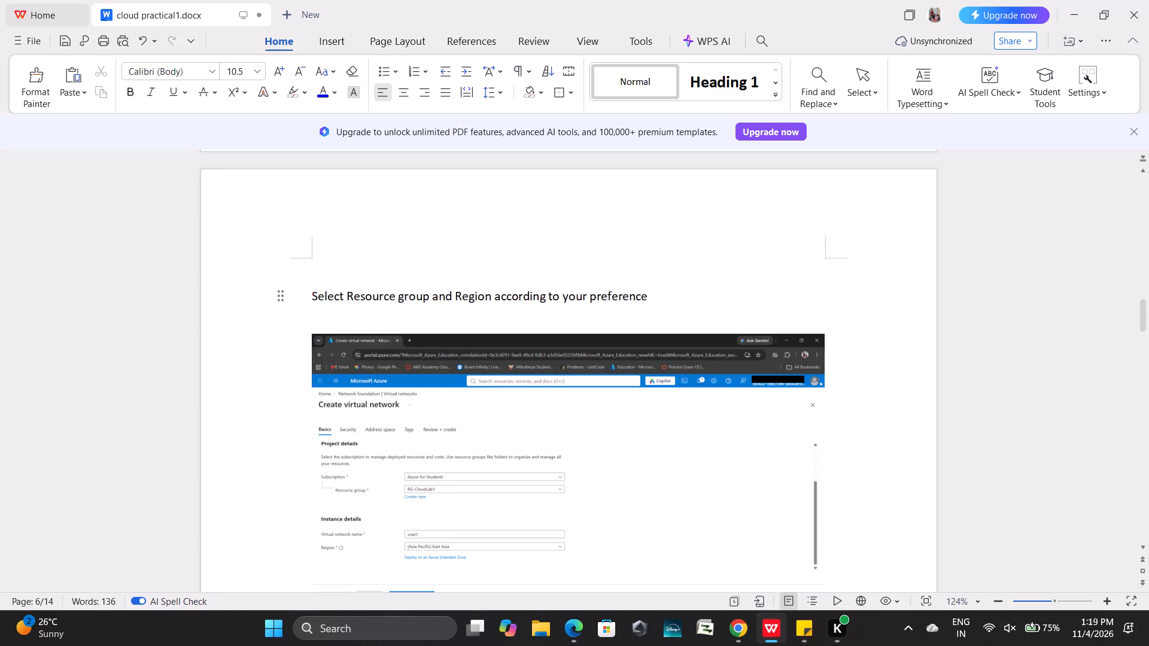
{"action": "type", "text": "and"}
{"action": "key", "text": "space"}
{"action": "type", "text": "name"}
{"action": "key", "text": "space"}
{"action": "type", "text": "the"}
{"action": "key", "text": "space"}
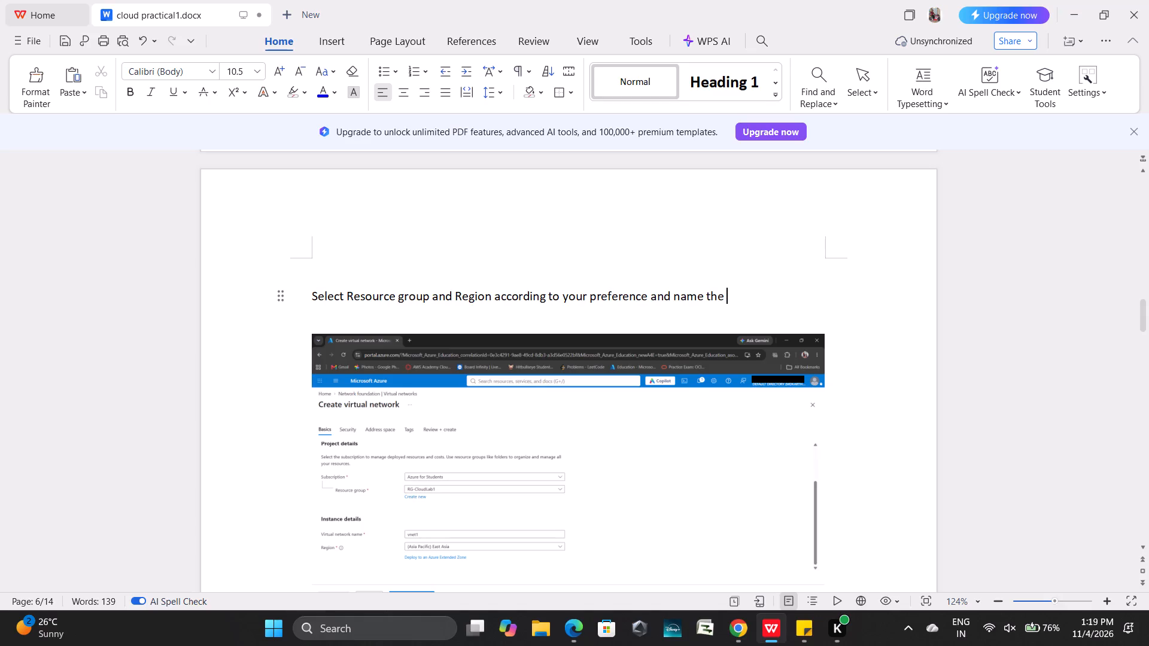
{"action": "type", "text": "vvi"}
{"action": "key", "text": "BackSpace"}
{"action": "key", "text": "BackSpace"}
{"action": "type", "text": "irtual"}
{"action": "key", "text": "space"}
{"action": "type", "text": "aname"}
{"action": "key", "text": "BackSpace"}
{"action": "key", "text": "BackSpace"}
{"action": "key", "text": "BackSpace"}
{"action": "key", "text": "BackSpace"}
{"action": "key", "text": "BackSpace"}
{"action": "type", "text": "name"}
{"action": "key", "text": "shift+colon"}
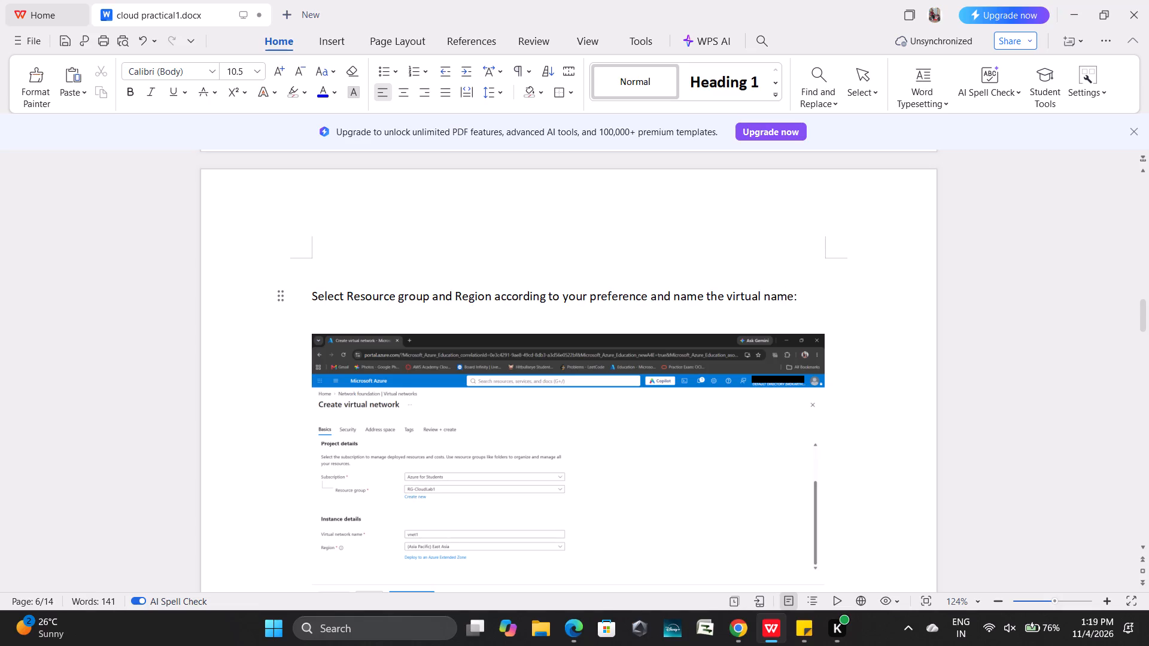
Start a caption above the screenshot of the virtual network's Address space page reading "Go to address space".
{"action": "scroll", "coordinate": [638, 292], "scroll_direction": "down", "scroll_amount": 7}
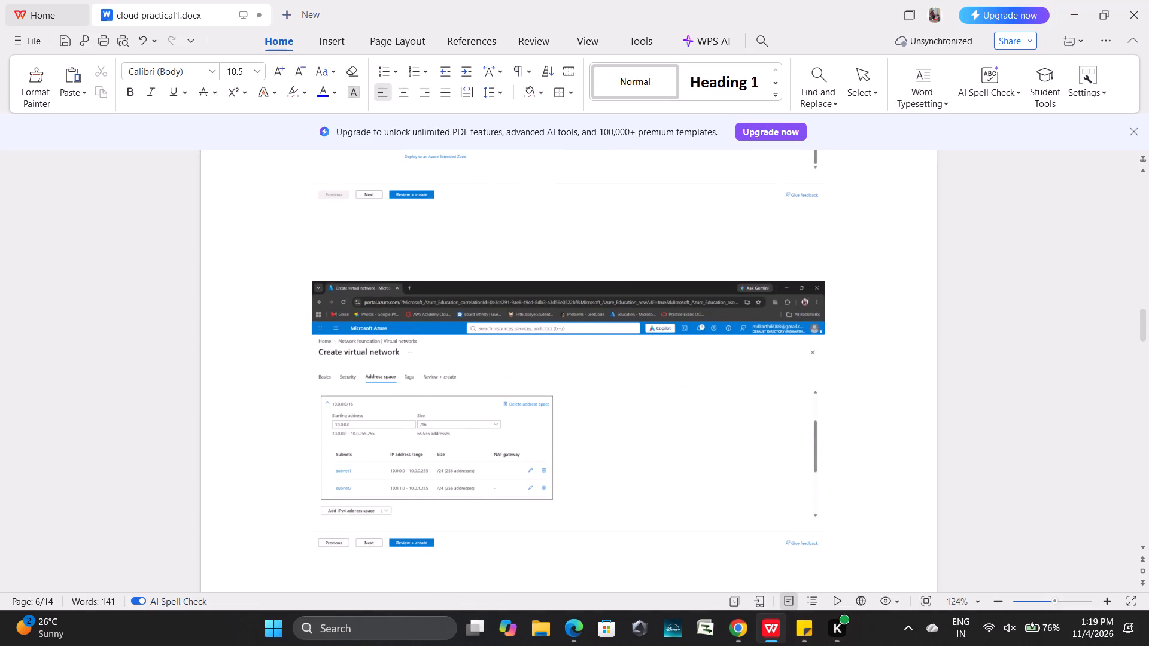
{"action": "left_click", "coordinate": [472, 255]}
{"action": "type", "text": "Go"}
{"action": "key", "text": "space"}
{"action": "type", "text": "to a"}
{"action": "key", "text": "d"}
{"action": "type", "text": "dress"}
{"action": "key", "text": "space"}
{"action": "key", "text": "shift+s"}
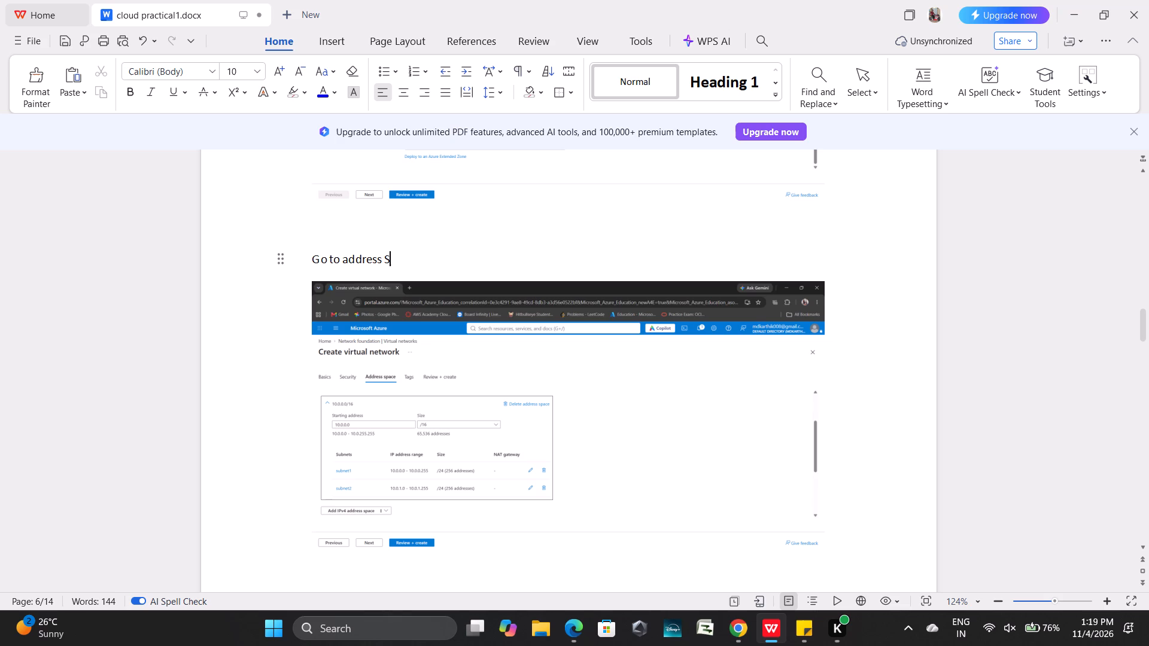
{"action": "type", "text": "pa"}
{"action": "key", "text": "BackSpace"}
{"action": "key", "text": "BackSpace"}
{"action": "key", "text": "BackSpace"}
{"action": "type", "text": "spce"}
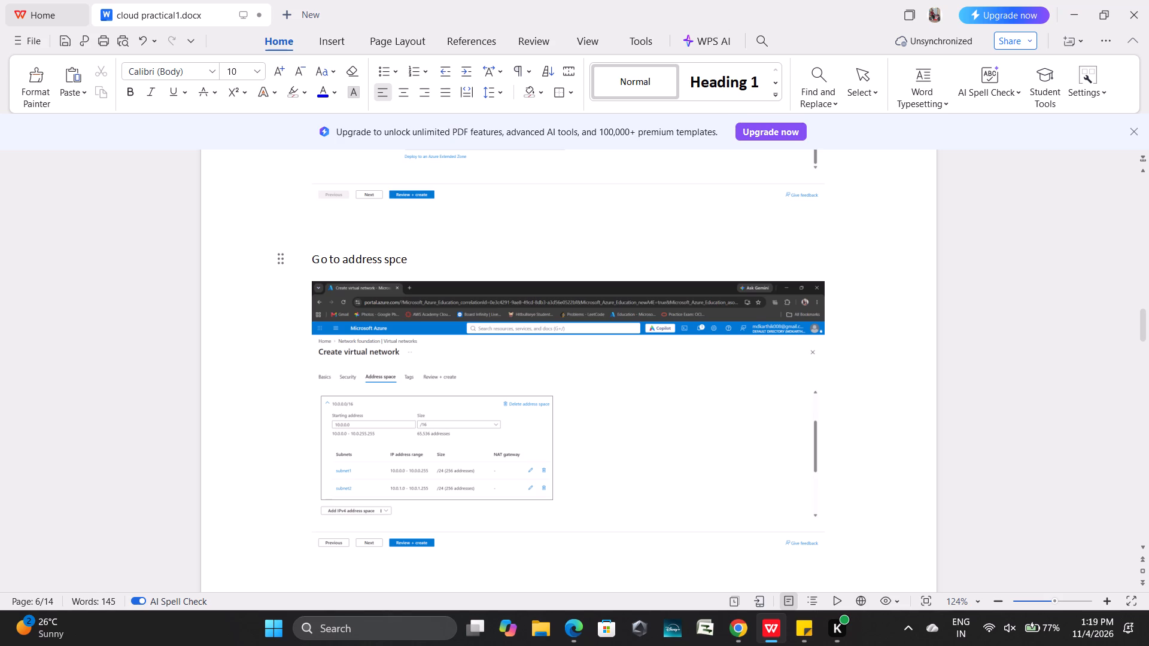
{"action": "key", "text": "BackSpace"}
{"action": "key", "text": "BackSpace"}
{"action": "type", "text": "ace"}
Continue the address space caption with "and add two subnets:", correcting the misspelling of "add".
{"action": "key", "text": "space"}
{"action": "type", "text": "and addd two subnets"}
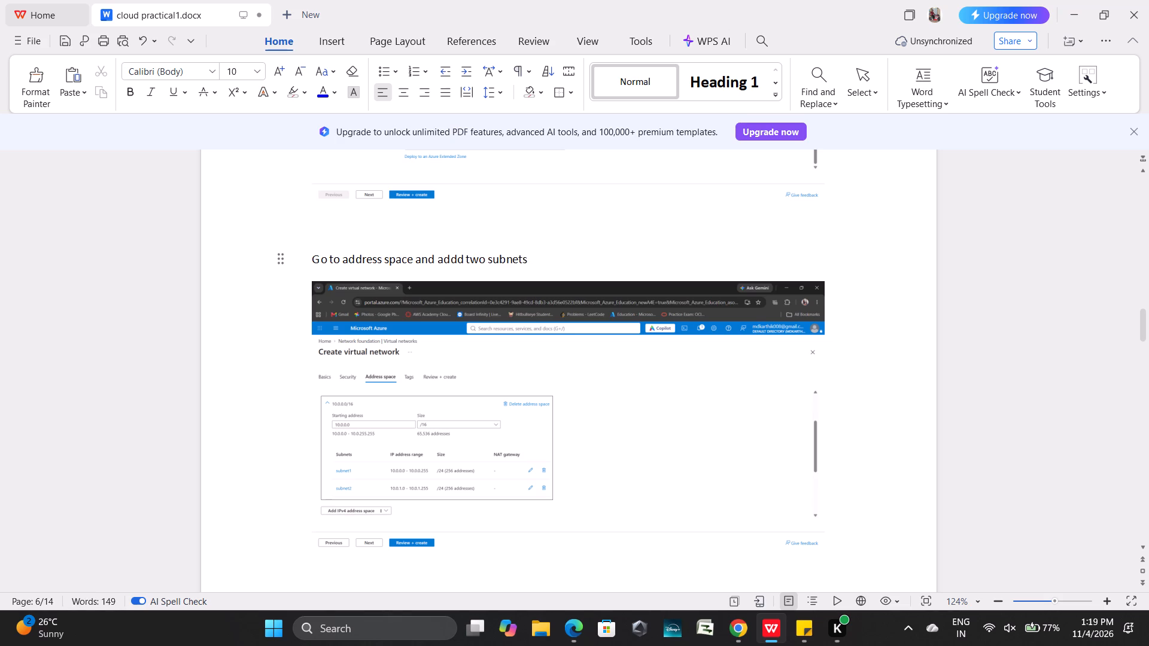
{"action": "key", "text": "shift+colon"}
{"action": "key", "text": "BackSpace"}
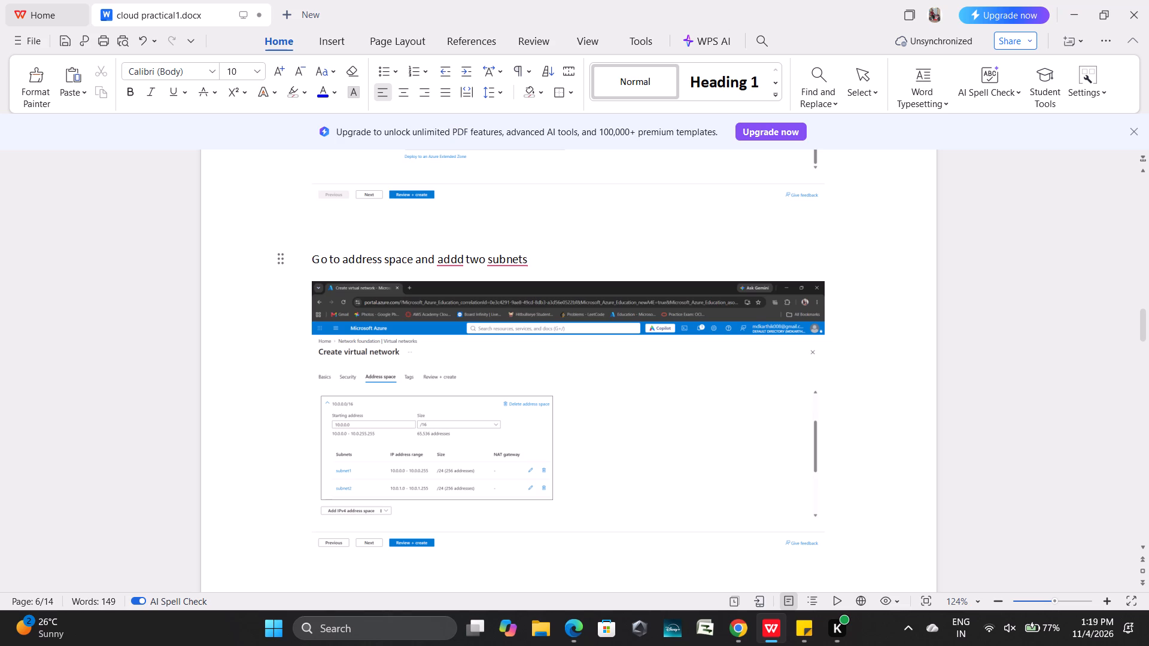
{"action": "left_click", "coordinate": [460, 258]}
{"action": "key", "text": "BackSpace"}
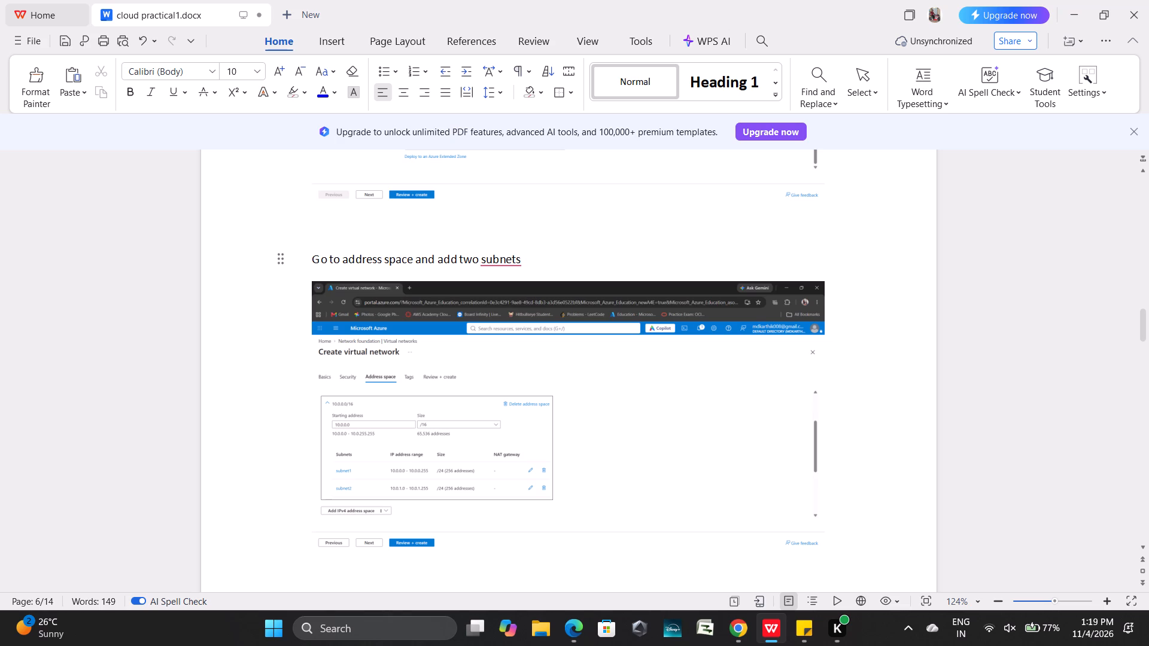
{"action": "left_click", "coordinate": [526, 255]}
{"action": "key", "text": "shift+colon"}
Replace "subnets" in the address space caption with the spelling suggestion "sub nets".
{"action": "scroll", "coordinate": [494, 261], "scroll_direction": "down", "scroll_amount": 3}
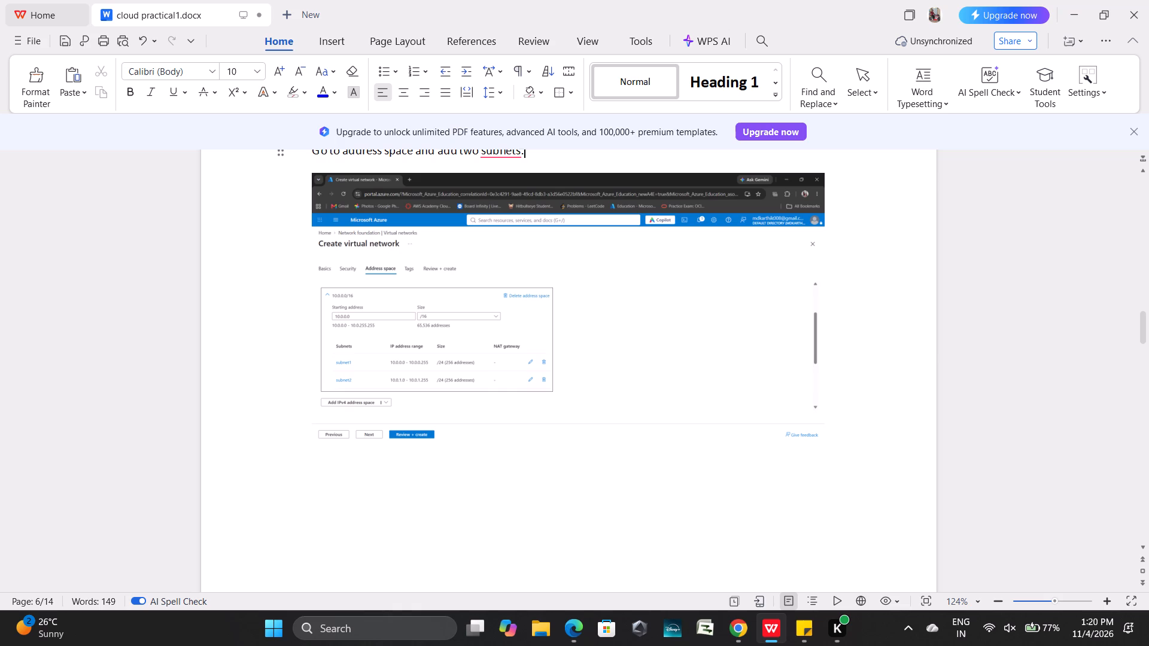
{"action": "scroll", "coordinate": [396, 478], "scroll_direction": "up", "scroll_amount": 1}
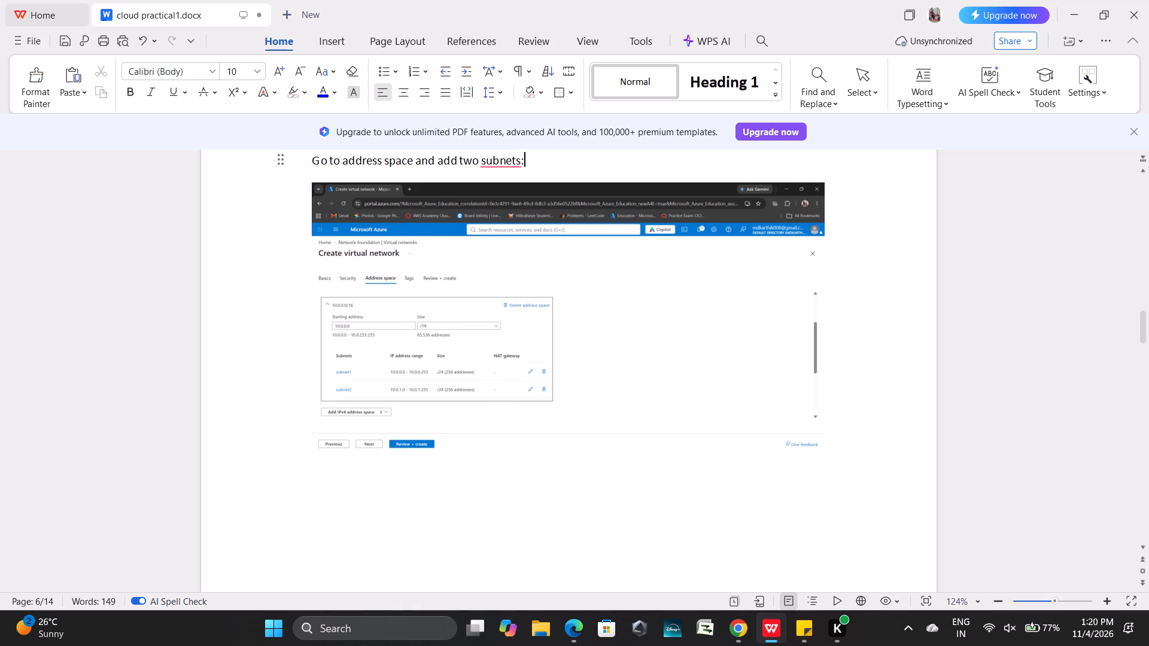
{"action": "left_click", "coordinate": [354, 504]}
{"action": "double_click", "coordinate": [512, 161]}
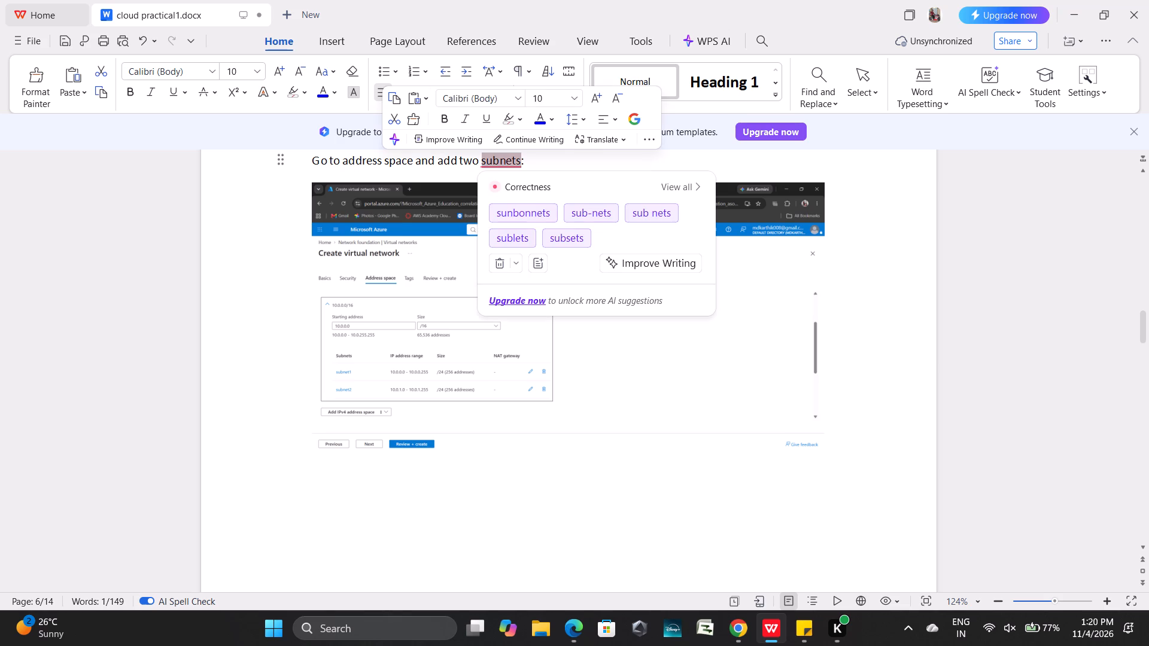
{"action": "left_click", "coordinate": [650, 214]}
{"action": "left_click", "coordinate": [575, 166]}
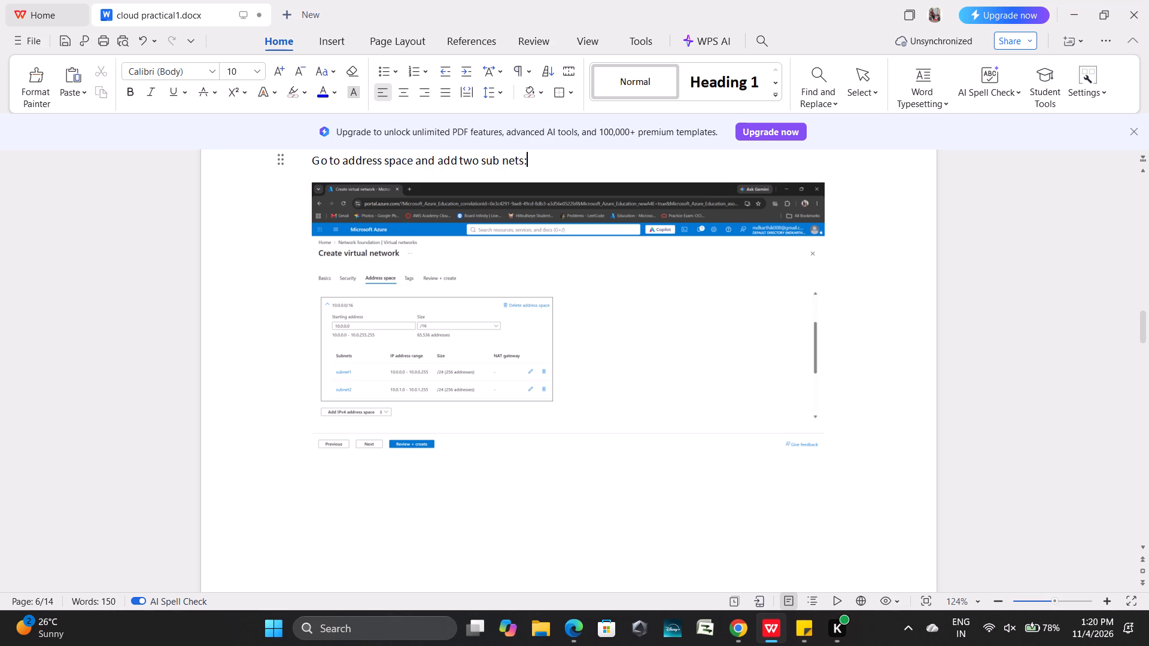
Examine the deployment screenshot on the following page and the blank space between it and the address space screenshot.
{"action": "scroll", "coordinate": [534, 309], "scroll_direction": "down", "scroll_amount": 2}
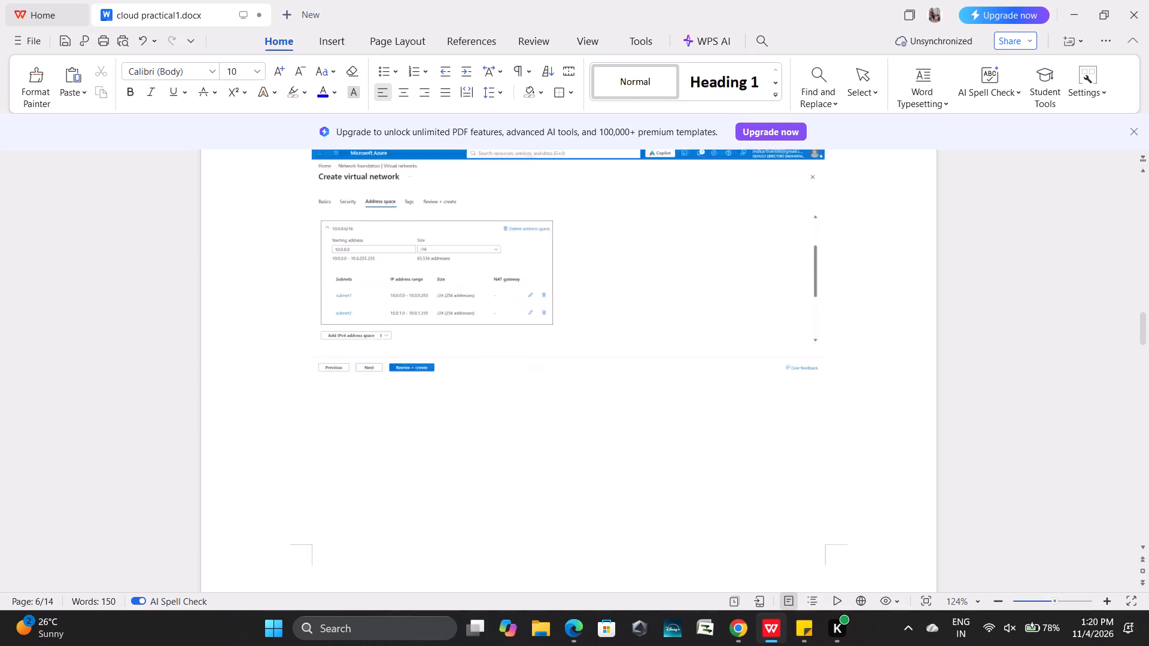
{"action": "scroll", "coordinate": [534, 309], "scroll_direction": "down", "scroll_amount": 7}
{"action": "scroll", "coordinate": [406, 207], "scroll_direction": "up", "scroll_amount": 1}
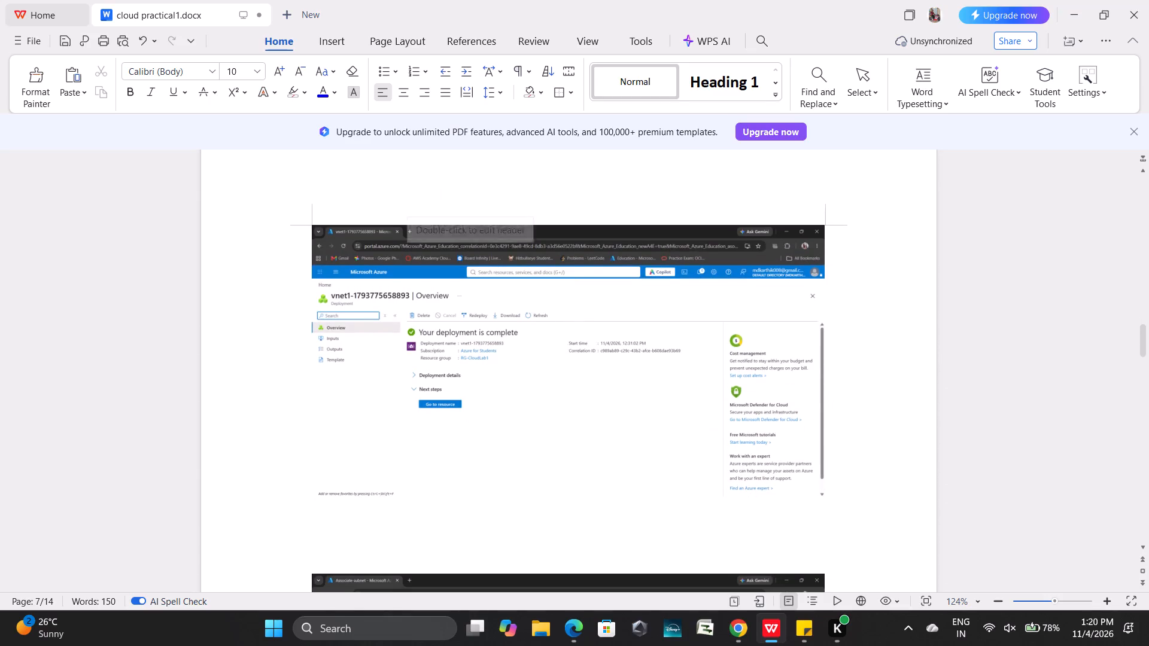
{"action": "scroll", "coordinate": [406, 207], "scroll_direction": "up", "scroll_amount": 1}
{"action": "left_click", "coordinate": [373, 237]}
{"action": "scroll", "coordinate": [373, 237], "scroll_direction": "up", "scroll_amount": 4}
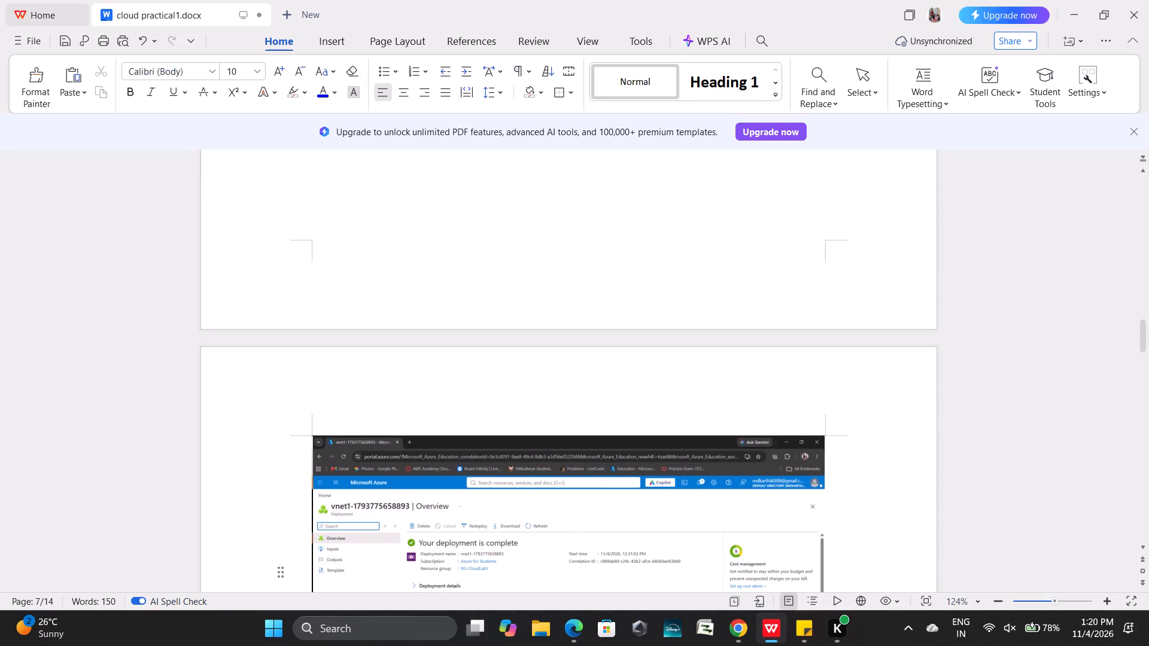
{"action": "left_click", "coordinate": [336, 215]}
Remove the colon at the end of the "Go to address space and add two sub nets" caption.
{"action": "scroll", "coordinate": [336, 215], "scroll_direction": "up", "scroll_amount": 2}
{"action": "scroll", "coordinate": [333, 297], "scroll_direction": "up", "scroll_amount": 3}
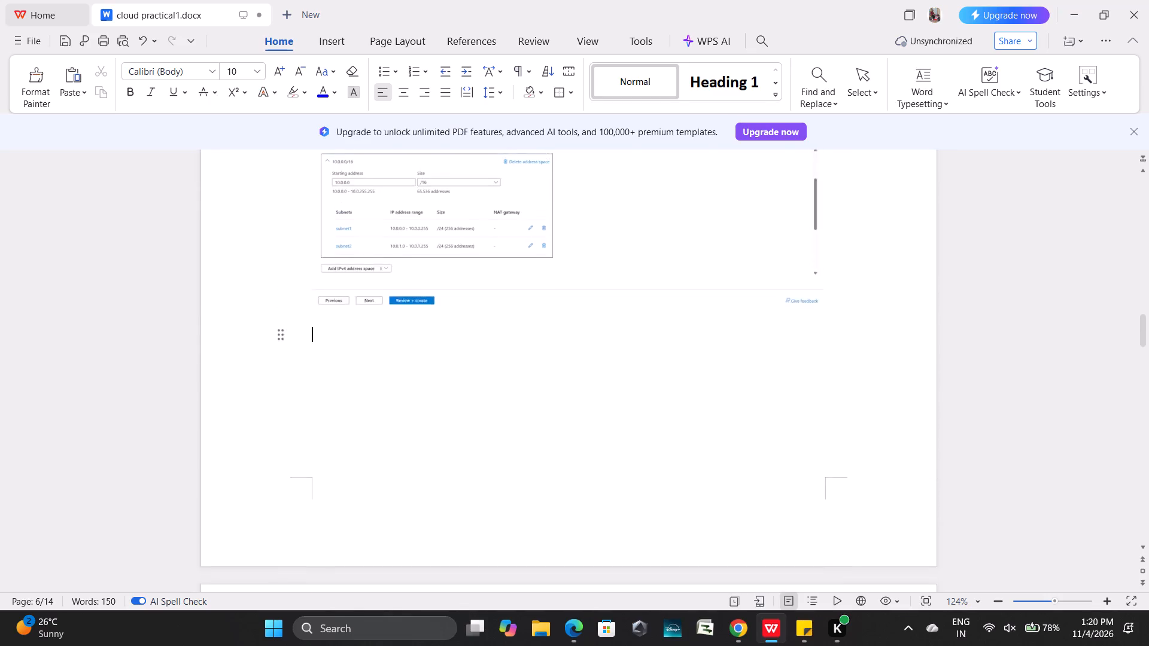
{"action": "scroll", "coordinate": [333, 297], "scroll_direction": "up", "scroll_amount": 1}
{"action": "left_click", "coordinate": [538, 227]}
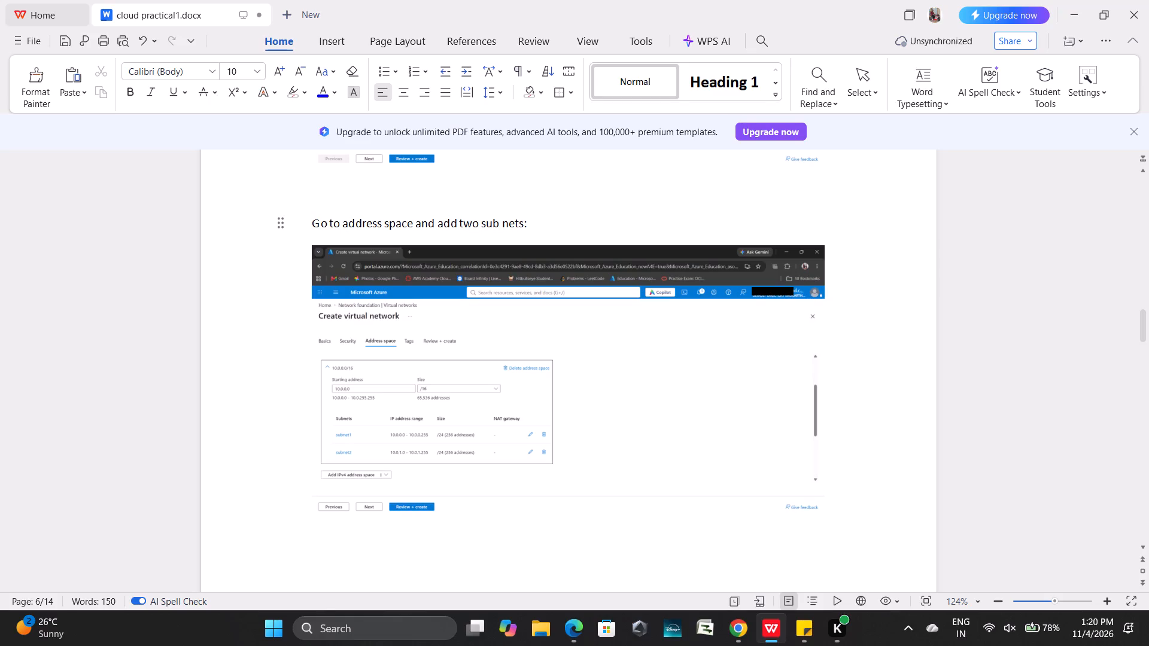
{"action": "key", "text": "BackSpace"}
{"action": "key", "text": "shift+colon"}
{"action": "key", "text": "BackSpace"}
{"action": "key", "text": "space"}
{"action": "key", "text": "BackSpace"}
Add a second line to the address space caption reading "Then click on Review + create:".
{"action": "key", "text": "Return"}
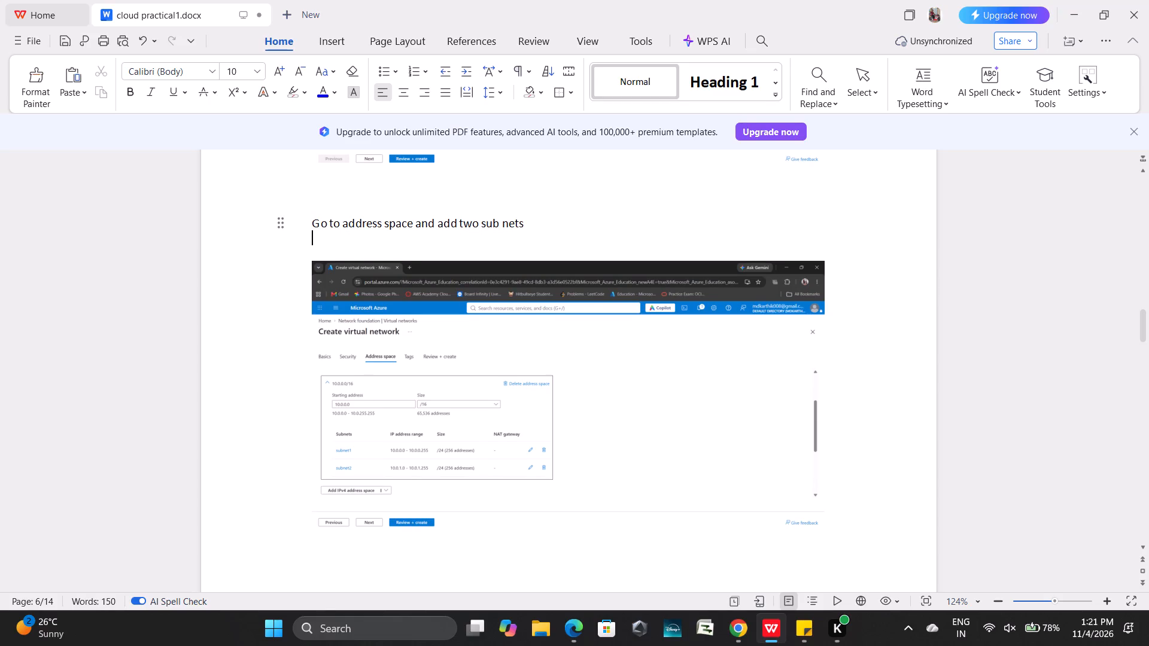
{"action": "type", "text": "The"}
{"action": "type", "text": "n cre"}
{"action": "key", "text": "BackSpace"}
{"action": "key", "text": "BackSpace"}
{"action": "key", "text": "BackSpace"}
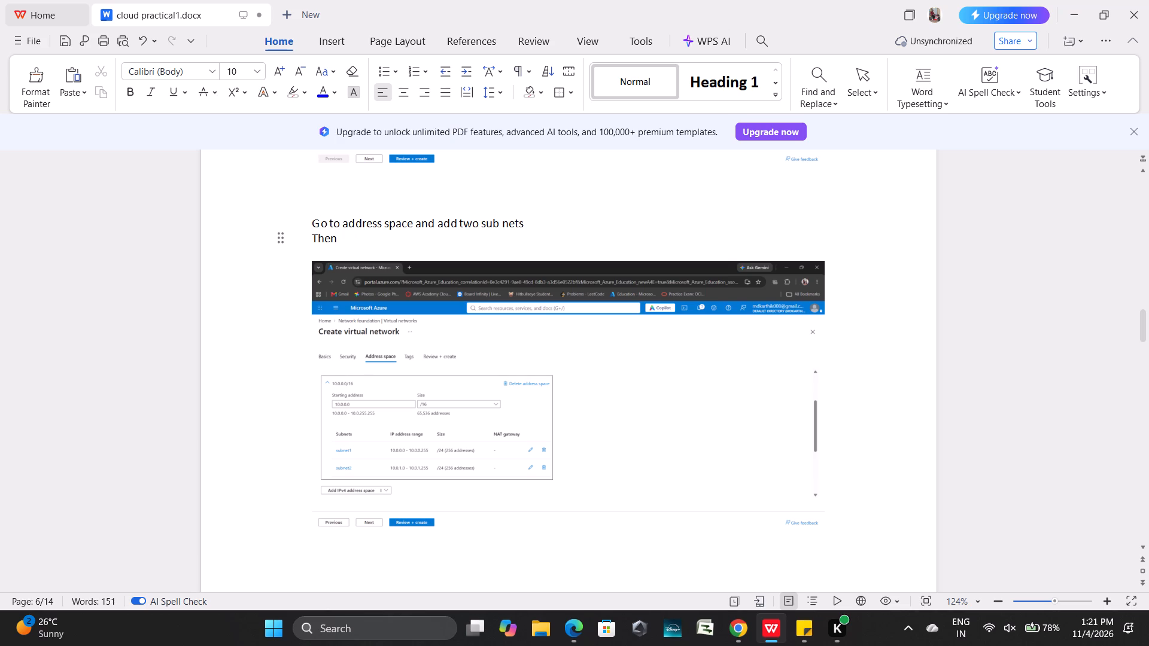
{"action": "type", "text": "clcik"}
{"action": "key", "text": "BackSpace"}
{"action": "key", "text": "BackSpace"}
{"action": "key", "text": "BackSpace"}
{"action": "type", "text": "ick"}
{"action": "key", "text": "space"}
{"action": "type", "text": "on"}
{"action": "key", "text": "space"}
{"action": "type", "text": "Review"}
{"action": "key", "text": "space"}
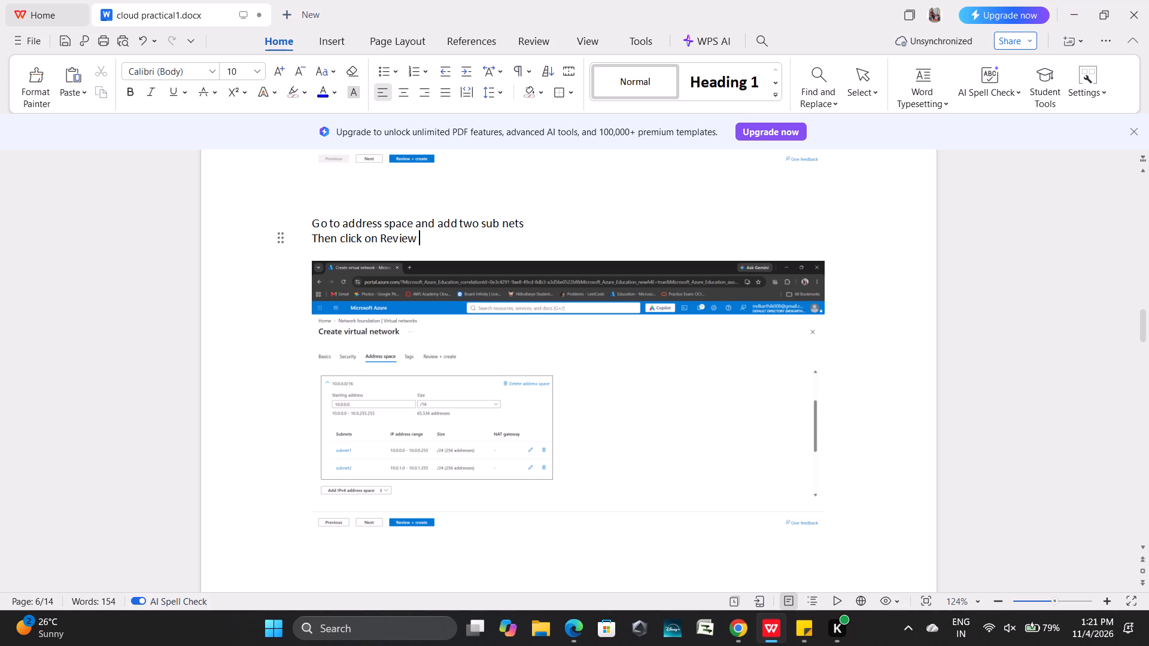
{"action": "key", "text": "shift+plus"}
{"action": "key", "text": "space"}
{"action": "type", "text": "create"}
{"action": "key", "text": "shift+colon"}
Insert eleven blank lines above the vnet1 deployment screenshot to leave caption space at the start of its page.
{"action": "scroll", "coordinate": [538, 227], "scroll_direction": "down", "scroll_amount": 3}
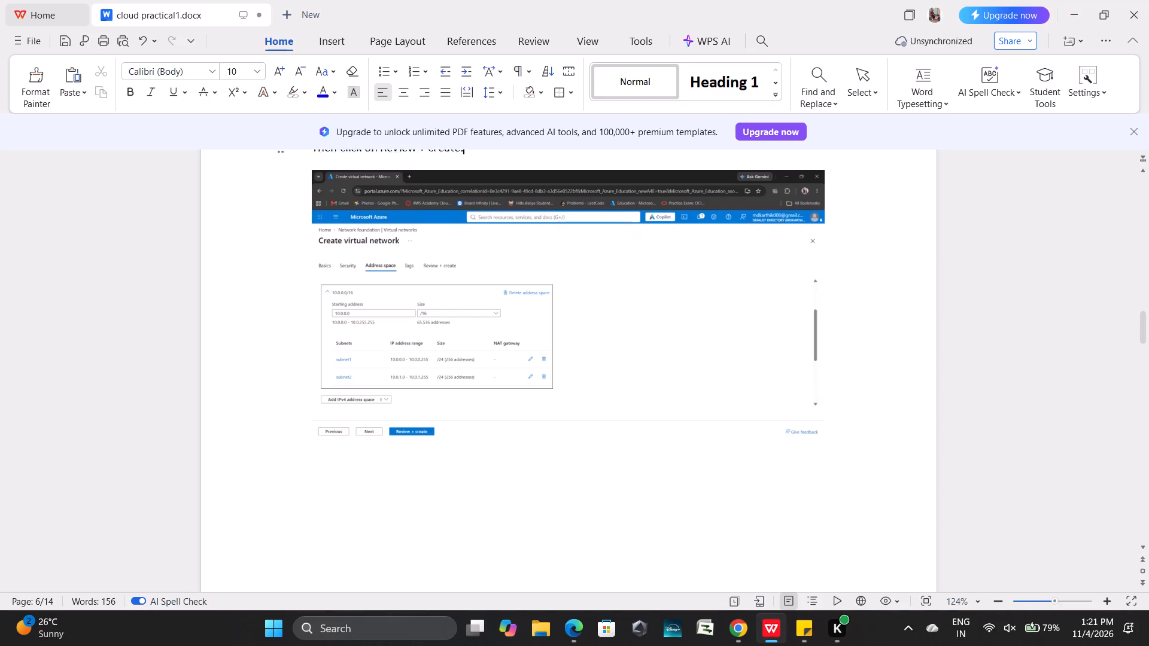
{"action": "scroll", "coordinate": [538, 227], "scroll_direction": "down", "scroll_amount": 6}
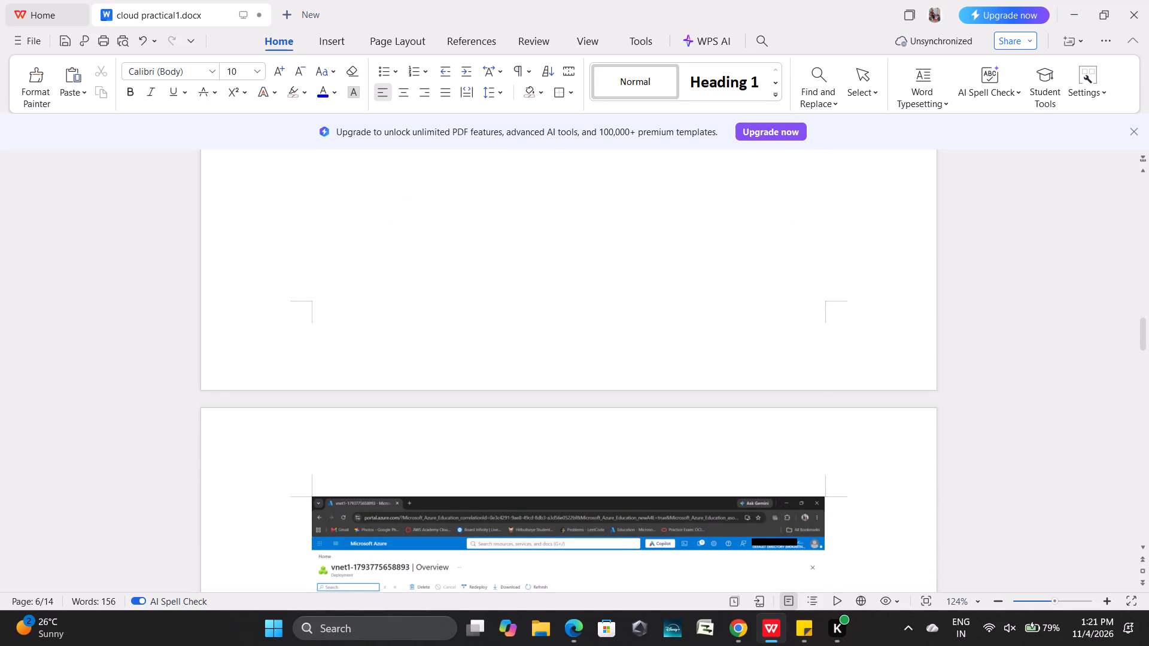
{"action": "left_click", "coordinate": [311, 272]}
{"action": "left_click", "coordinate": [321, 270]}
{"action": "key", "text": "Down"}
{"action": "key", "text": "Down"}
{"action": "key", "text": "Down"}
{"action": "key", "text": "Up"}
{"action": "key", "text": "Up"}
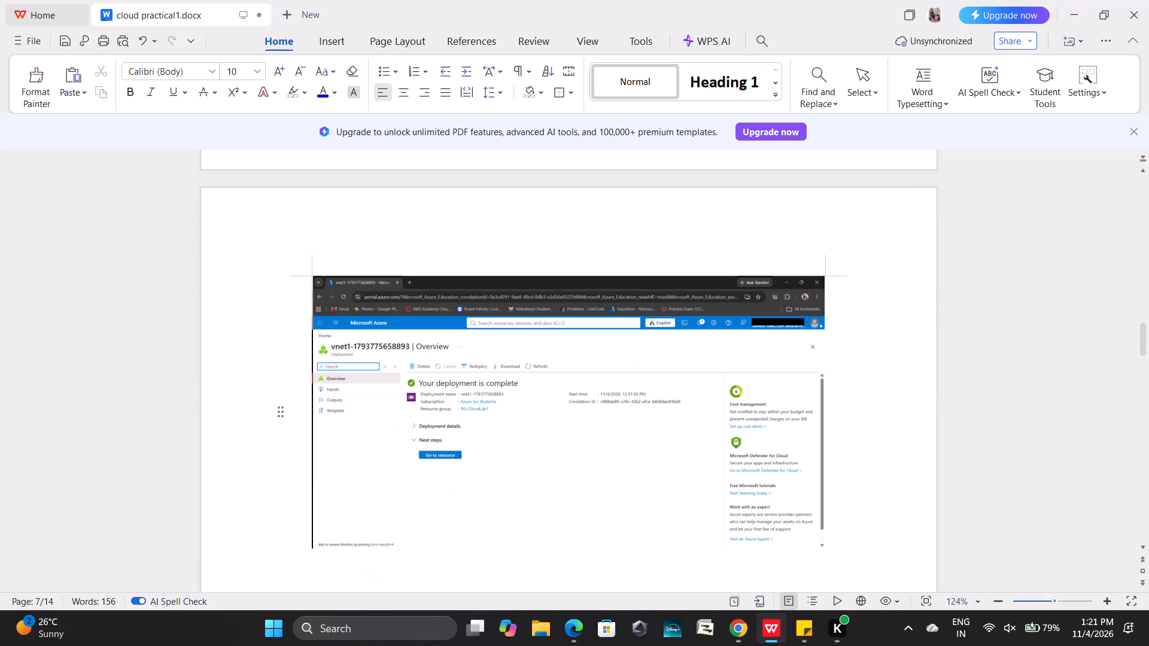
{"action": "key", "text": "Up"}
{"action": "key", "text": "Return"}
{"action": "key", "text": "Return"}
{"action": "key", "text": "Return"}
{"action": "key", "text": "Return"}
{"action": "key", "text": "Return"}
{"action": "key", "text": "Return"}
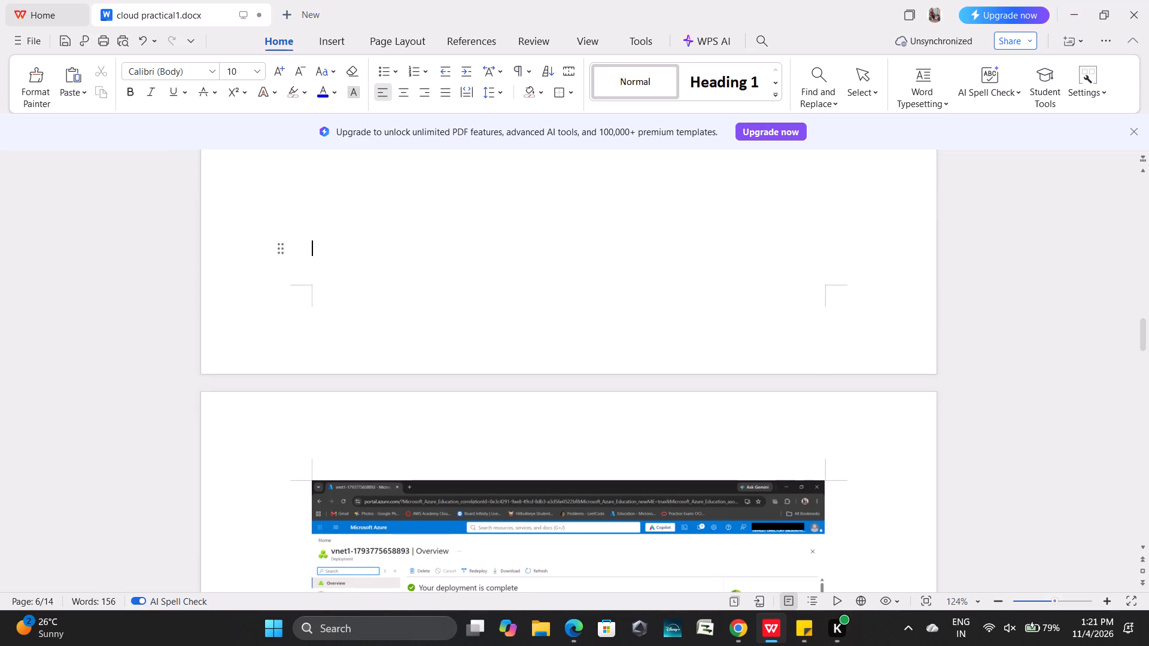
{"action": "key", "text": "Return"}
{"action": "key", "text": "Return"}
{"action": "key", "text": "Return"}
{"action": "key", "text": "Return"}
{"action": "key", "text": "Return"}
Add the caption "The Virtual Network is deployed Successfully:" above the vnet1 deployment screenshot.
{"action": "key", "text": "Up"}
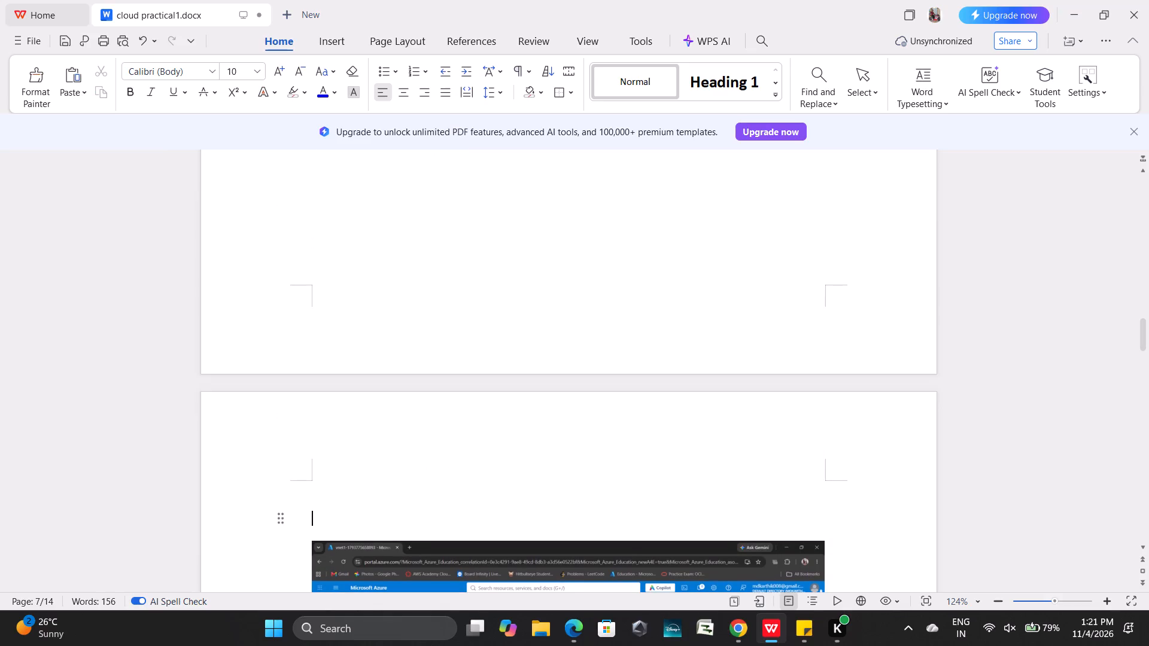
{"action": "key", "text": "Up"}
{"action": "scroll", "coordinate": [330, 218], "scroll_direction": "down", "scroll_amount": 1}
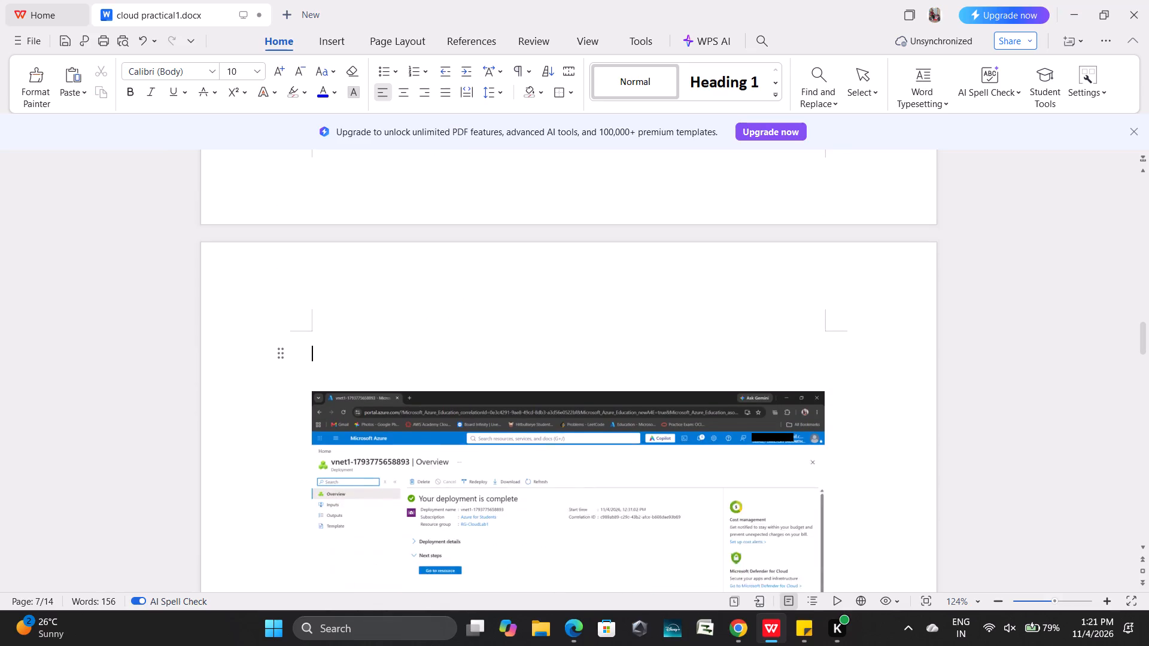
{"action": "scroll", "coordinate": [330, 218], "scroll_direction": "down", "scroll_amount": 2}
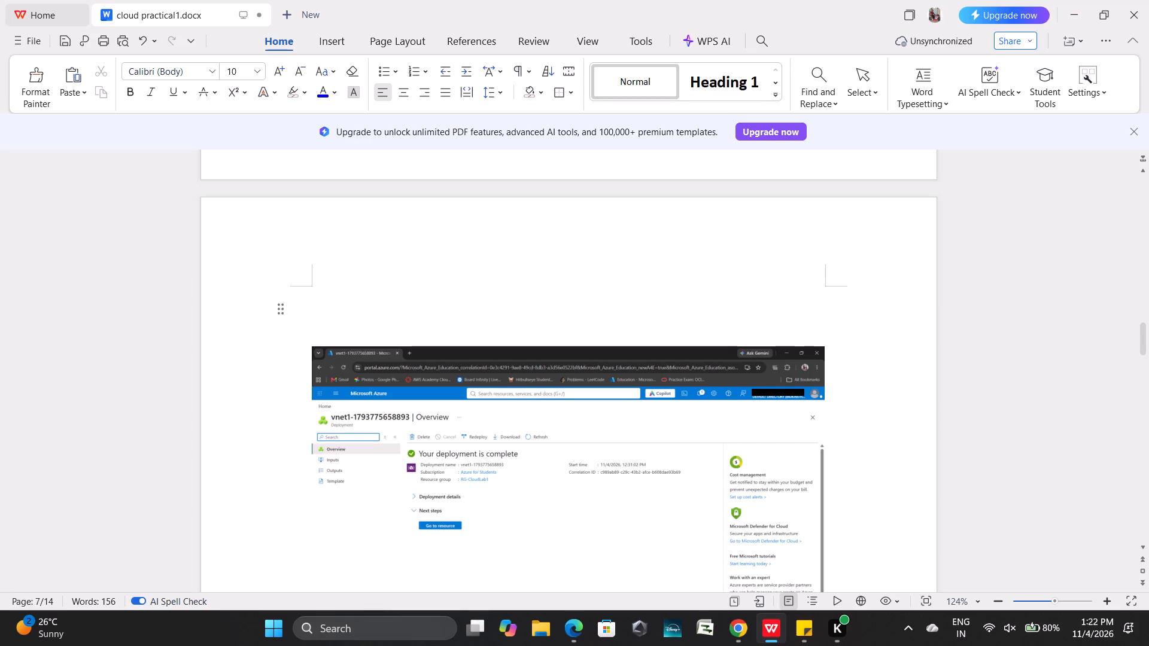
{"action": "type", "text": "The"}
{"action": "key", "text": "space"}
{"action": "type", "text": "Virtual Network is"}
{"action": "key", "text": "space"}
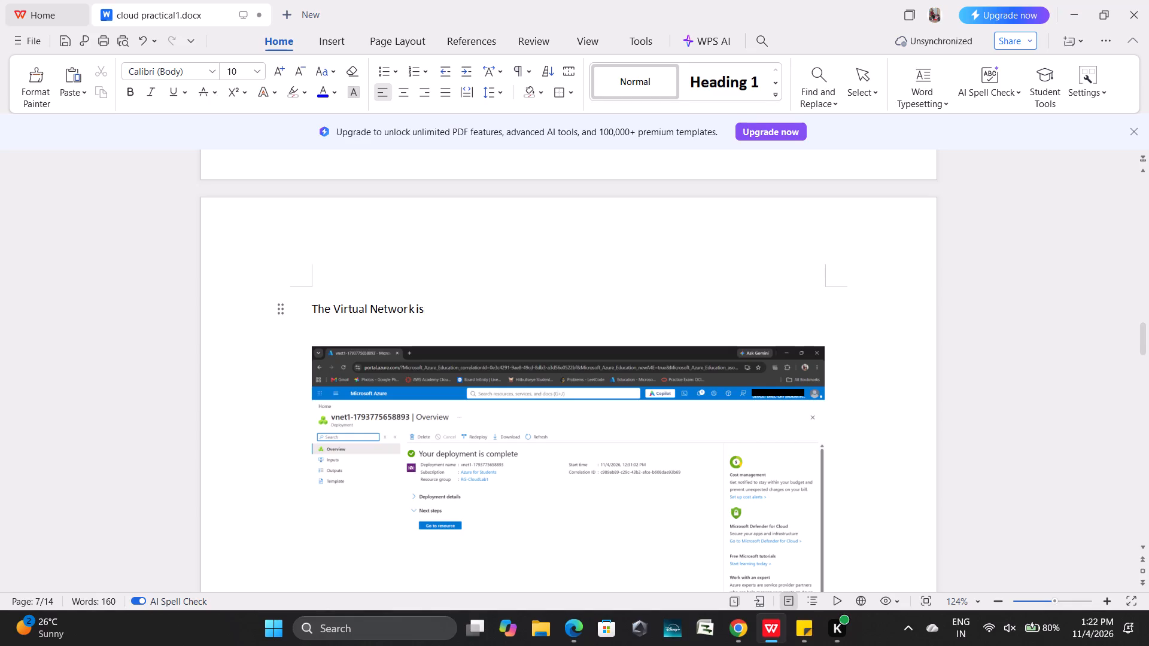
{"action": "key", "text": "BackSpace"}
{"action": "key", "text": "BackSpace"}
{"action": "key", "text": "BackSpace"}
{"action": "key", "text": "BackSpace"}
{"action": "key", "text": "BackSpace"}
{"action": "type", "text": "k"}
{"action": "key", "text": "space"}
{"action": "type", "text": "is"}
{"action": "key", "text": "space"}
{"action": "type", "text": "deplo"}
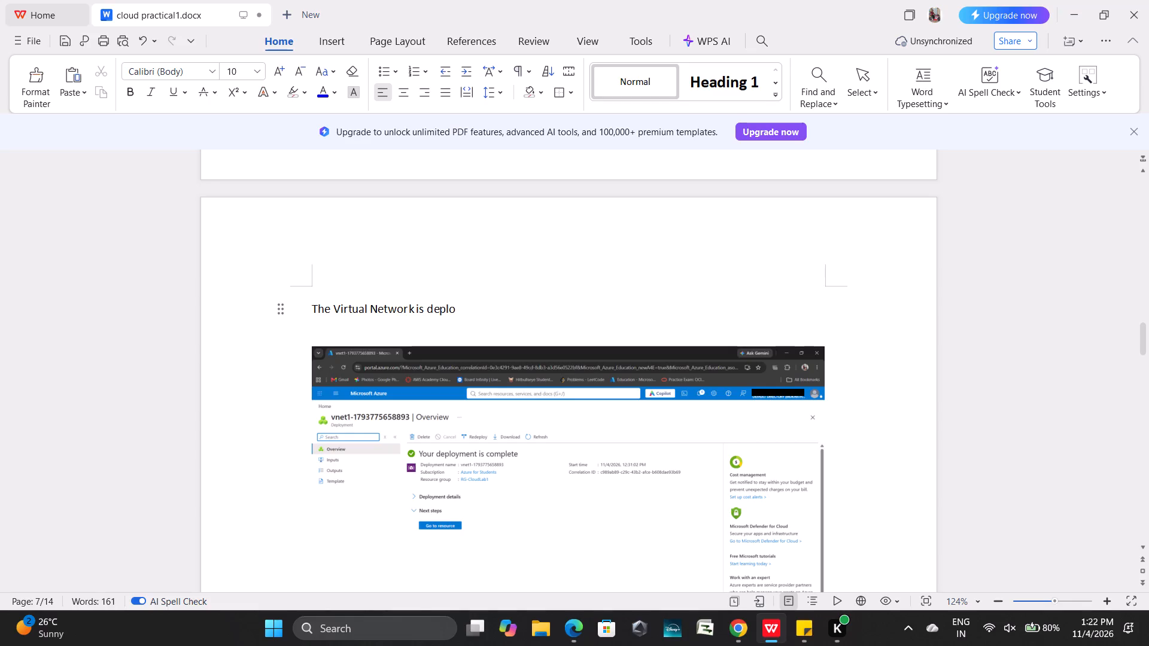
{"action": "type", "text": "yed"}
{"action": "key", "text": "space"}
{"action": "key", "text": "shift+s"}
{"action": "type", "text": "uccess"}
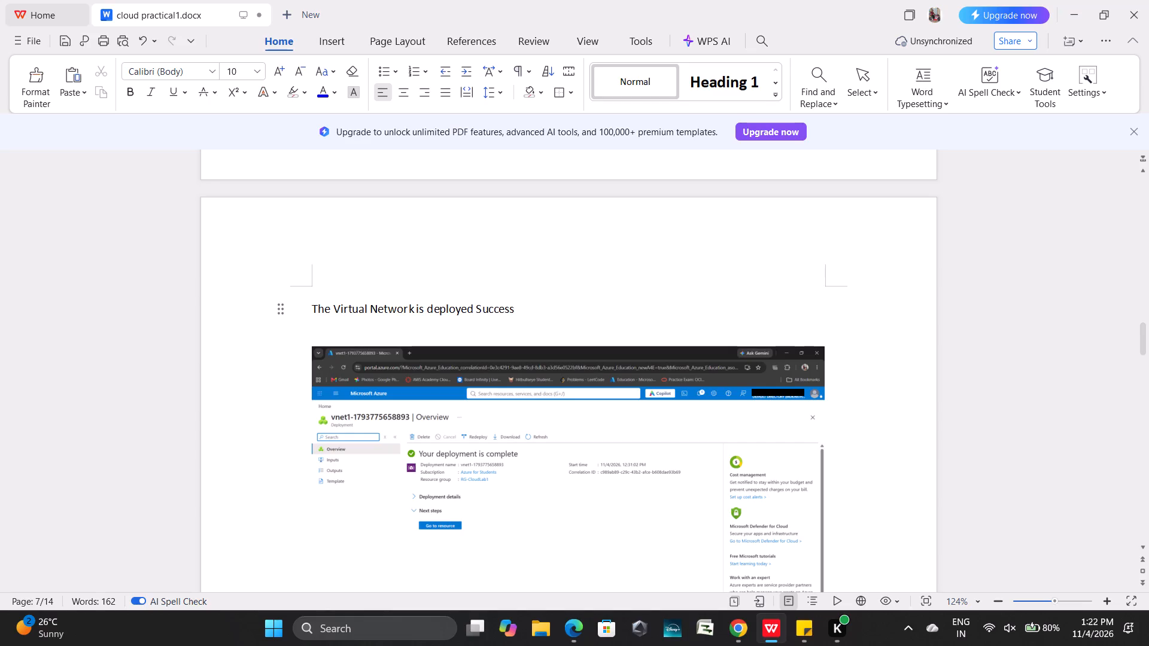
{"action": "type", "text": "fully"}
{"action": "key", "text": "shift+colon"}
Add two blank lines above the Associate subnet screenshot and begin its caption with "Then go to".
{"action": "scroll", "coordinate": [312, 218], "scroll_direction": "down", "scroll_amount": 7}
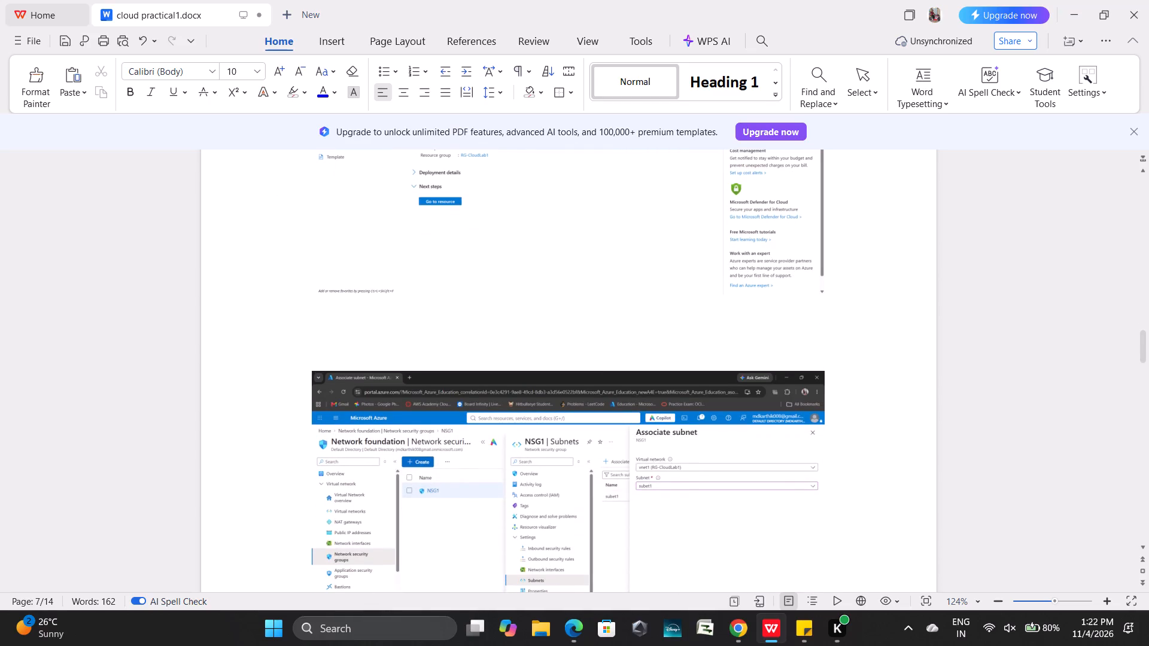
{"action": "left_click", "coordinate": [325, 349]}
{"action": "key", "text": "Return"}
{"action": "key", "text": "Return"}
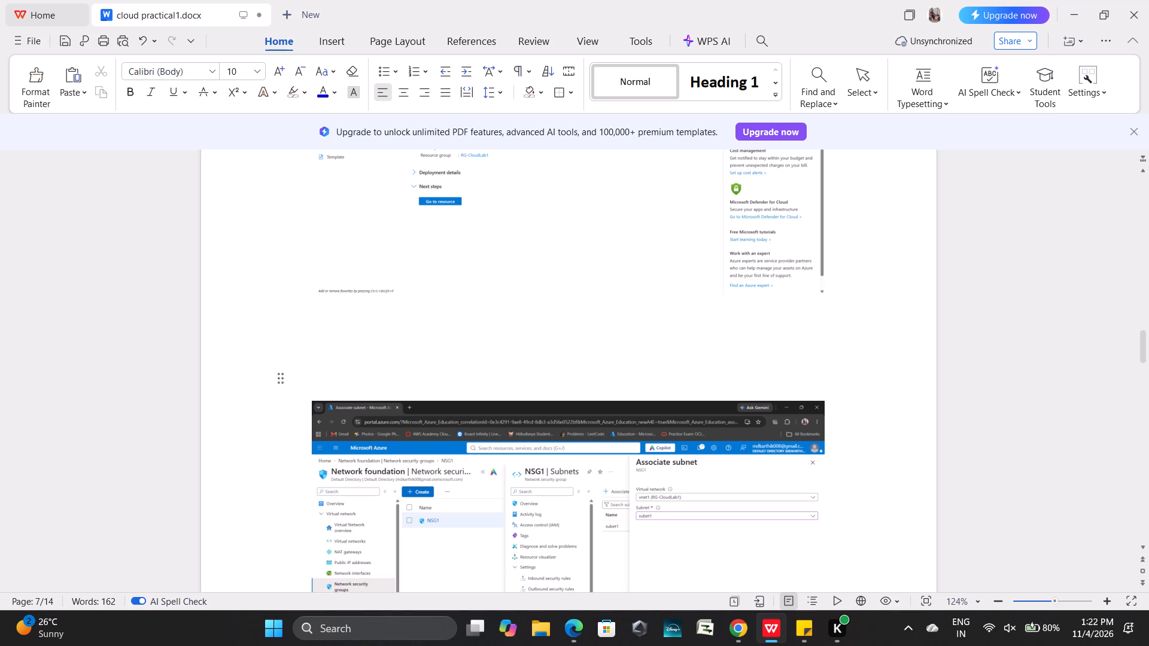
{"action": "type", "text": "Then go to"}
{"action": "key", "text": "space"}
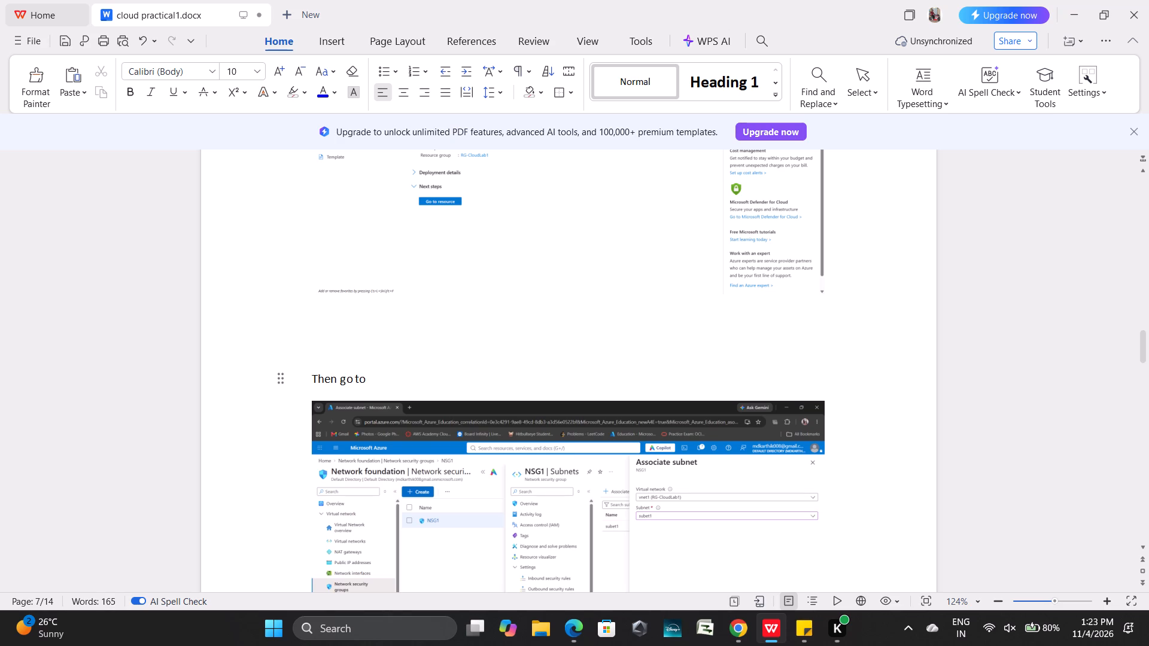
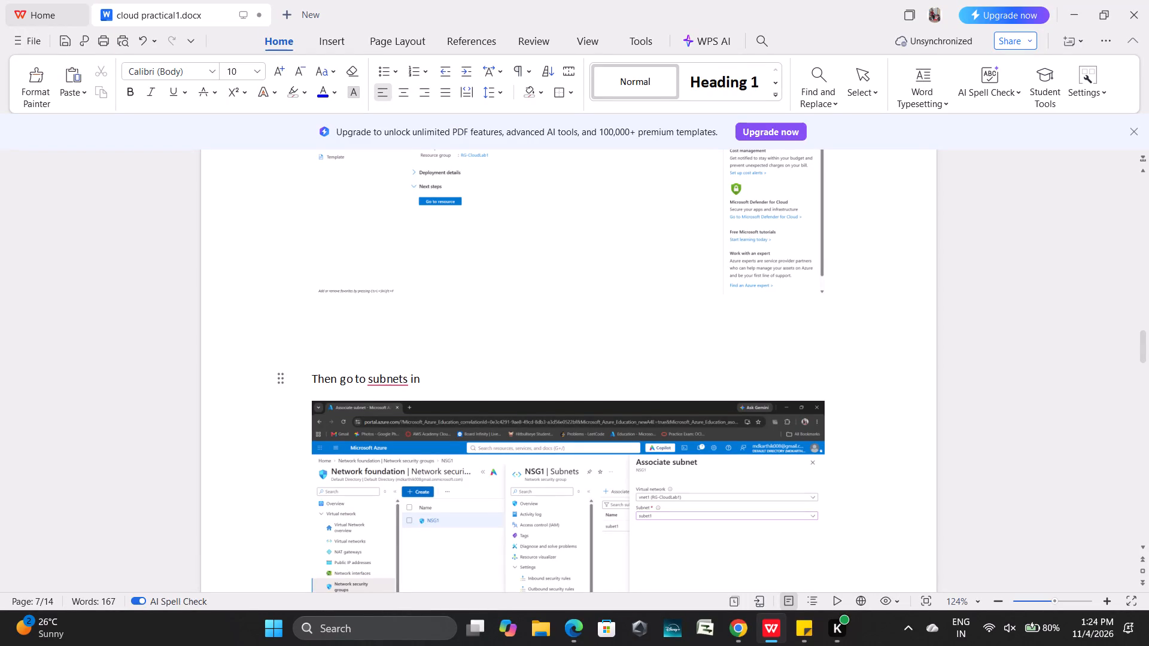
Complete the first caption line above the Associate subnet screenshot by adding "settings:" after "in".
{"action": "type", "text": "settings"}
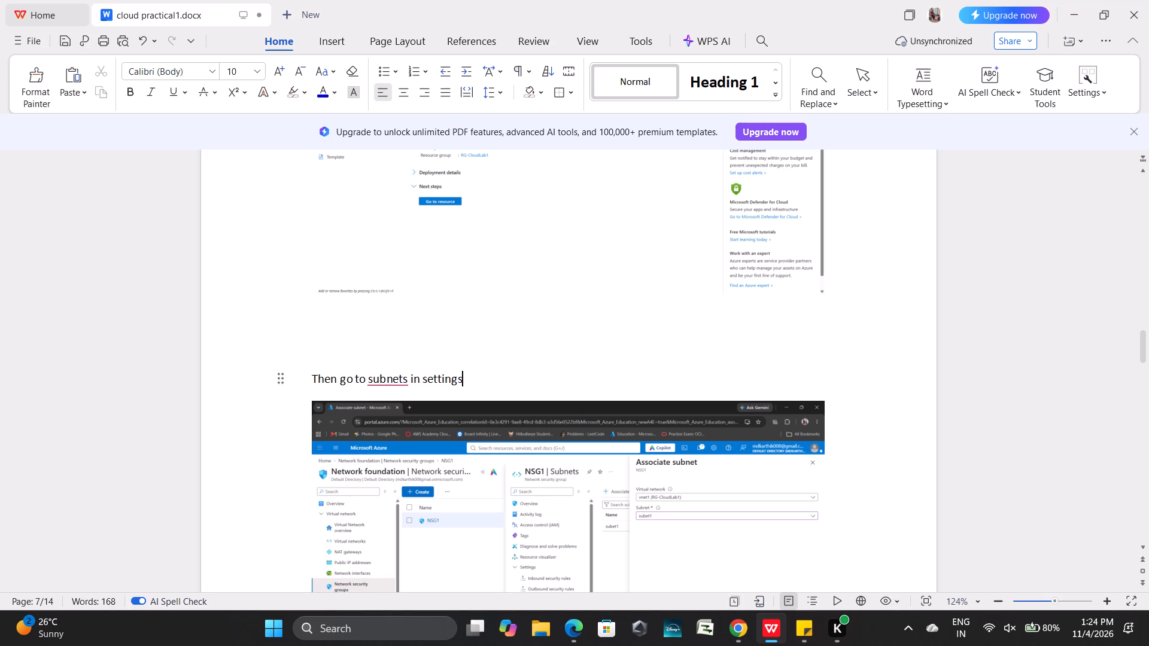
{"action": "key", "text": "shift+colon"}
Add a second caption line reading "Click on Associate :" above the Associate subnet screenshot.
{"action": "scroll", "coordinate": [325, 349], "scroll_direction": "down", "scroll_amount": 4}
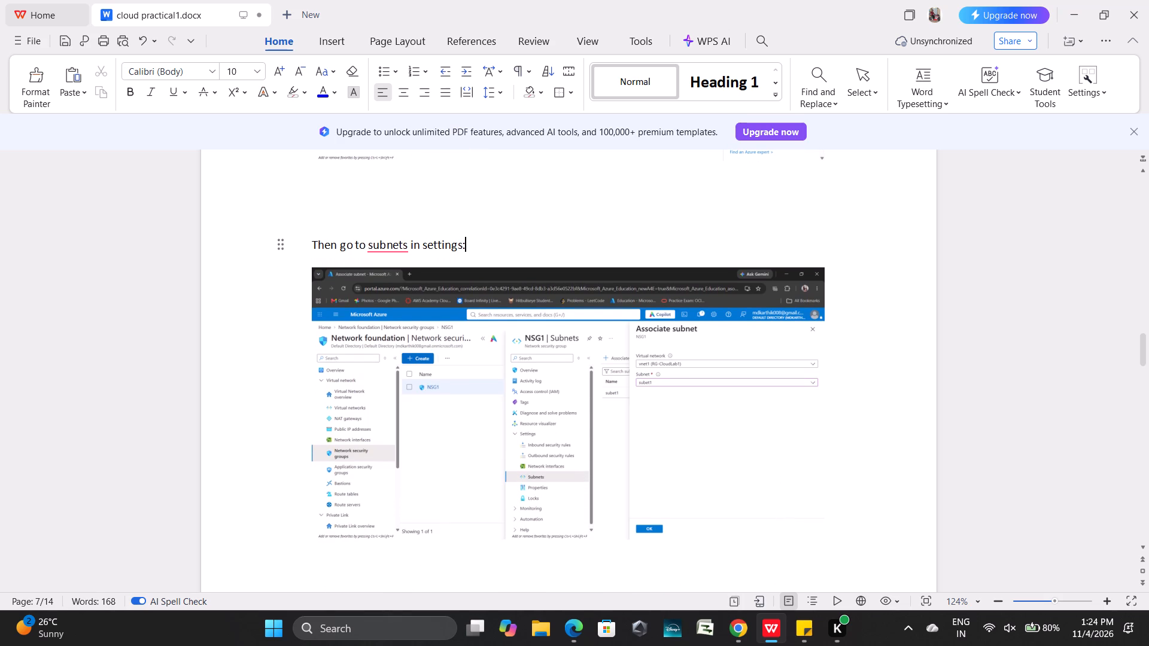
{"action": "key", "text": "Return"}
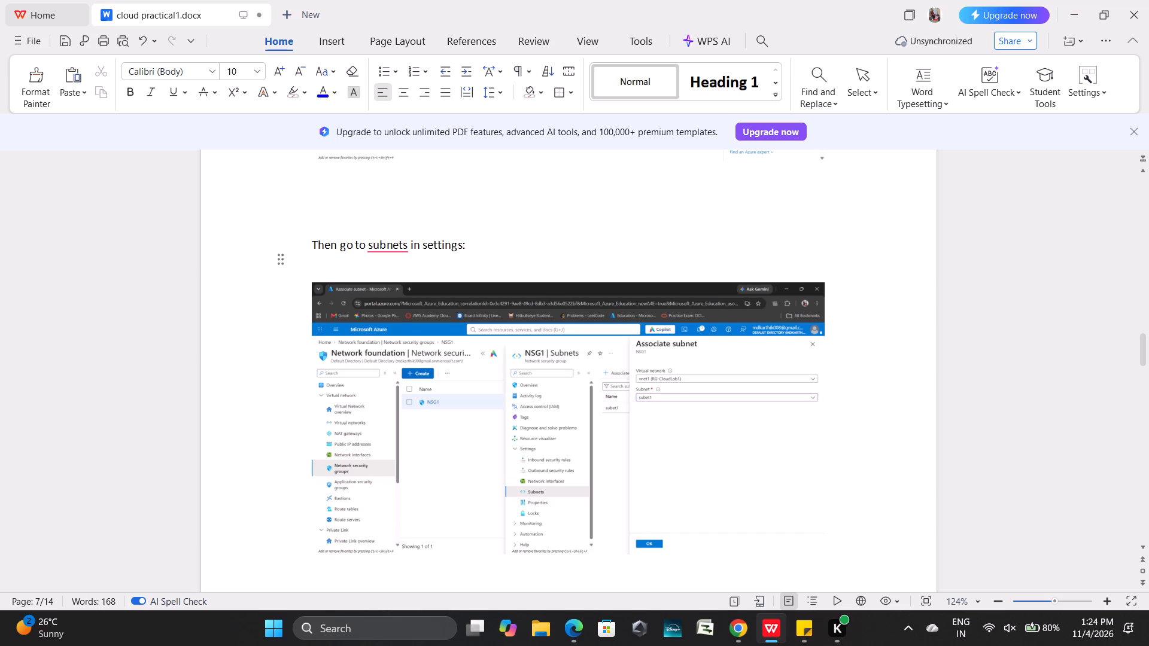
{"action": "type", "text": "Click ob"}
{"action": "key", "text": "BackSpace"}
{"action": "type", "text": "n"}
{"action": "key", "text": "space"}
{"action": "type", "text": "Ass"}
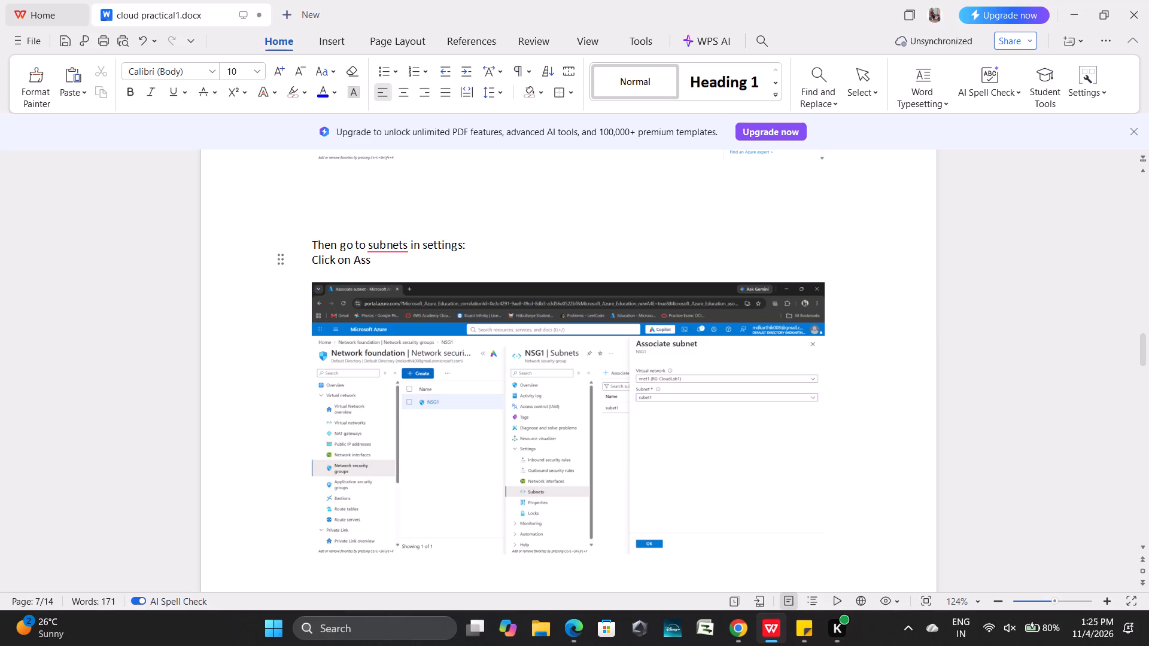
{"action": "key", "text": "o"}
{"action": "type", "text": "ciate"}
{"action": "key", "text": "space"}
{"action": "key", "text": "shift+colon"}
Add a third caption line reading "Select the Virtual network and subnet:" above the Associate subnet screenshot.
{"action": "key", "text": "Return"}
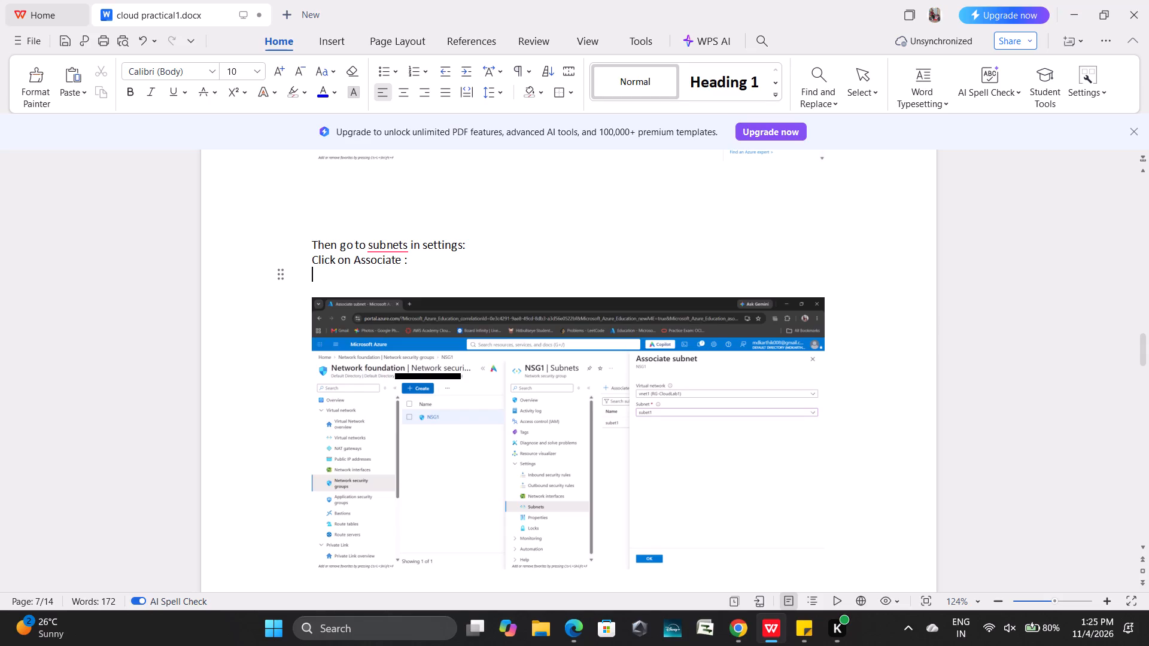
{"action": "type", "text": "Selr"}
{"action": "key", "text": "BackSpace"}
{"action": "type", "text": "ect"}
{"action": "key", "text": "space"}
{"action": "type", "text": "the"}
{"action": "key", "text": "space"}
{"action": "key", "text": "shift+v"}
{"action": "type", "text": "irt"}
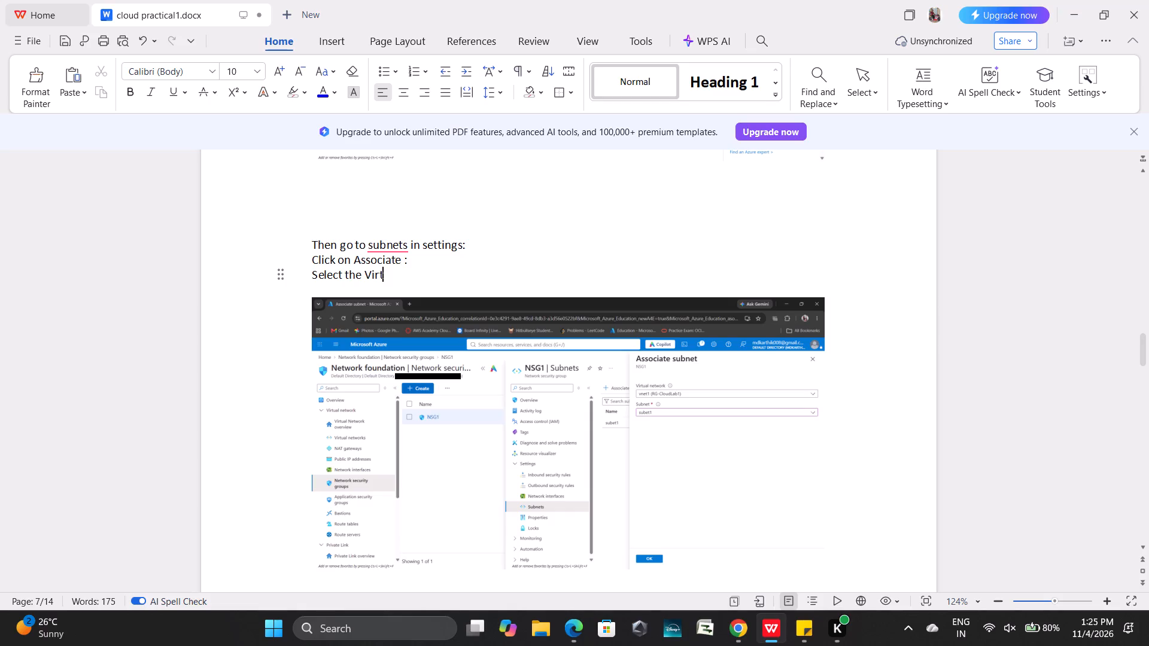
{"action": "type", "text": "ual nr"}
{"action": "key", "text": "BackSpace"}
{"action": "type", "text": "et"}
{"action": "type", "text": "work"}
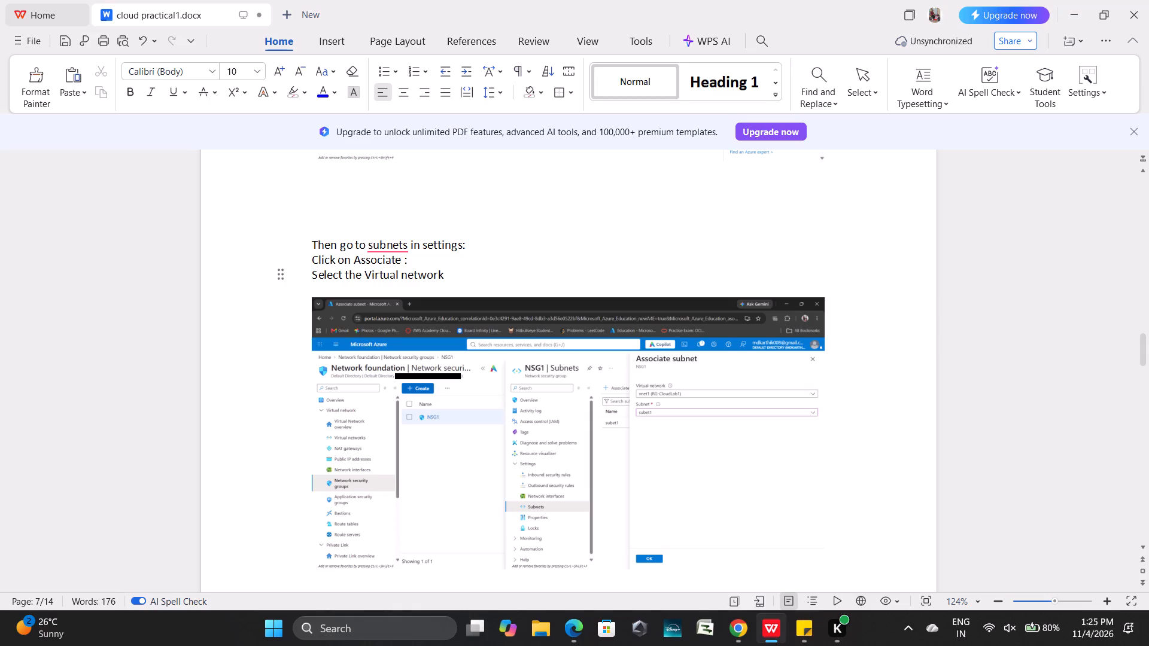
{"action": "key", "text": "space"}
{"action": "type", "text": "ND"}
{"action": "key", "text": "BackSpace"}
{"action": "key", "text": "BackSpace"}
{"action": "type", "text": "and"}
{"action": "key", "text": "space"}
{"action": "type", "text": "sunbet"}
{"action": "key", "text": "BackSpace"}
{"action": "key", "text": "BackSpace"}
{"action": "key", "text": "BackSpace"}
{"action": "key", "text": "BackSpace"}
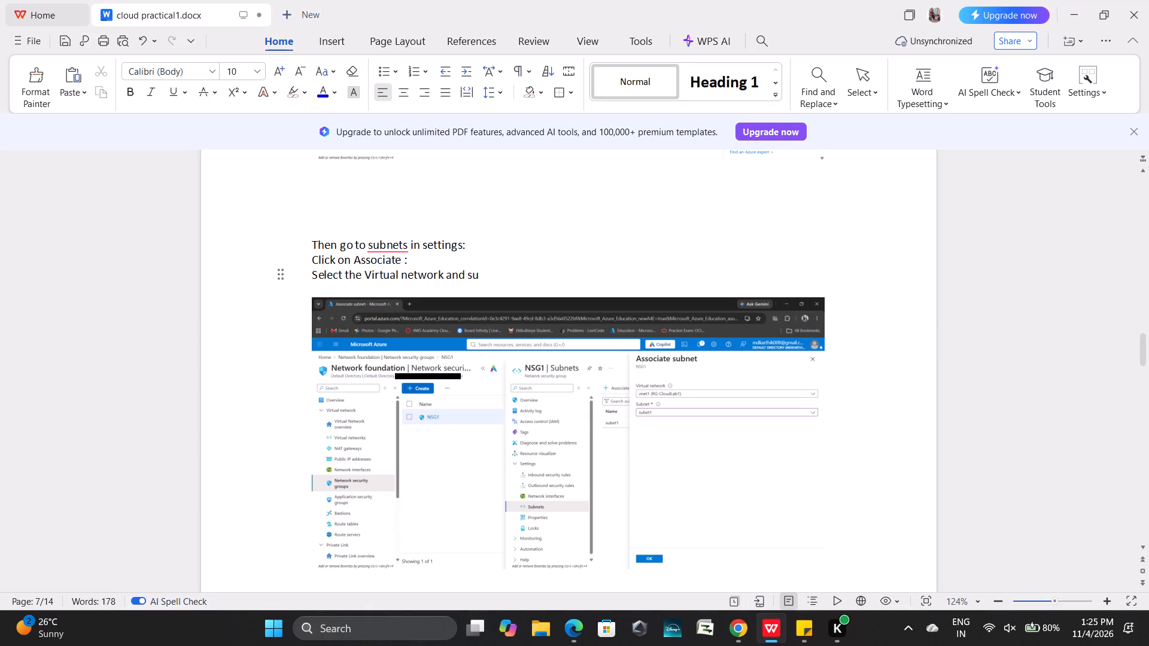
{"action": "type", "text": "bnet"}
{"action": "key", "text": "shift+colon"}
Correct the flagged spellings in the caption, using "sub net" in the third line and "sub-net" in the first line.
{"action": "left_click", "coordinate": [476, 275]}
{"action": "left_click", "coordinate": [545, 320]}
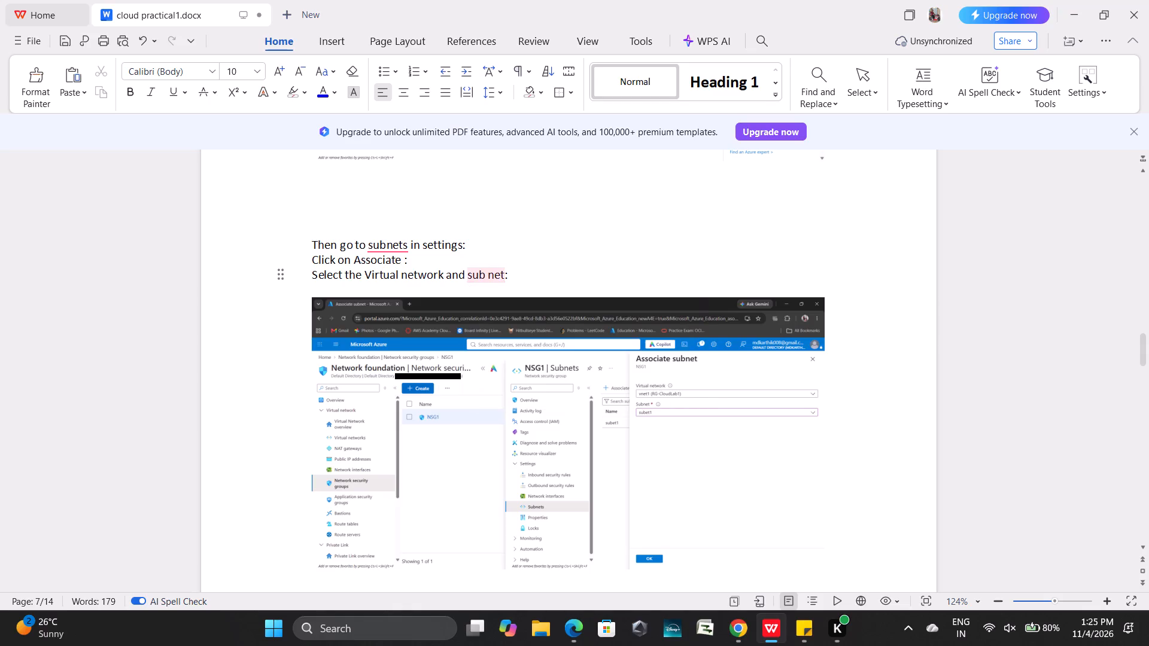
{"action": "left_click", "coordinate": [384, 242]}
{"action": "left_click", "coordinate": [484, 302]}
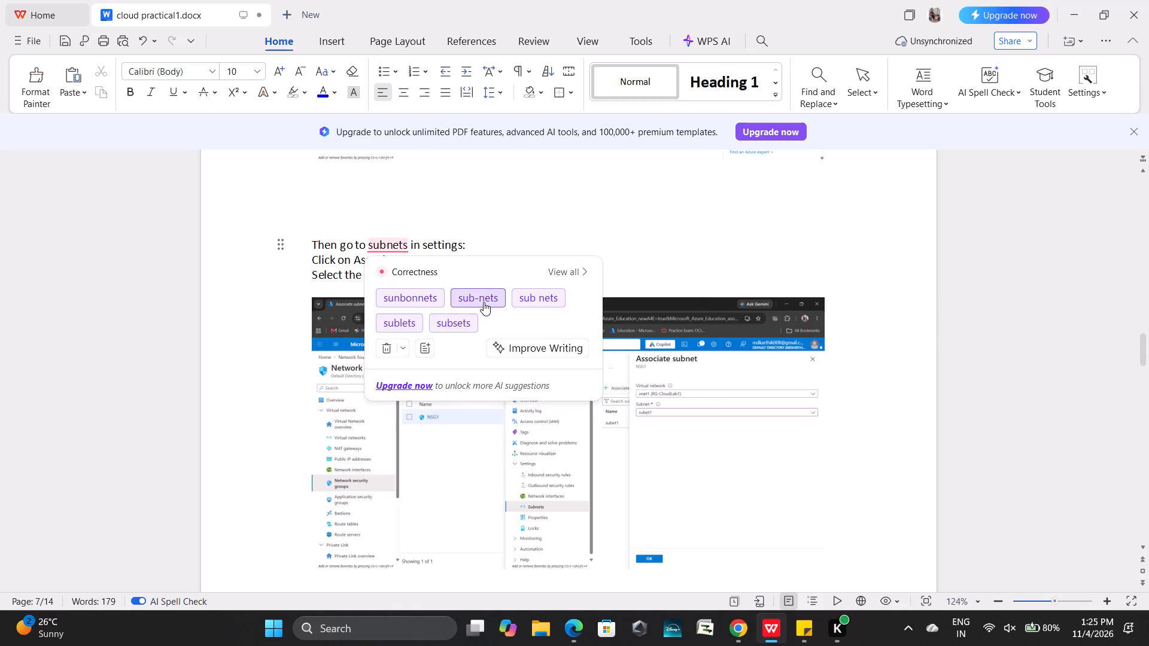
{"action": "key", "text": "BackSpace"}
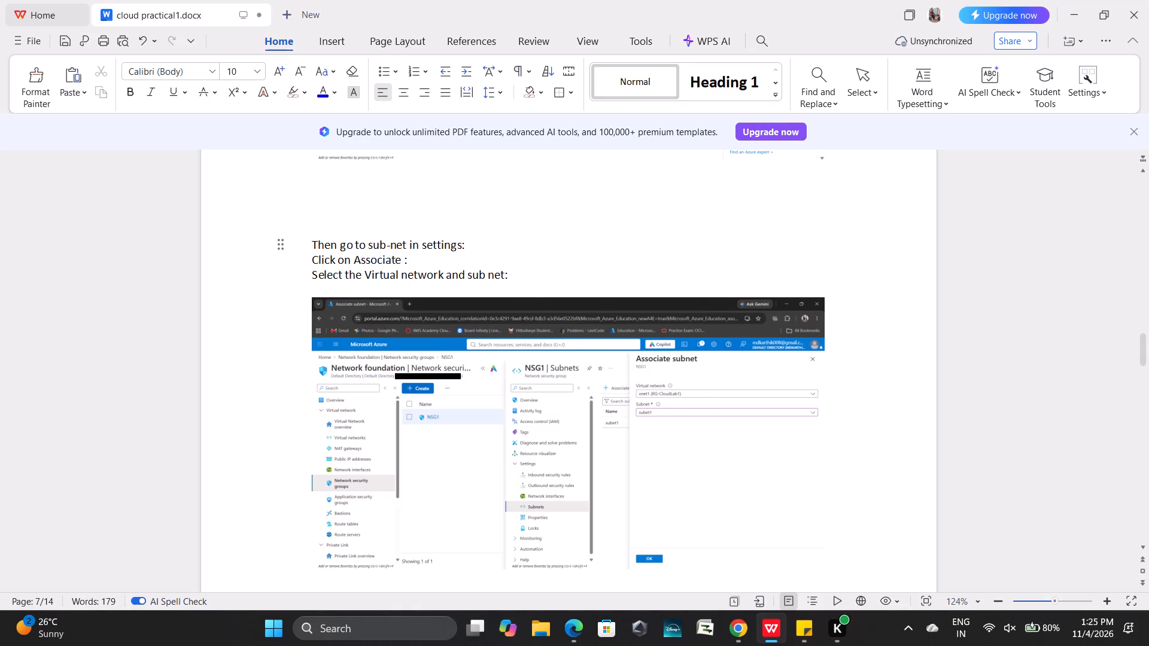
Set the font size of the three caption lines above the Associate subnet screenshot to 10.5.
{"action": "left_click_drag", "start_coordinate": [528, 278], "coordinate": [317, 248]}
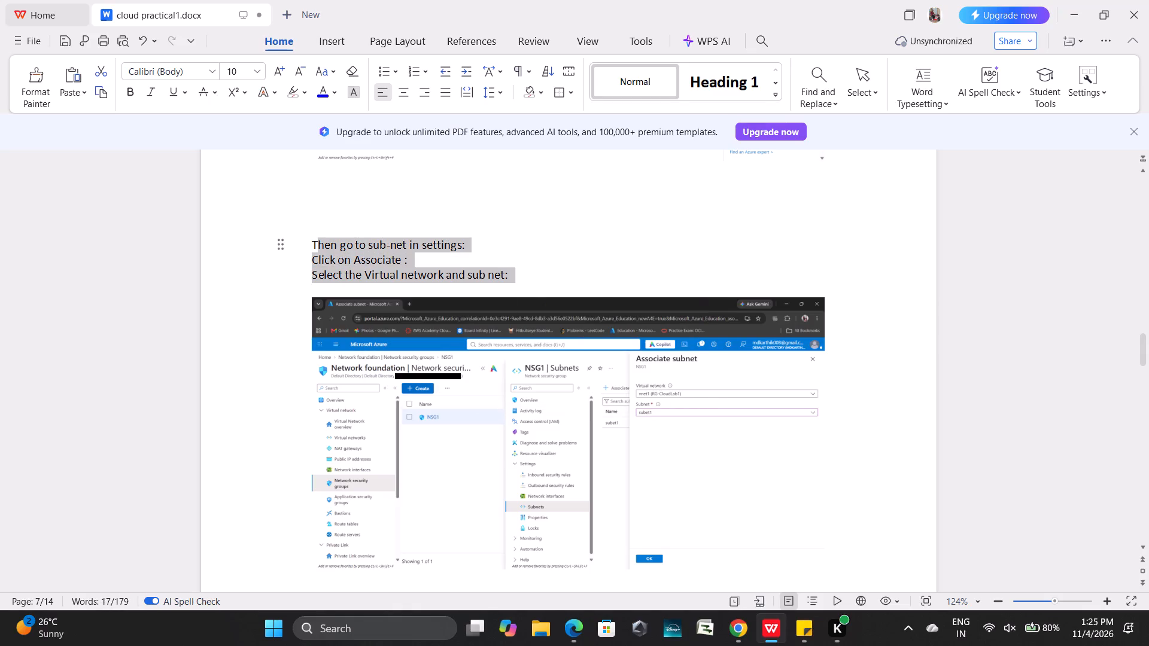
{"action": "left_click_drag", "start_coordinate": [317, 248], "coordinate": [314, 244]}
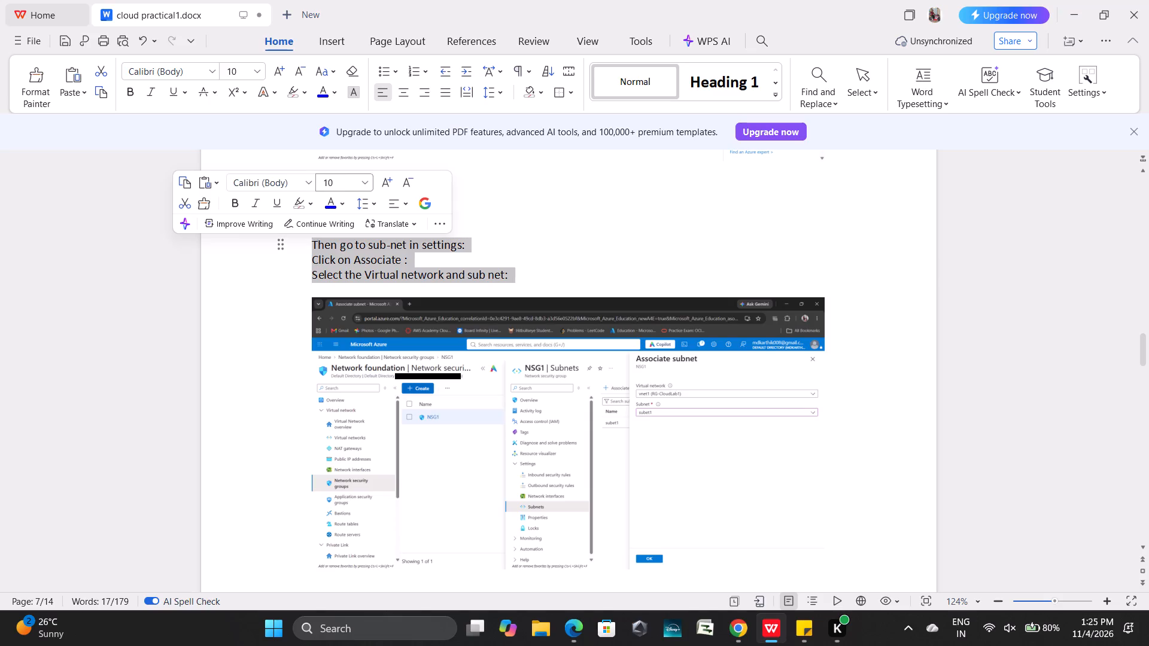
{"action": "left_click", "coordinate": [363, 178]}
{"action": "left_click", "coordinate": [341, 266]}
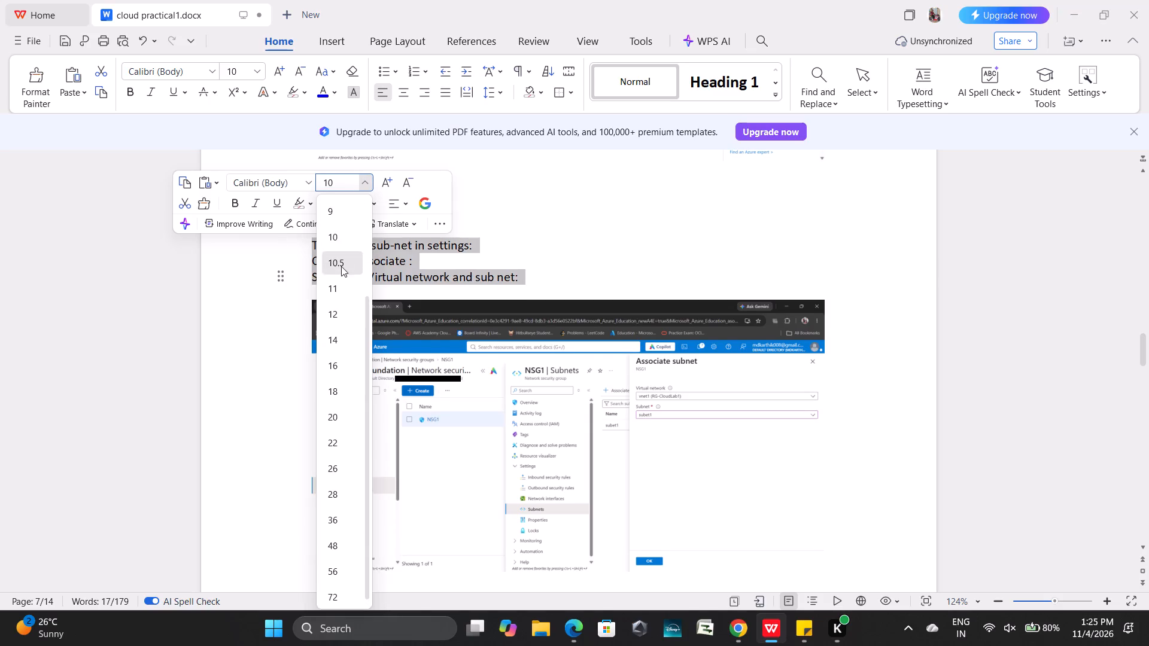
Retype the ending "t:" of the third caption line and add a blank line between it and the screenshot.
{"action": "left_click", "coordinate": [524, 276]}
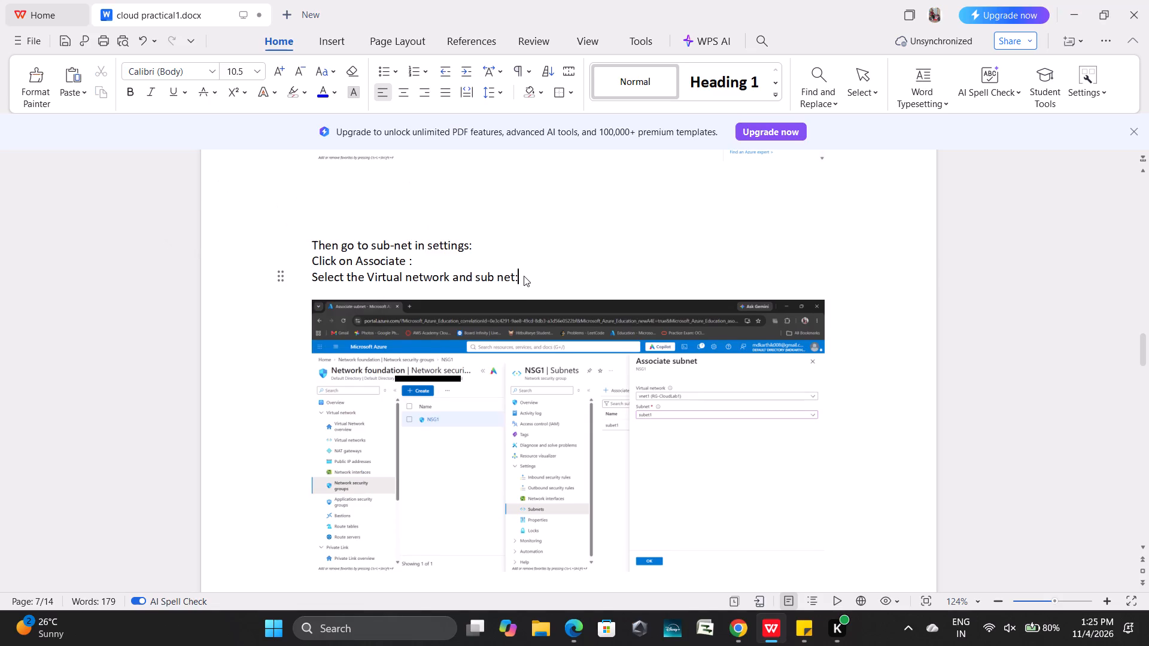
{"action": "left_click", "coordinate": [524, 276]}
{"action": "key", "text": "BackSpace"}
{"action": "key", "text": "BackSpace"}
{"action": "key", "text": "t"}
{"action": "key", "text": "shift+colon"}
{"action": "key", "text": "Return"}
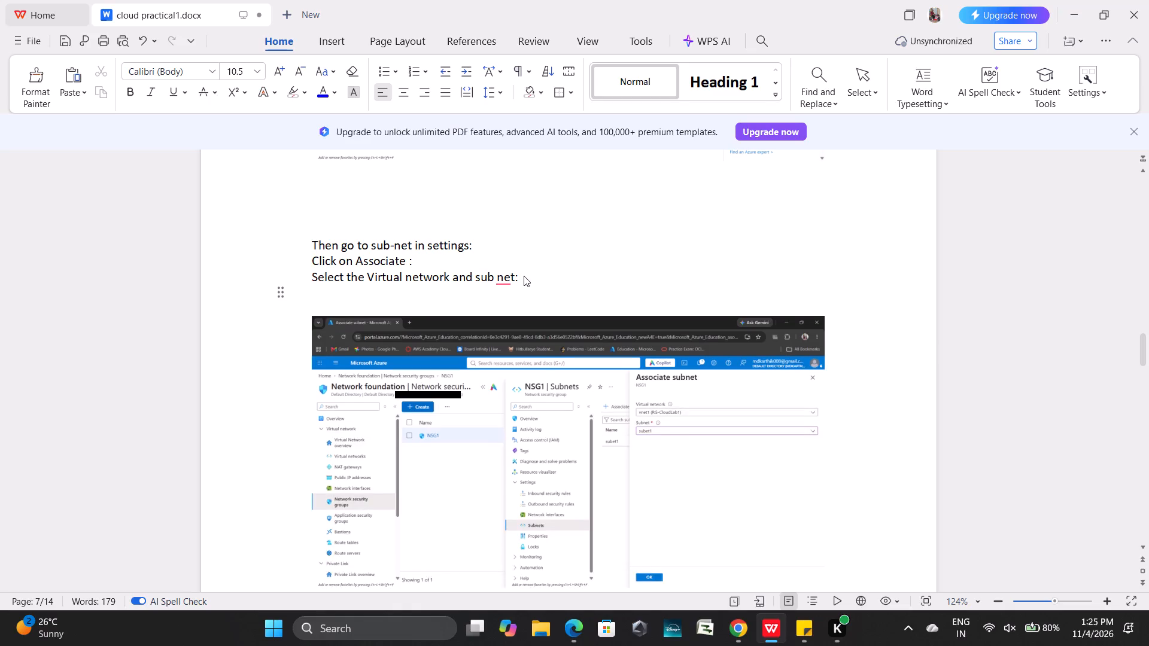
Examine the layout around the Associate subnet screenshot and the NSG1 Subnets screenshot on the following page.
{"action": "key", "text": "Down"}
{"action": "key", "text": "Down"}
{"action": "key", "text": "Down"}
{"action": "key", "text": "Down"}
{"action": "key", "text": "Down"}
{"action": "scroll", "coordinate": [524, 276], "scroll_direction": "down", "scroll_amount": 5}
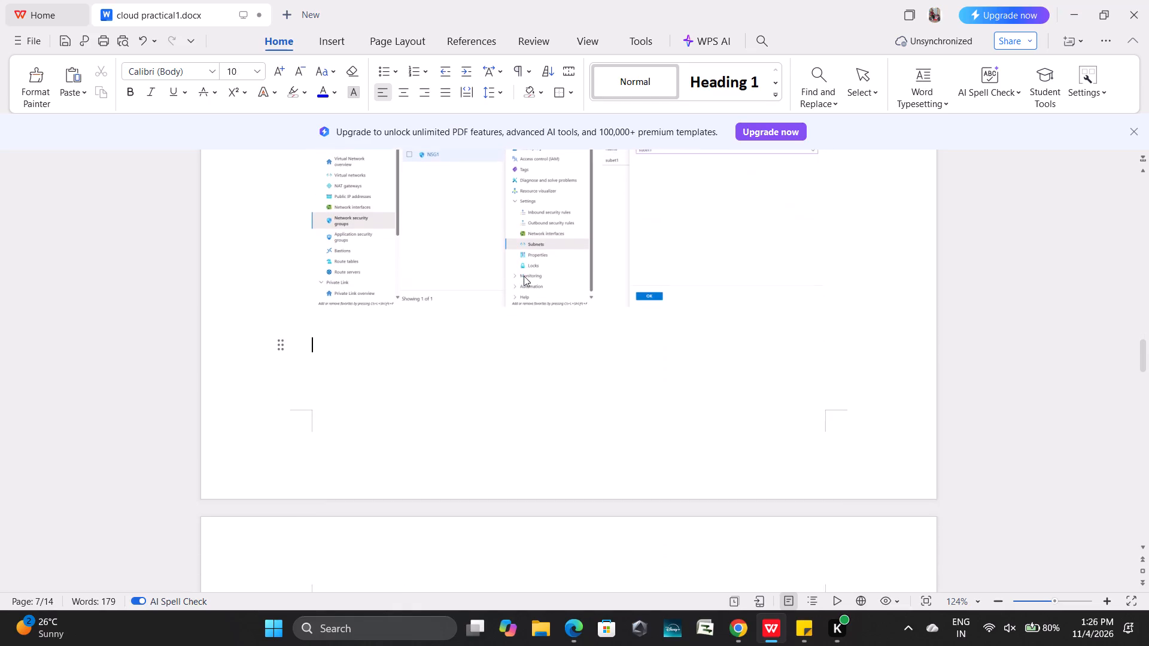
{"action": "scroll", "coordinate": [524, 276], "scroll_direction": "down", "scroll_amount": 4}
{"action": "scroll", "coordinate": [524, 276], "scroll_direction": "up", "scroll_amount": 3}
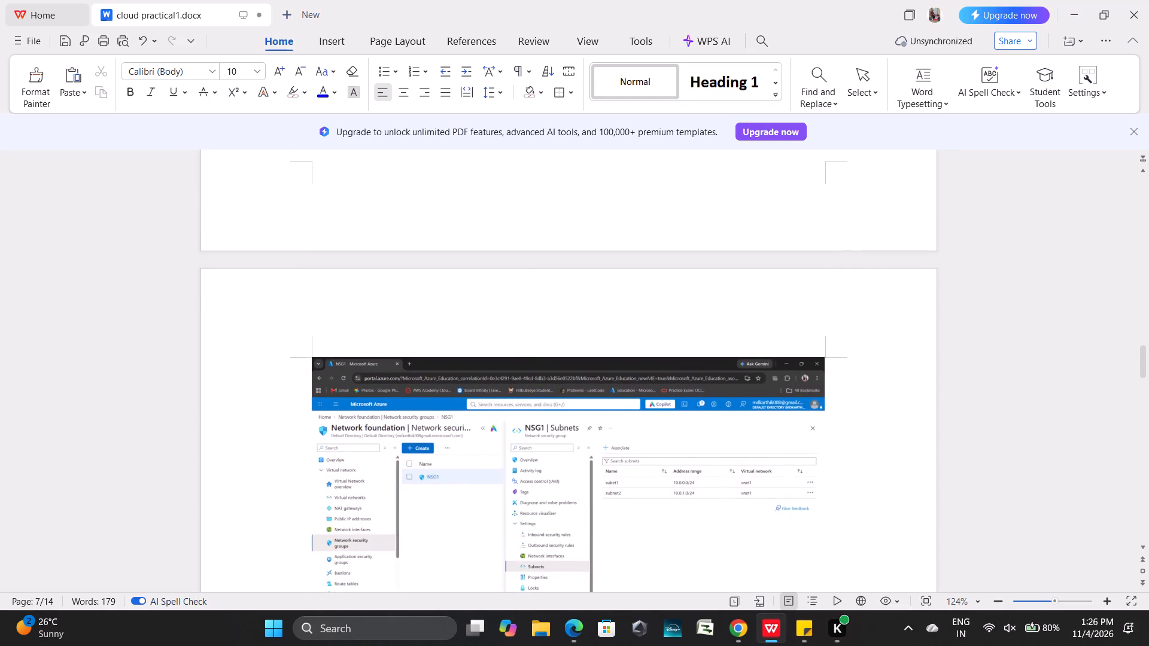
{"action": "scroll", "coordinate": [411, 284], "scroll_direction": "up", "scroll_amount": 4}
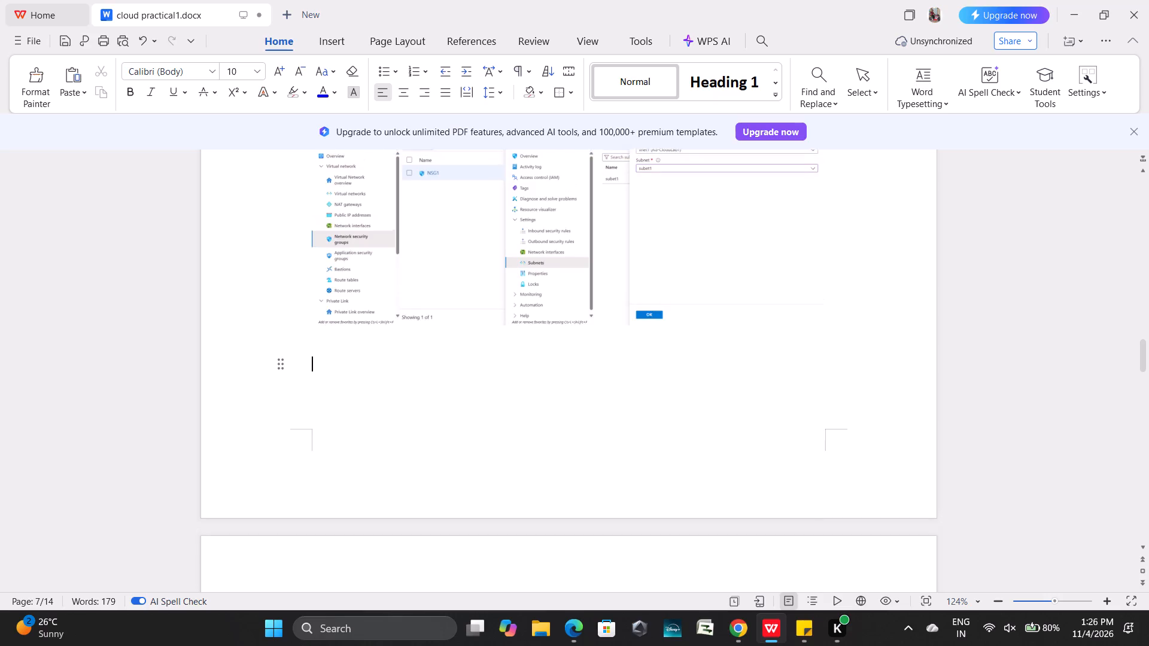
{"action": "scroll", "coordinate": [411, 284], "scroll_direction": "up", "scroll_amount": 4}
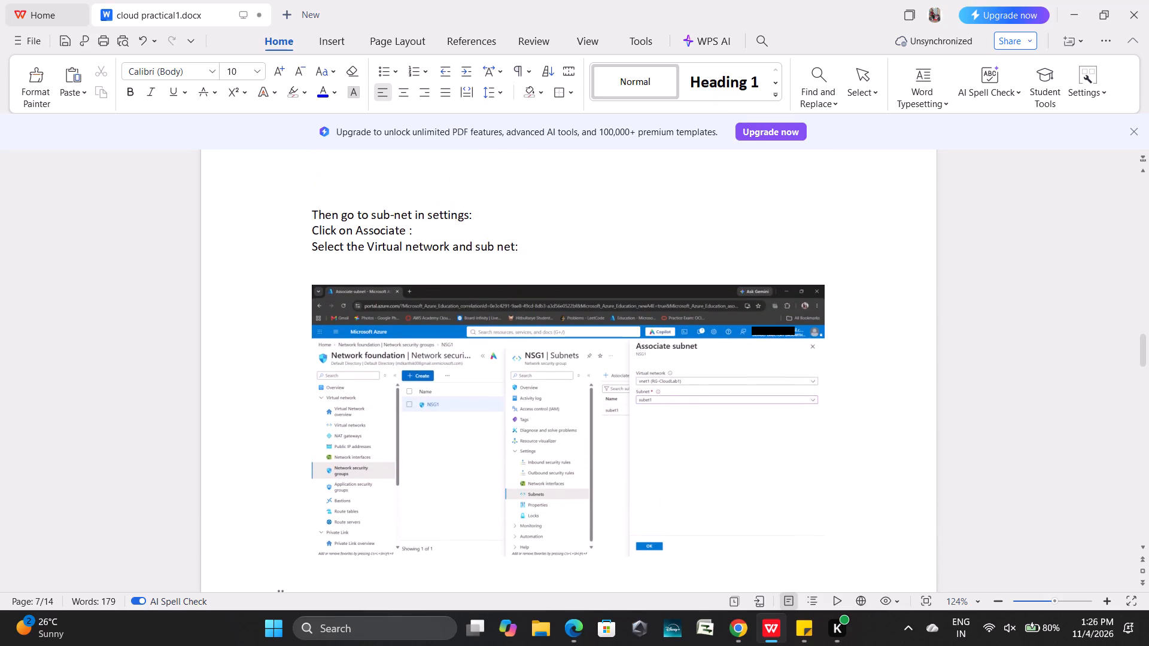
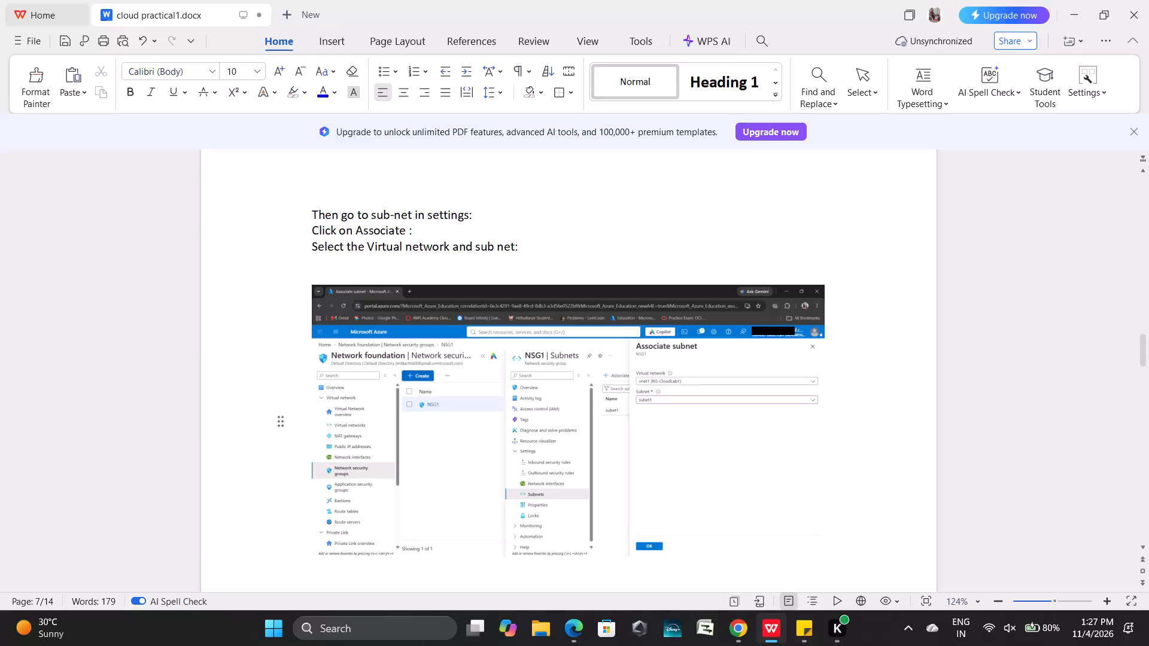
Switch off AI Spell Check for the document.
{"action": "left_click", "coordinate": [141, 599]}
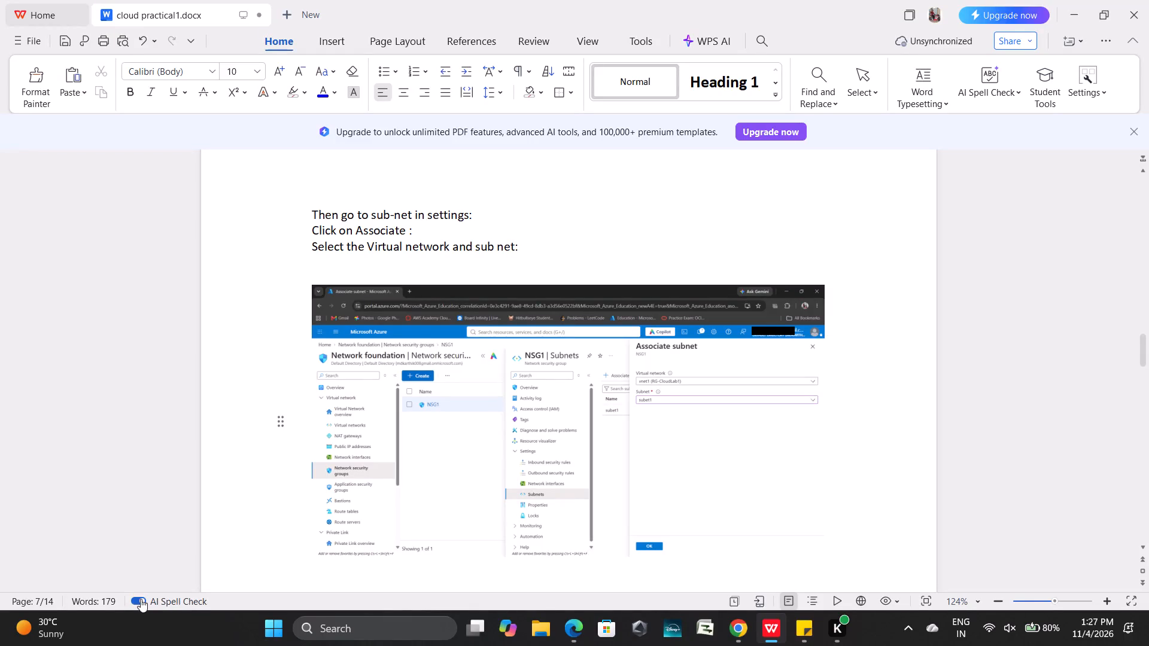
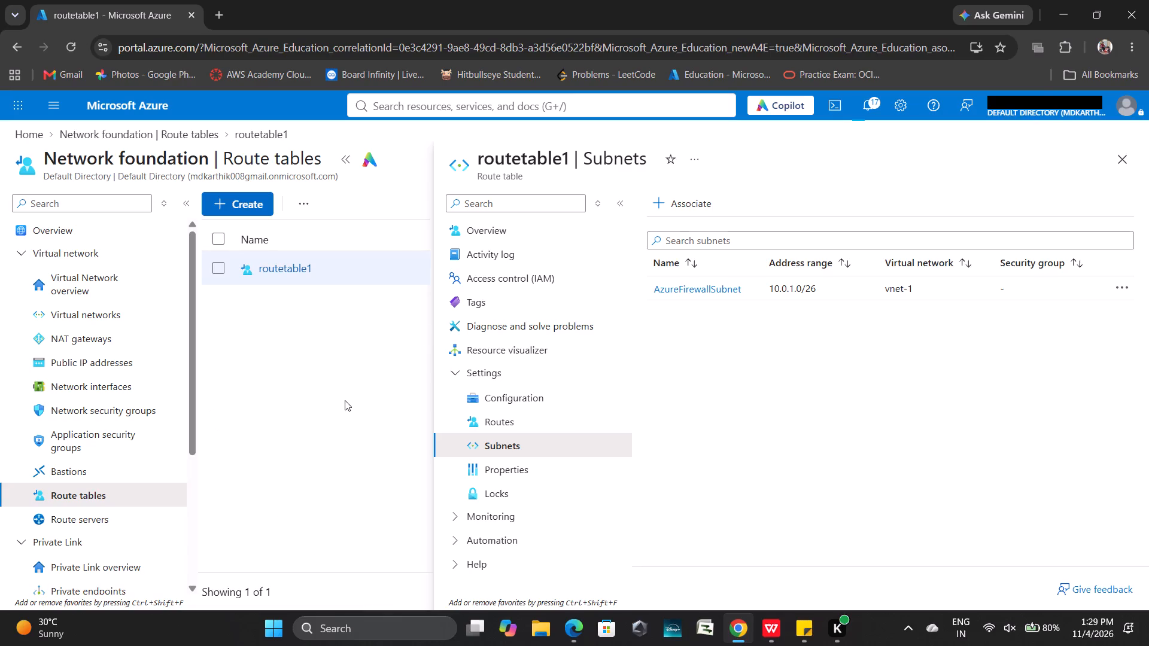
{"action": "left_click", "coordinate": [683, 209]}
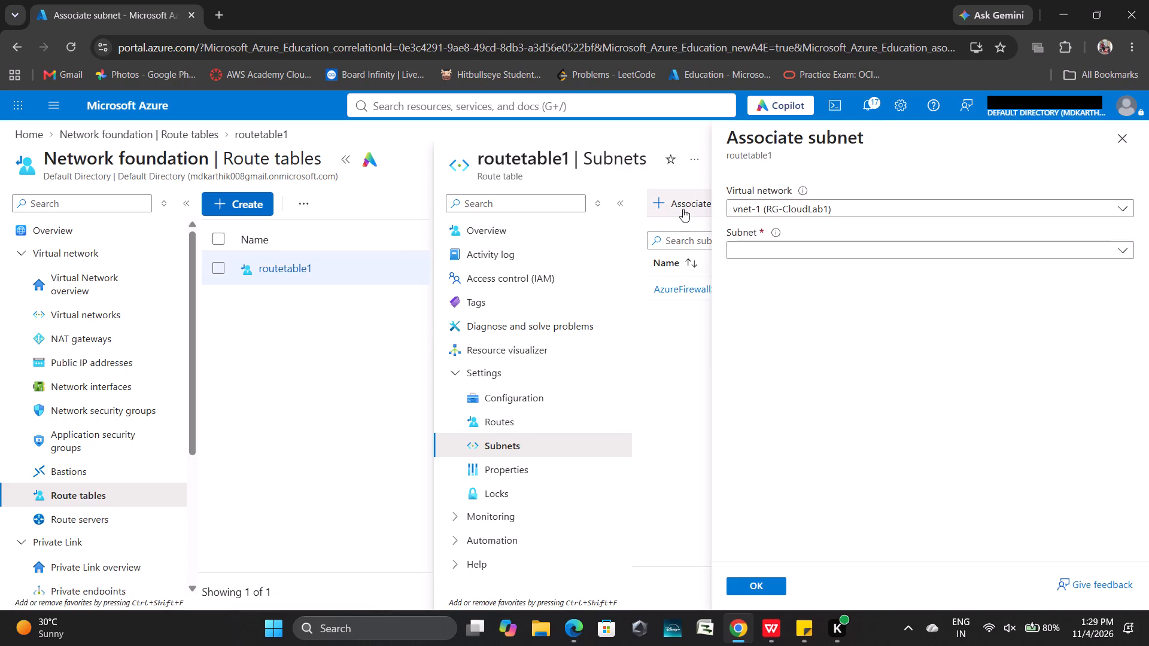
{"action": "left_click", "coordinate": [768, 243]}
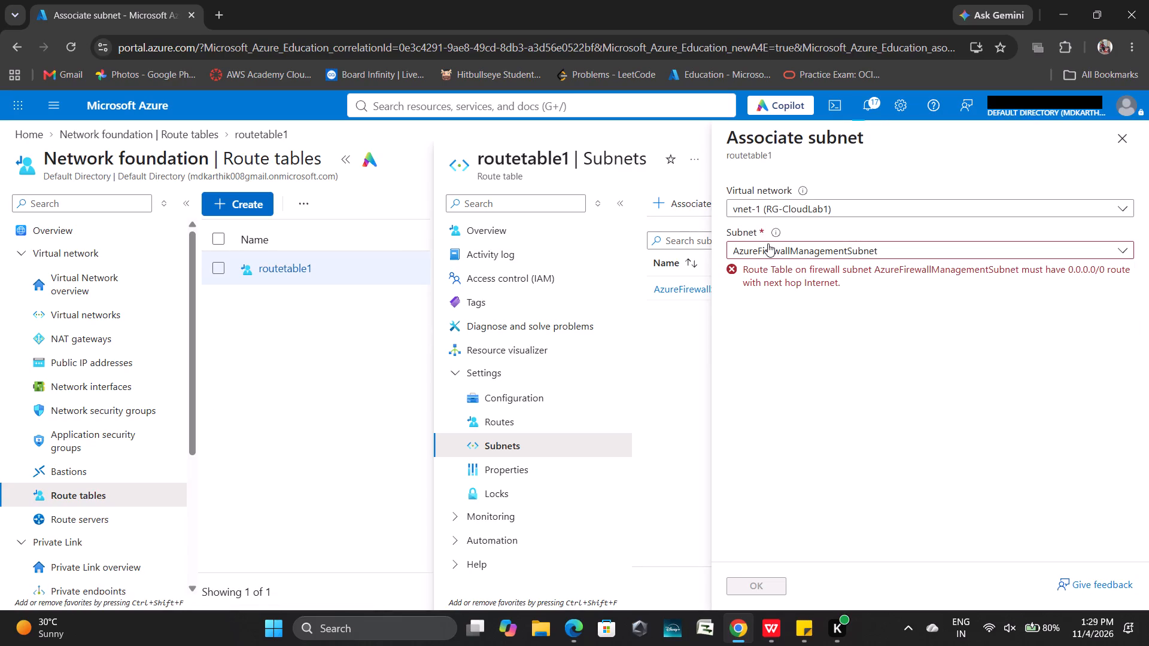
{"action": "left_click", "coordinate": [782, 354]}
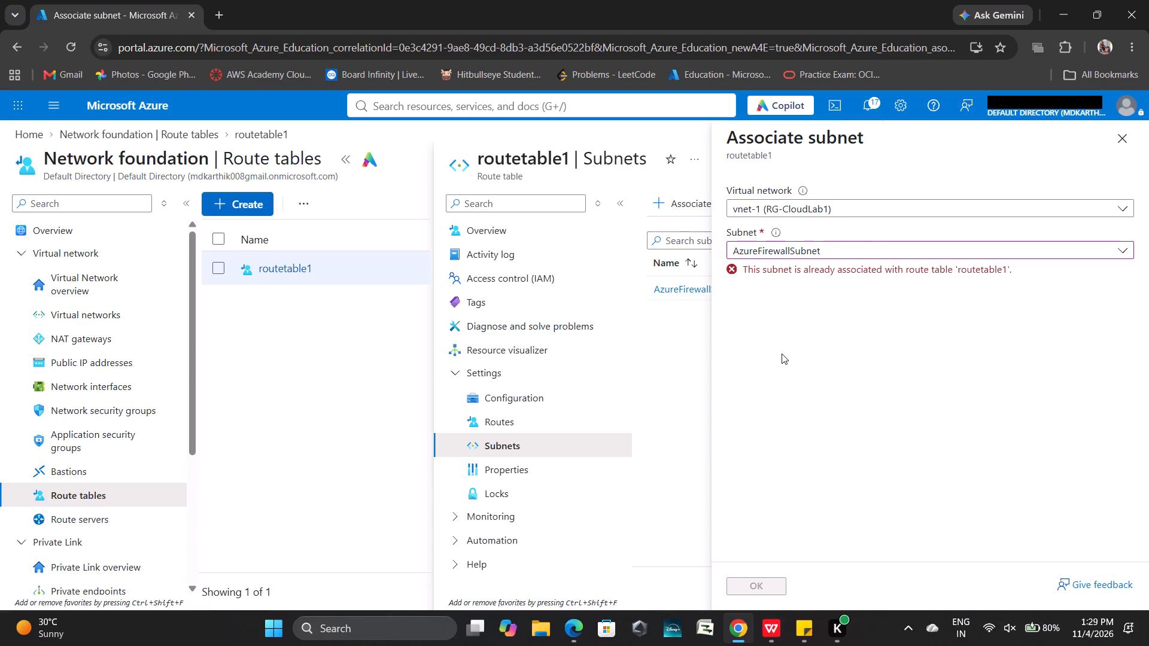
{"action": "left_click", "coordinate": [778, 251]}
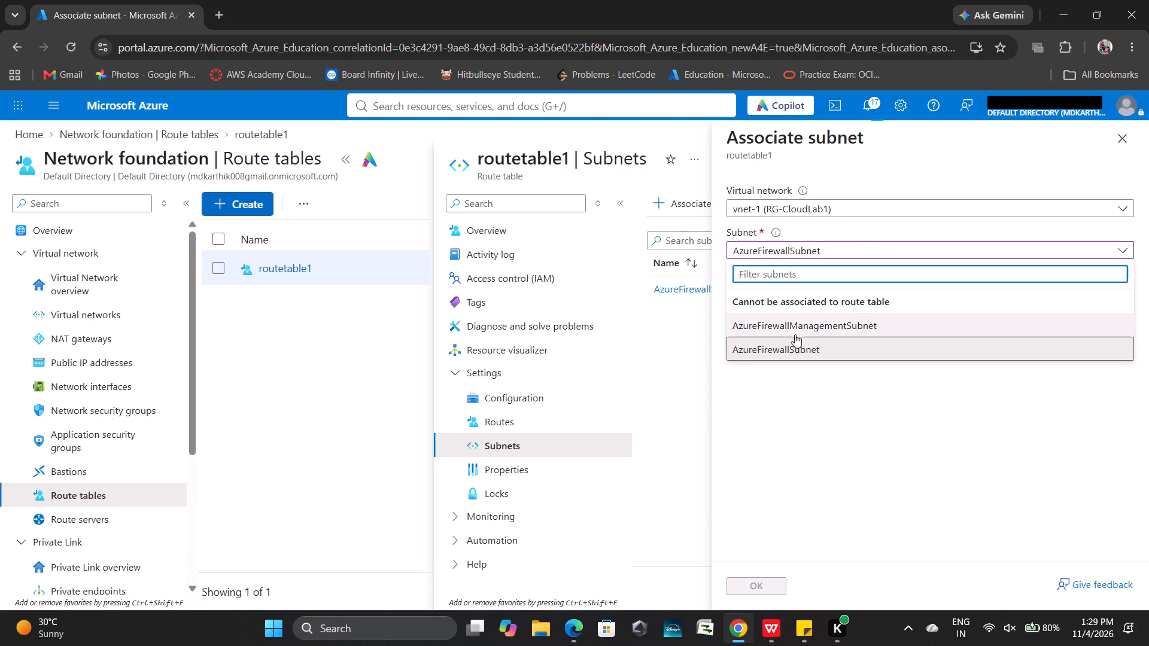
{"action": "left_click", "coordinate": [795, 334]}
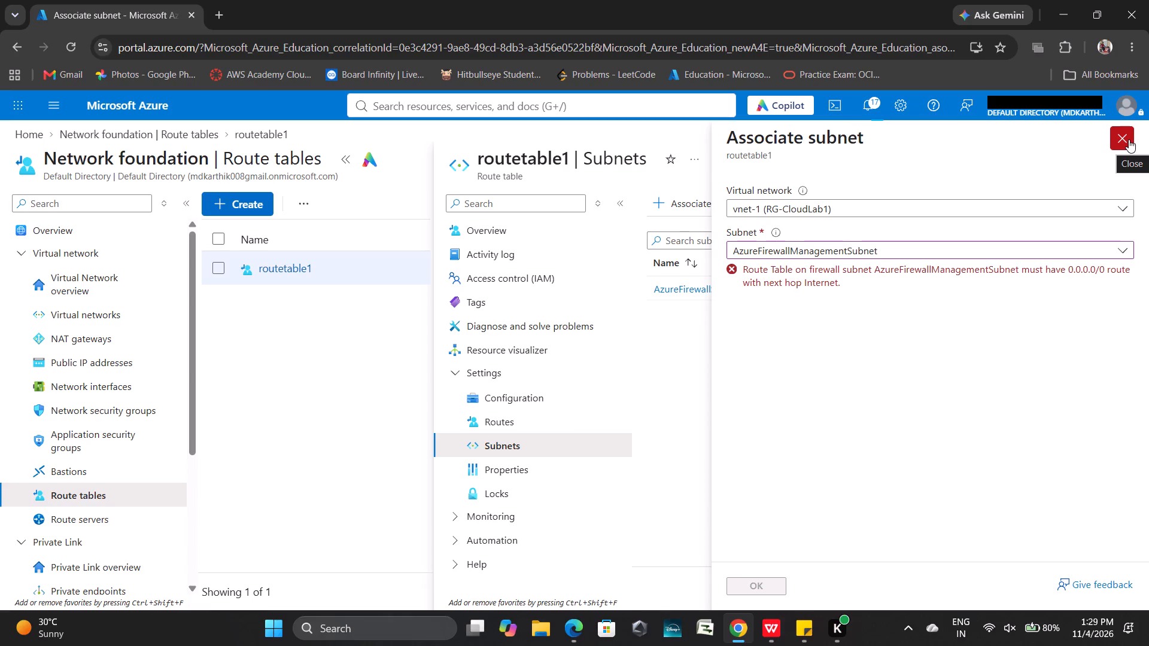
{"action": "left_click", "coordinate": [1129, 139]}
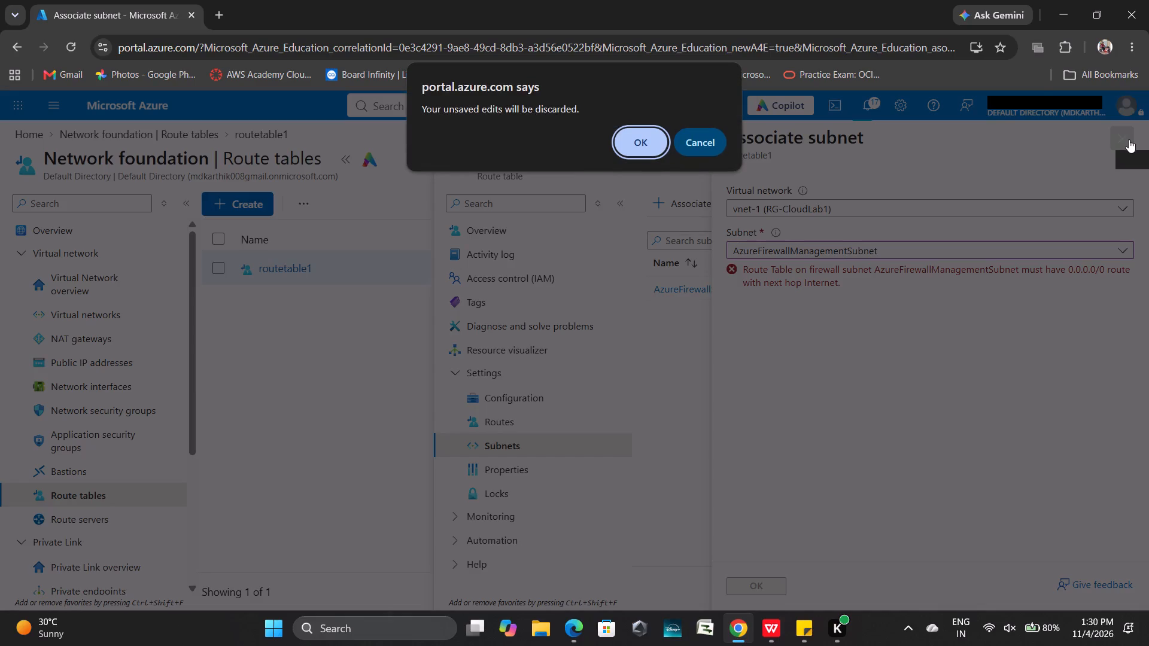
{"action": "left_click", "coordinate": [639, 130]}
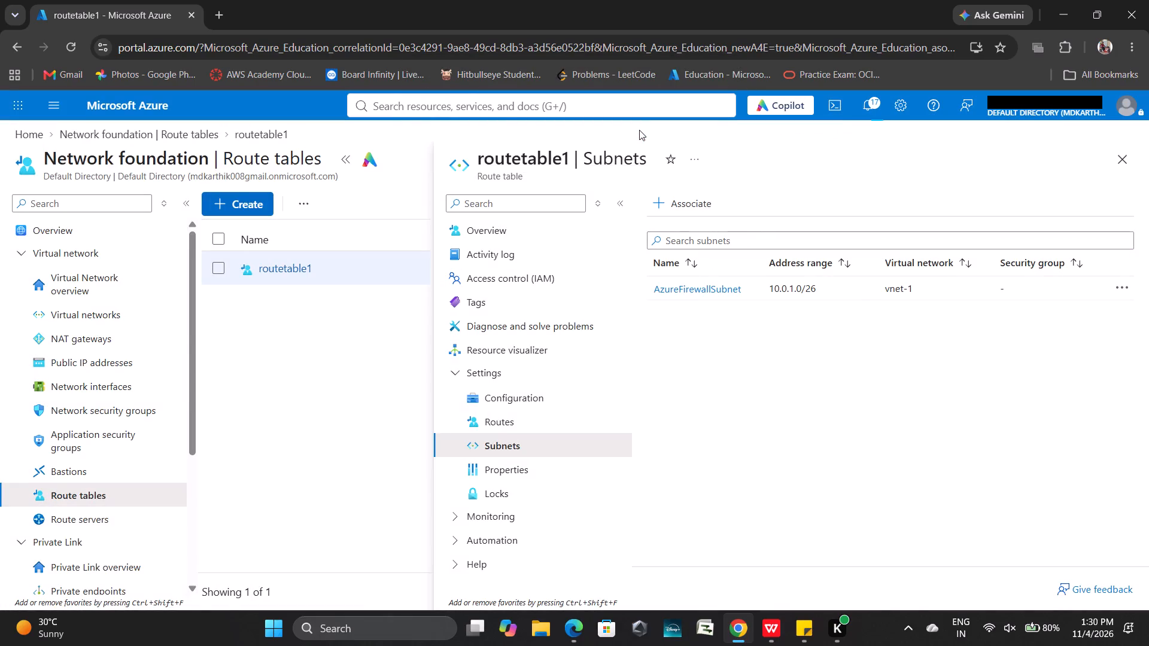
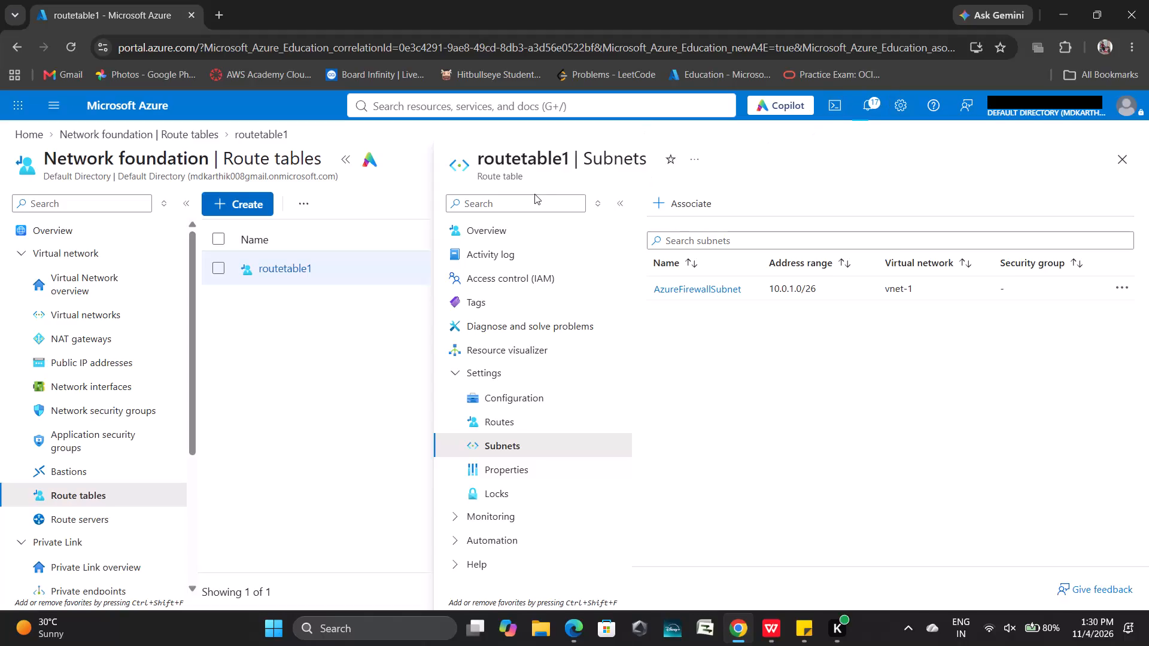
Review the inbound security rules and associated subnets of the network security group NSG1.
{"action": "left_click", "coordinate": [481, 108]}
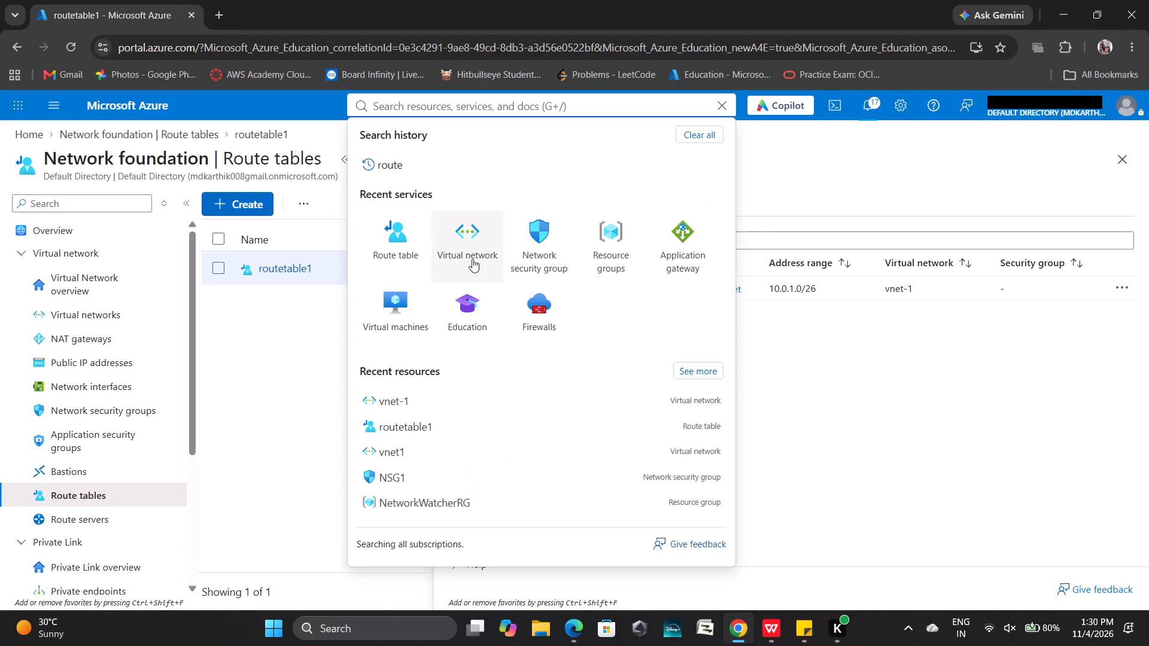
{"action": "left_click", "coordinate": [539, 250]}
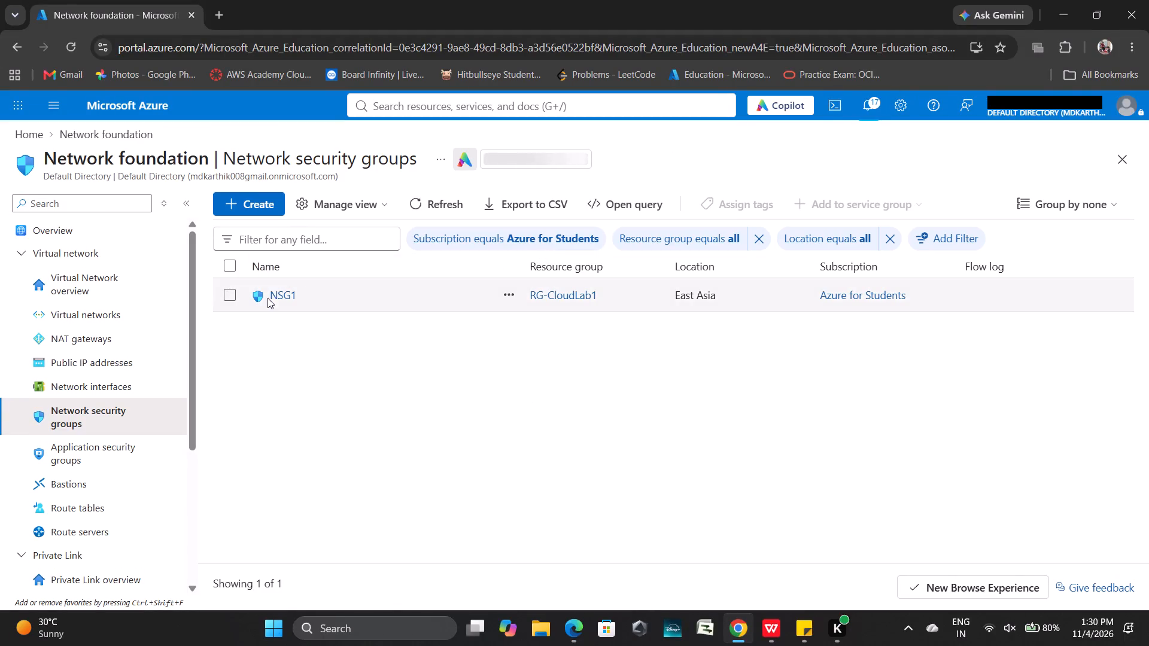
{"action": "left_click", "coordinate": [281, 292]}
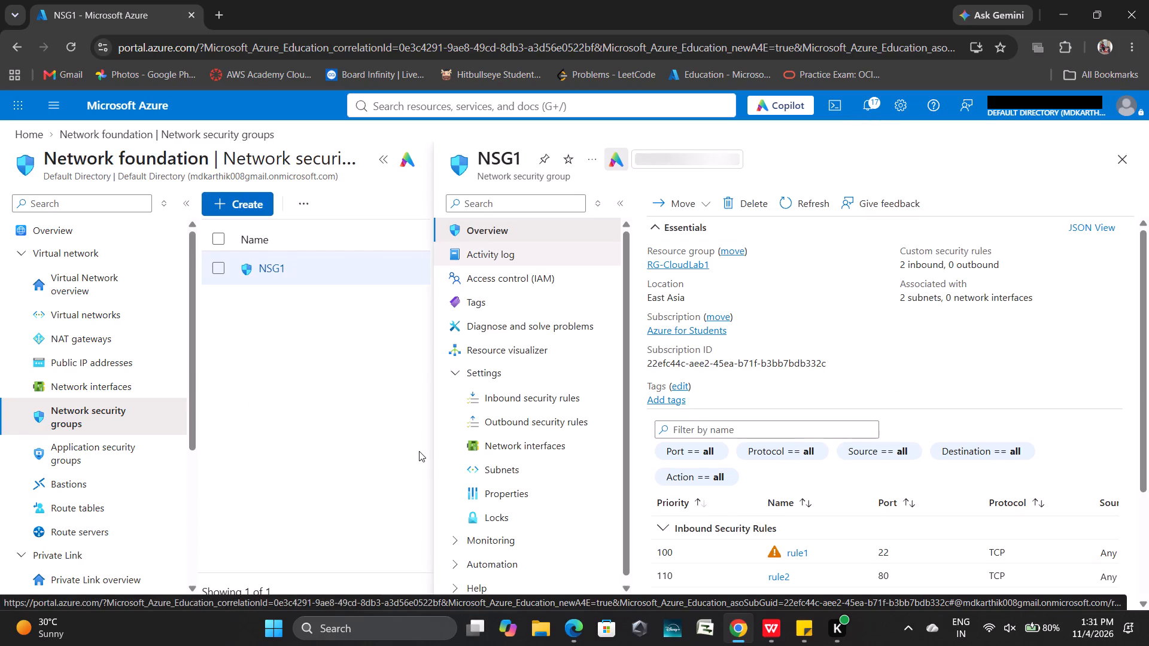
{"action": "left_click", "coordinate": [515, 389]}
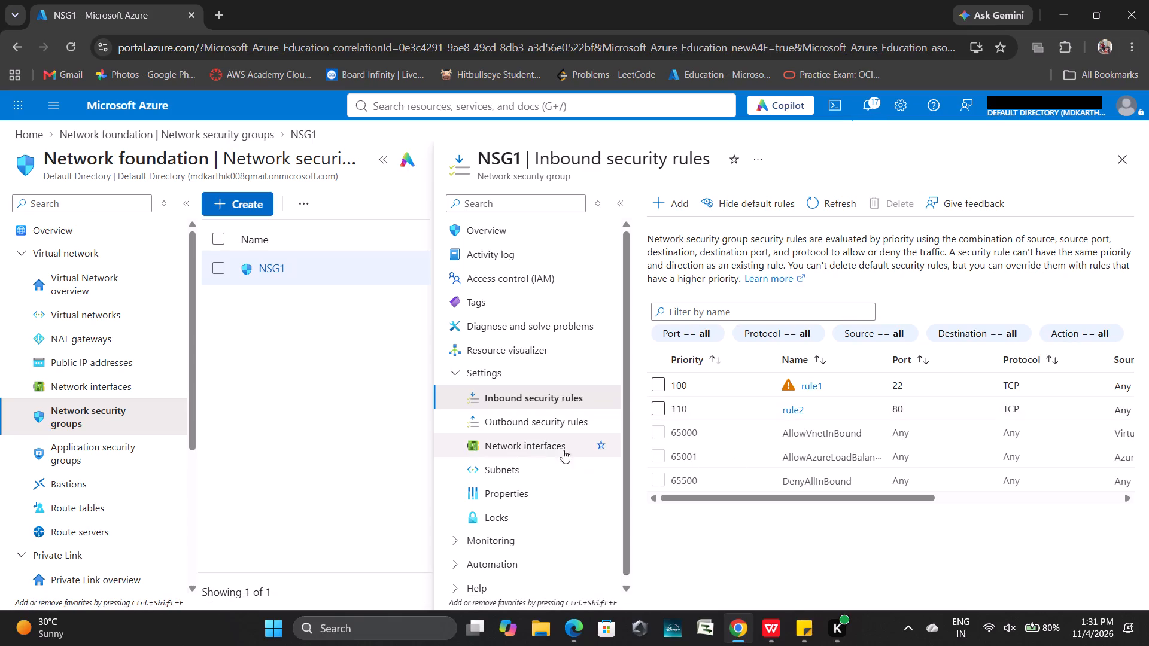
{"action": "left_click", "coordinate": [530, 461]}
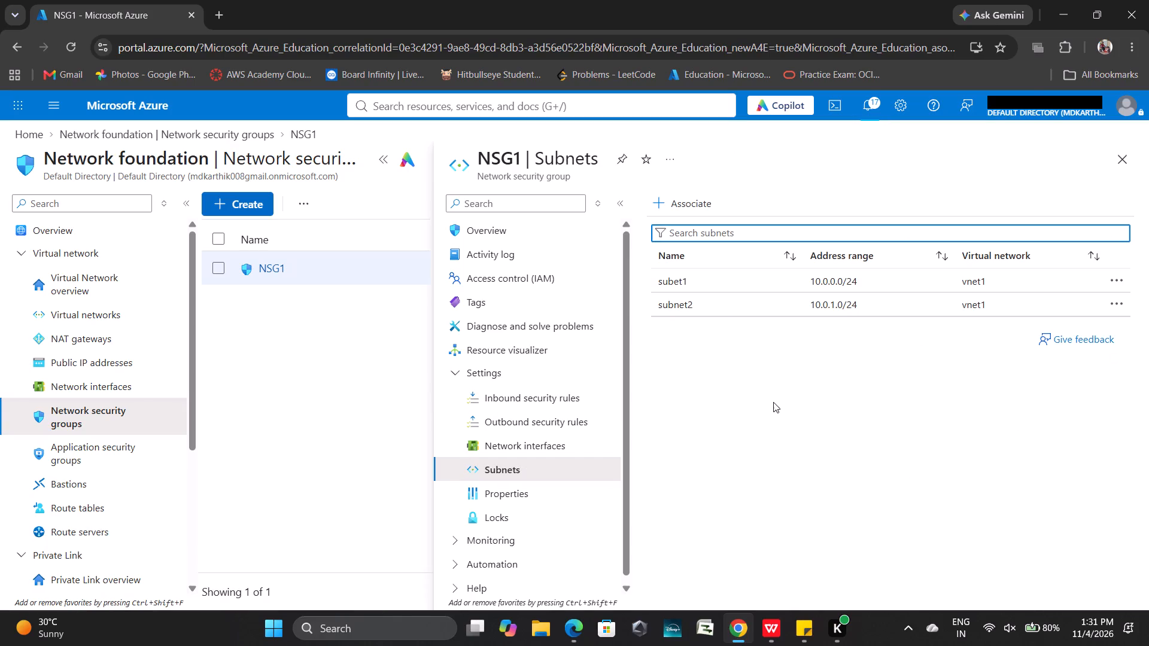
Review the routes and subnet associations of the route table routetable1.
{"action": "left_click", "coordinate": [438, 101]}
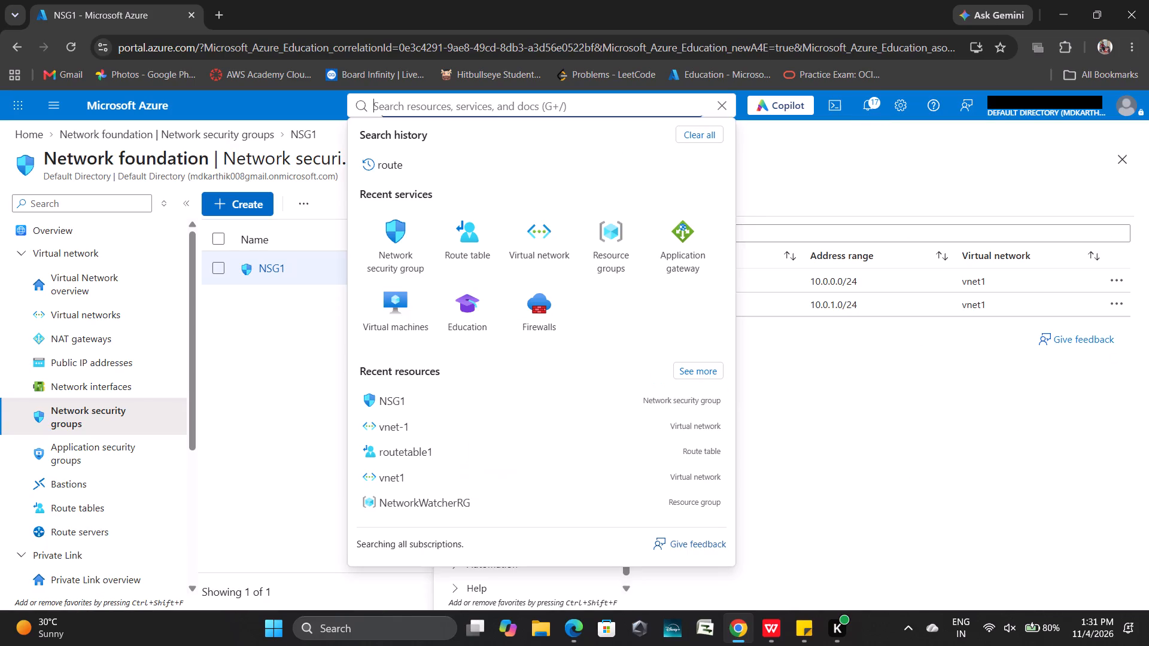
{"action": "left_click", "coordinate": [458, 238]}
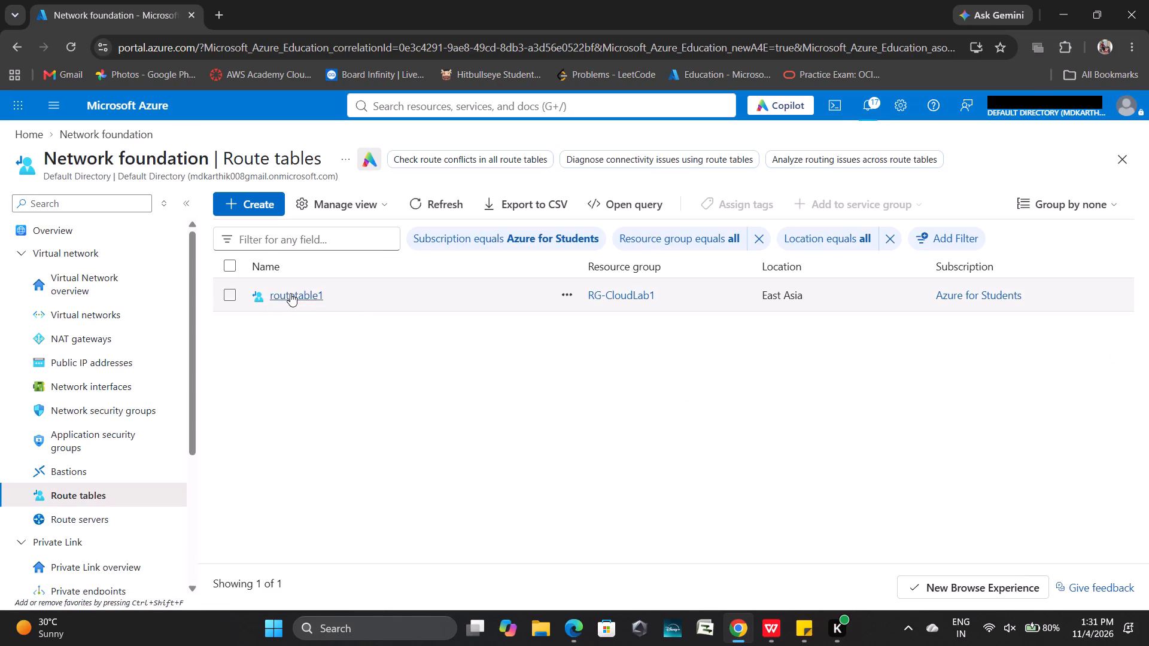
{"action": "left_click", "coordinate": [290, 293]}
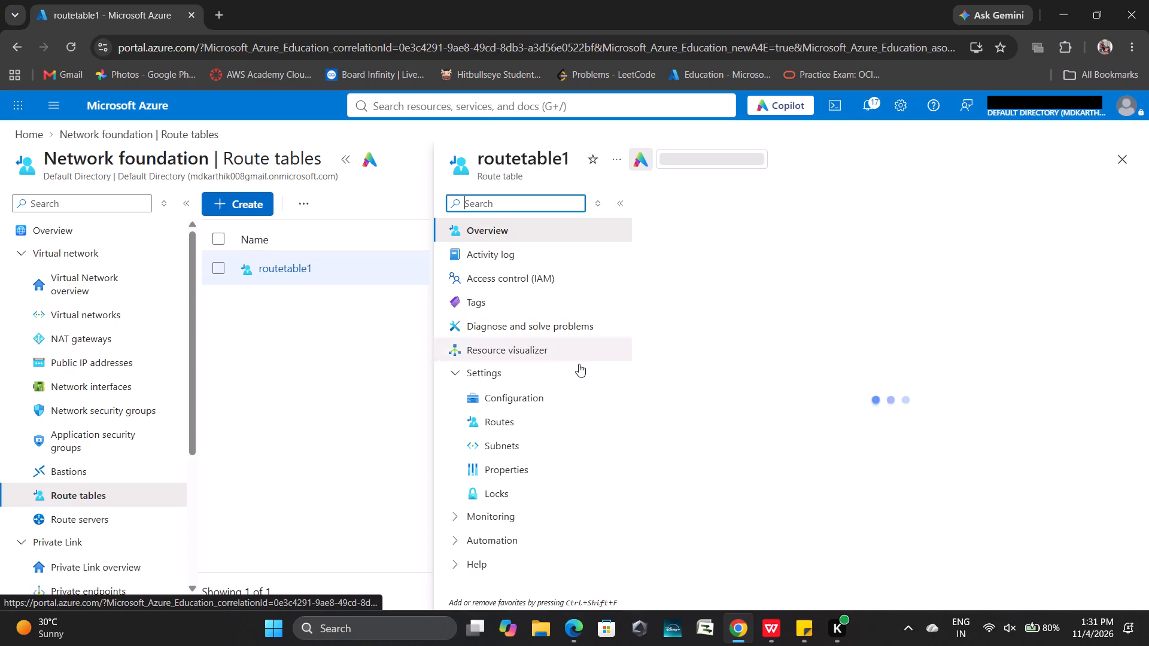
{"action": "left_click", "coordinate": [500, 425]}
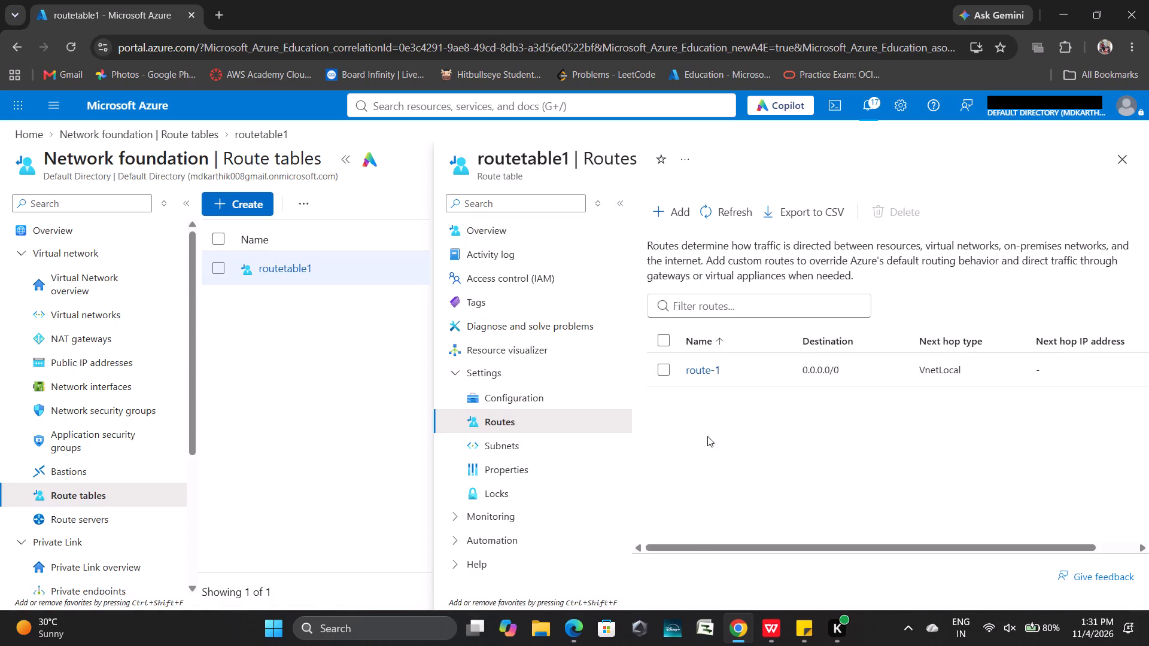
{"action": "left_click", "coordinate": [524, 449]}
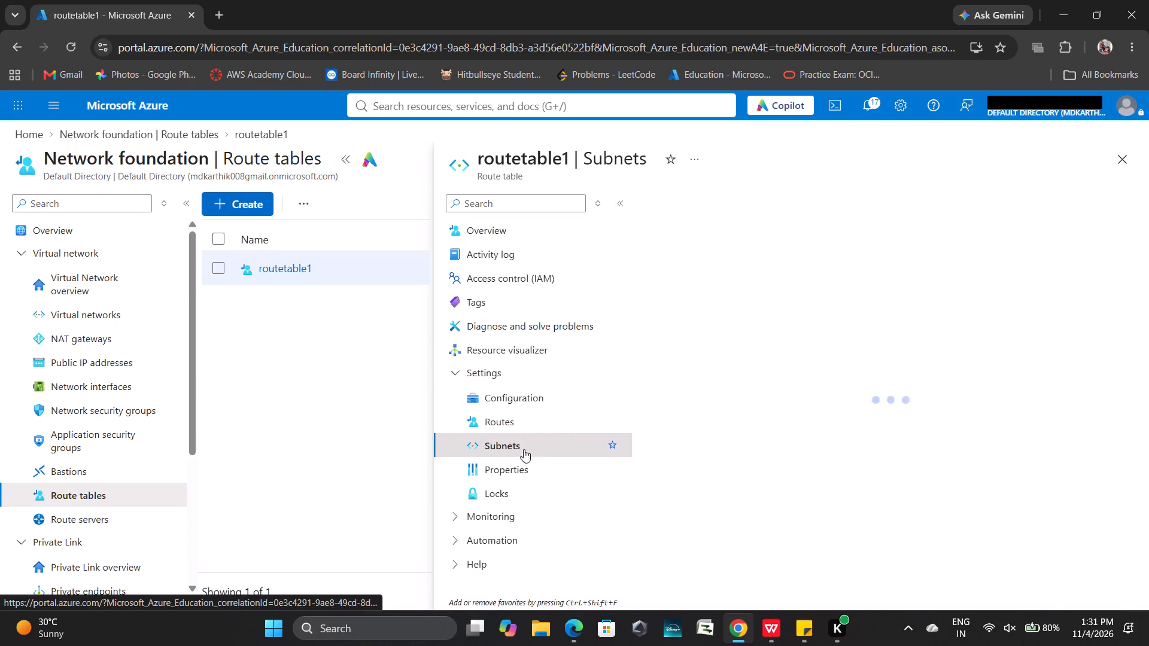
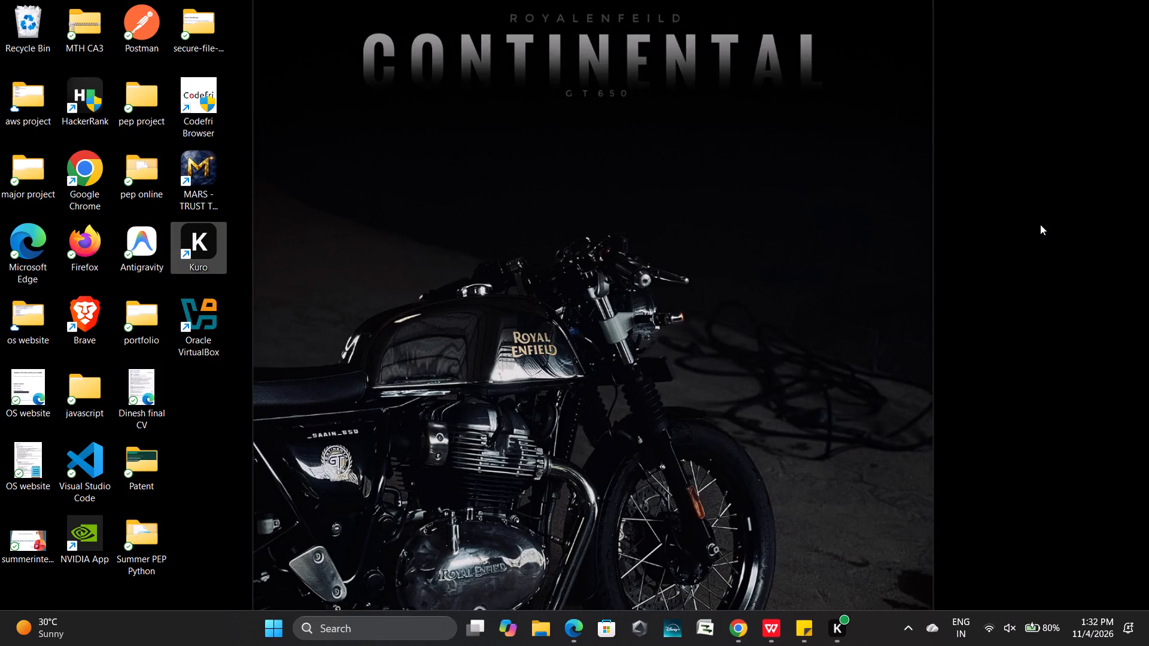
Switch back to Chrome, showing the subnet associations of routetable1 in the Azure portal.
{"action": "left_click", "coordinate": [740, 626]}
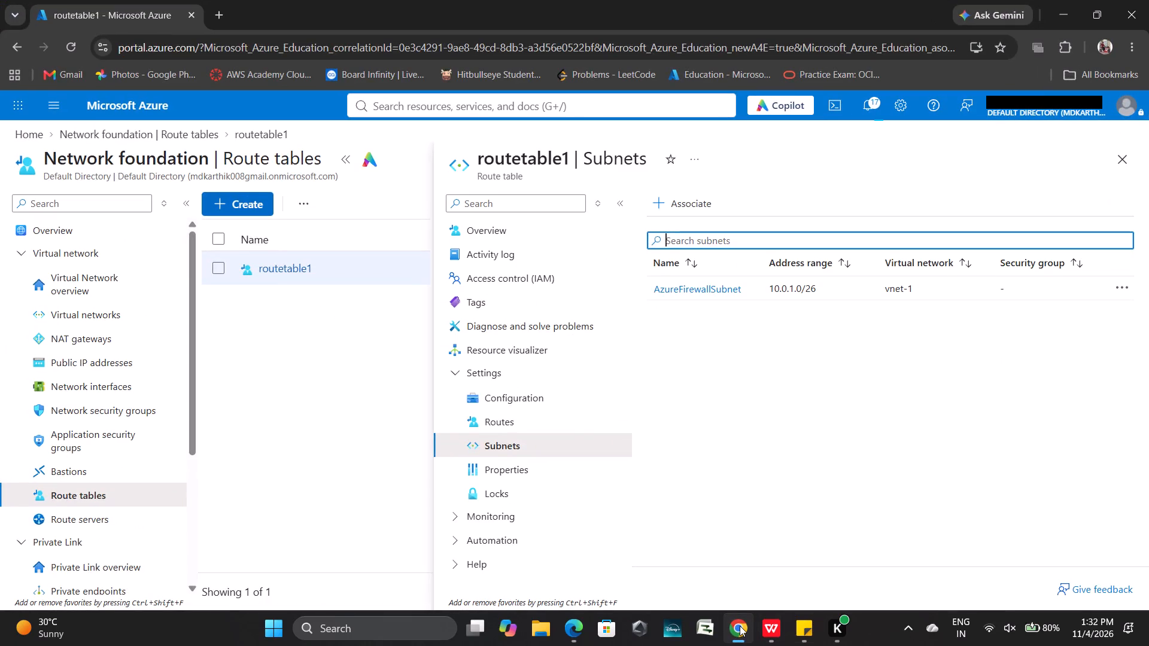
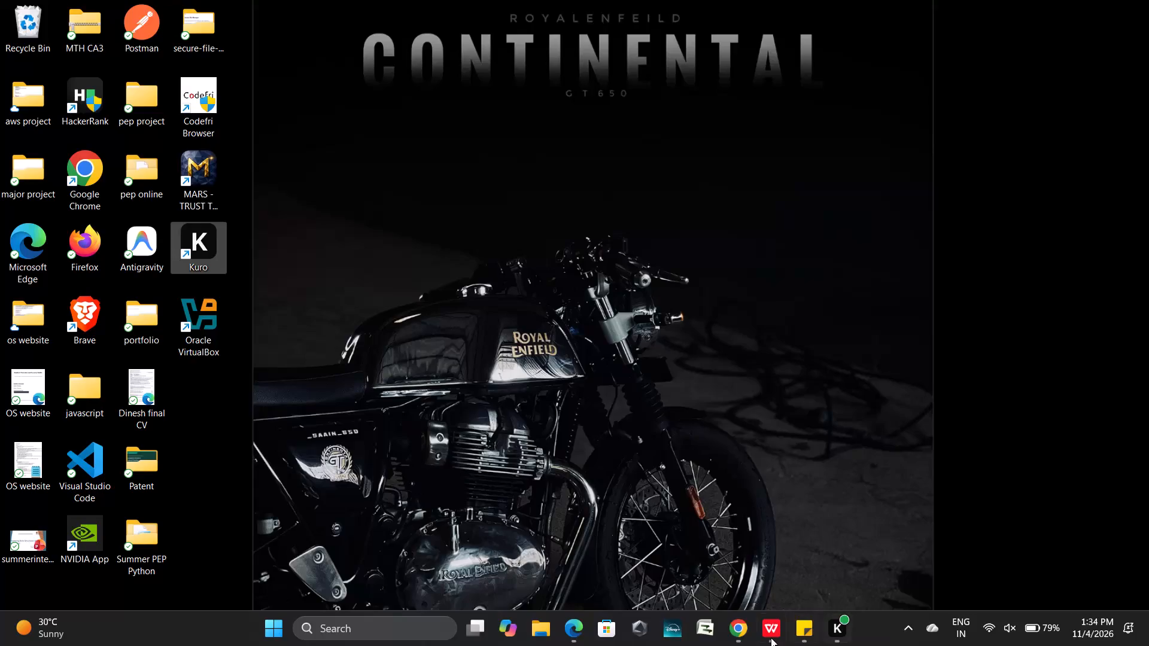
Switch to Chrome and start creating a new Azure Firewall in the Azure portal.
{"action": "left_click", "coordinate": [743, 636]}
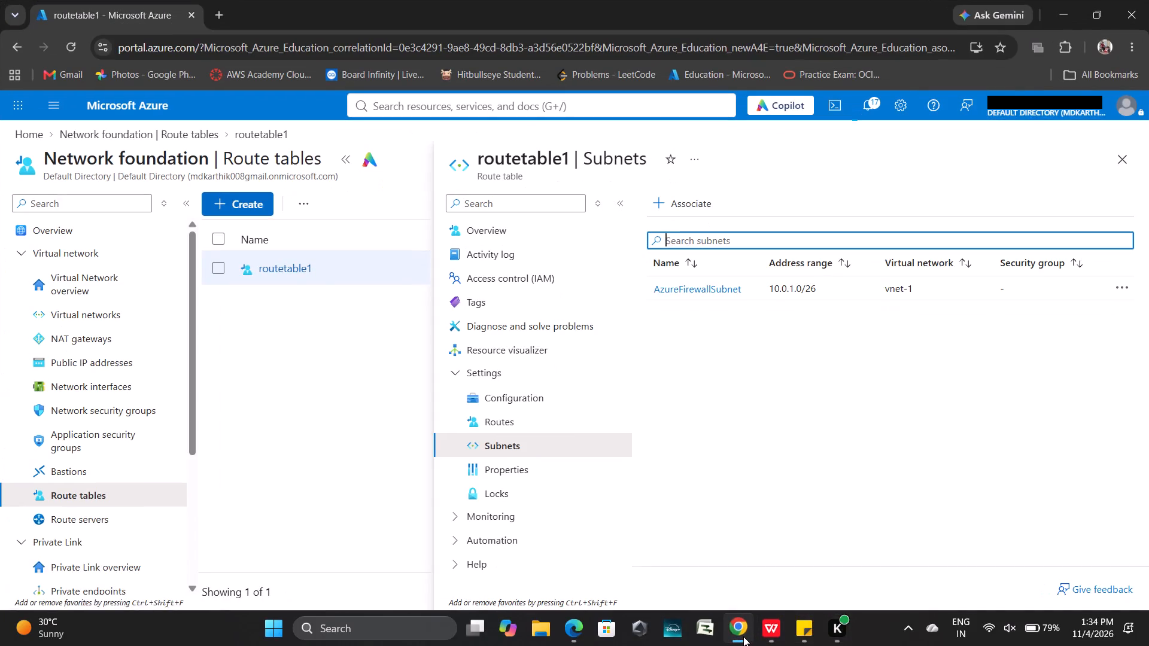
{"action": "left_click", "coordinate": [447, 106]}
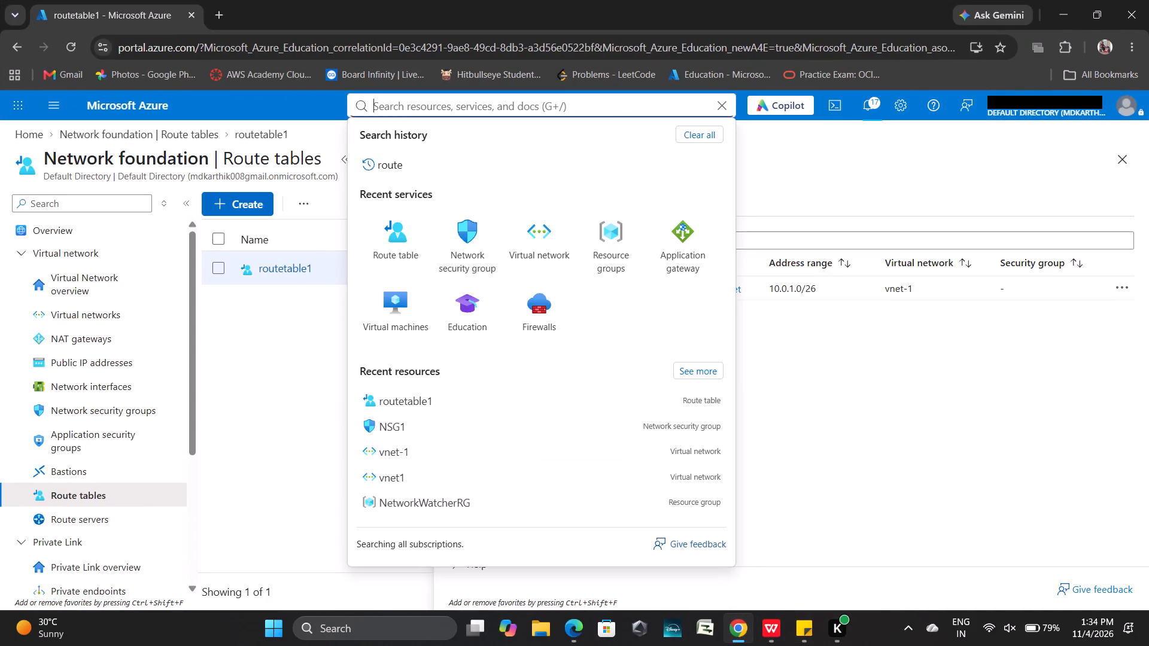
{"action": "left_click", "coordinate": [532, 295]}
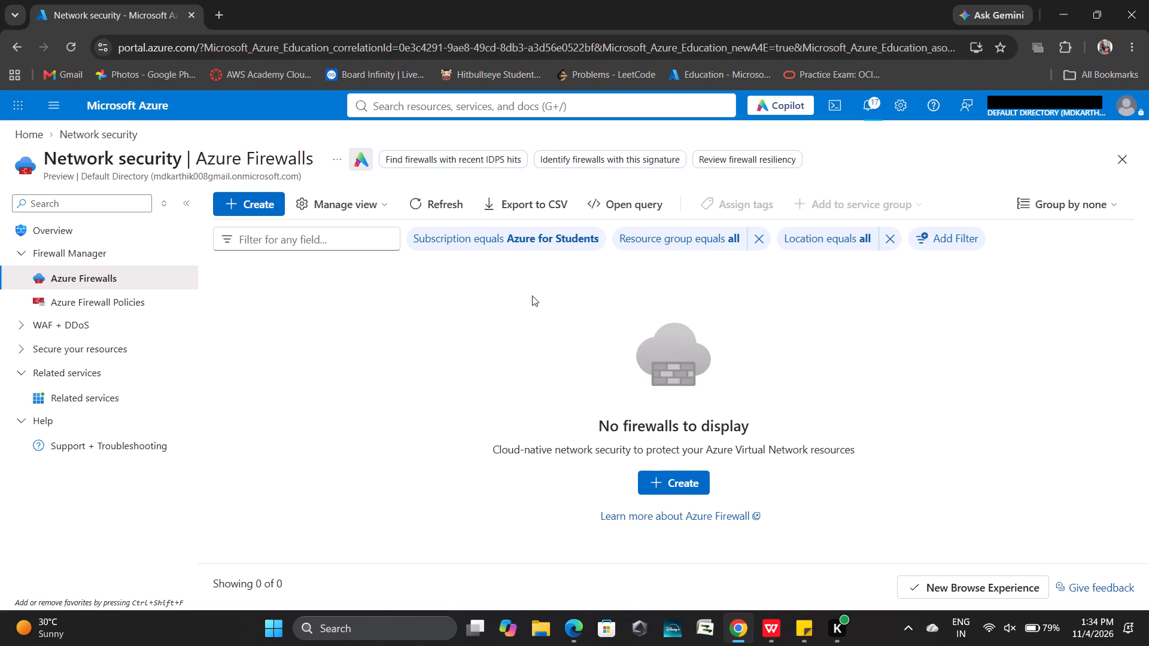
{"action": "left_click", "coordinate": [263, 197]}
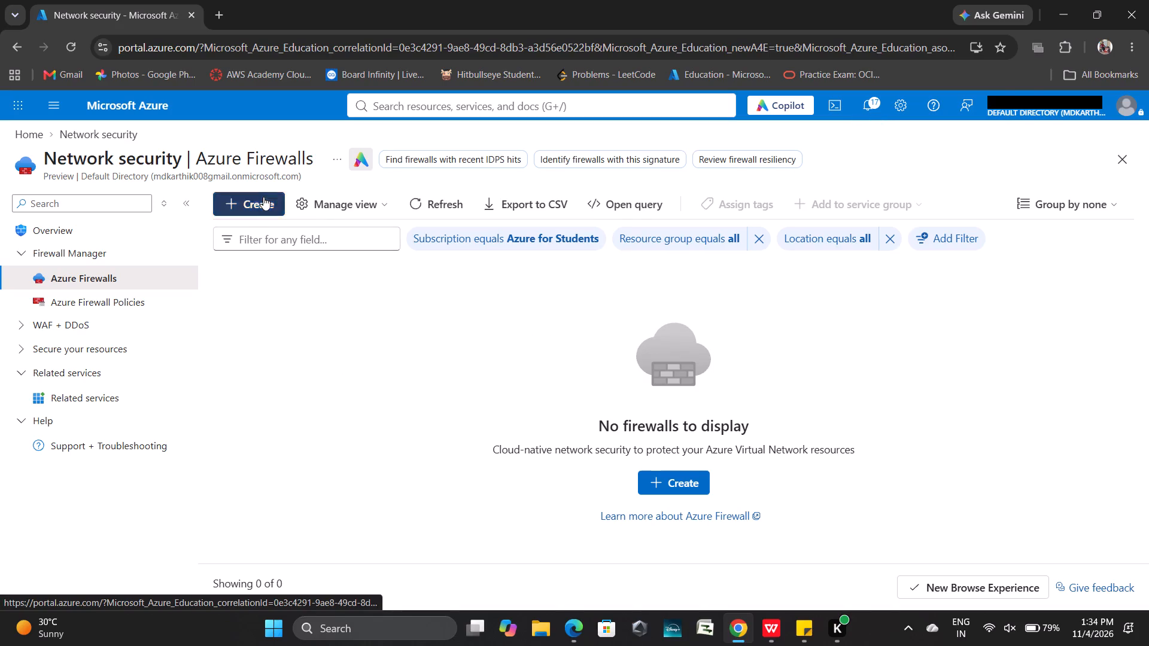
Name the new firewall firewall and assign it to the resource group RG-CloudLab1.
{"action": "scroll", "coordinate": [287, 351], "scroll_direction": "down", "scroll_amount": 3}
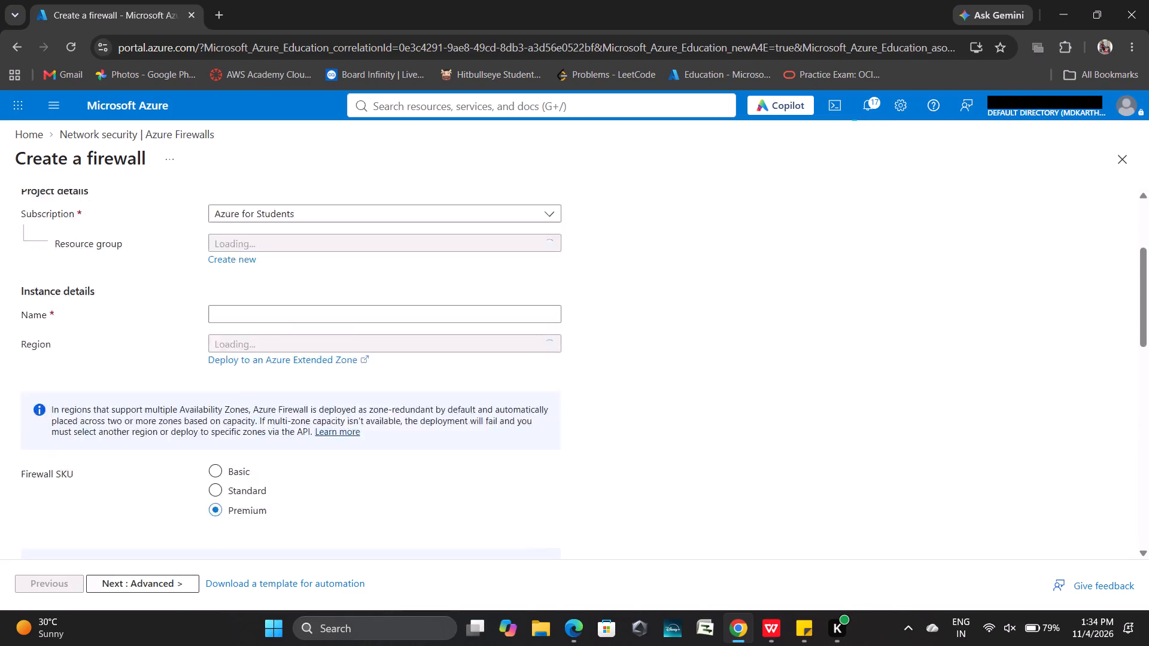
{"action": "scroll", "coordinate": [287, 351], "scroll_direction": "down", "scroll_amount": 1}
{"action": "scroll", "coordinate": [287, 351], "scroll_direction": "up", "scroll_amount": 5}
{"action": "scroll", "coordinate": [287, 351], "scroll_direction": "down", "scroll_amount": 1}
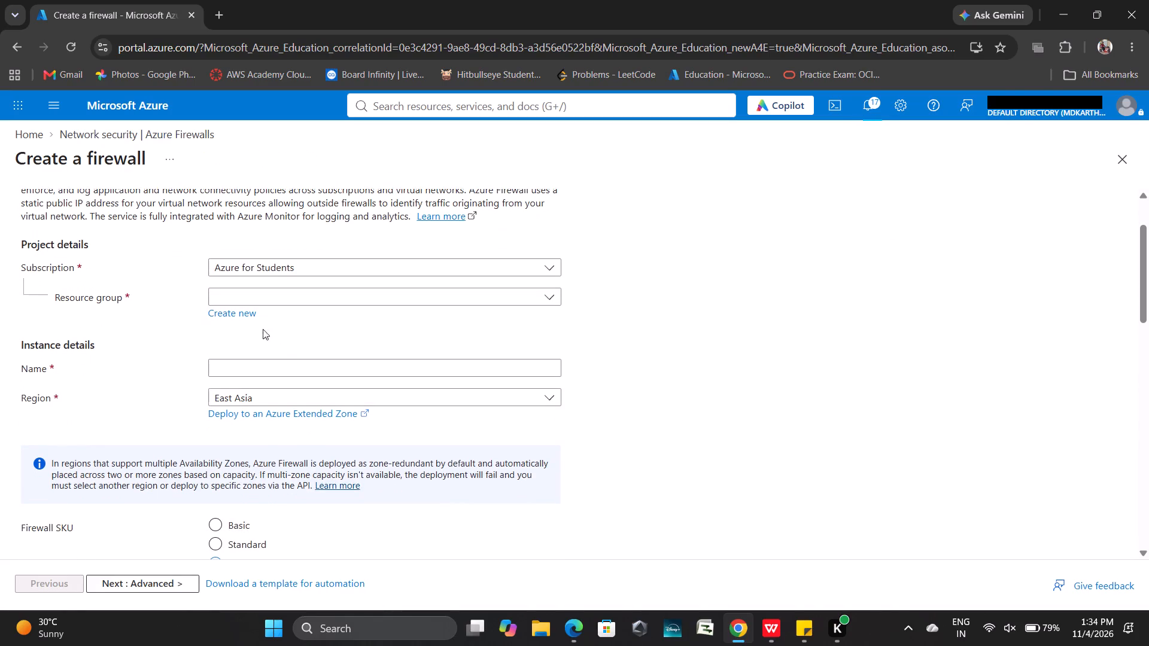
{"action": "left_click", "coordinate": [243, 374]}
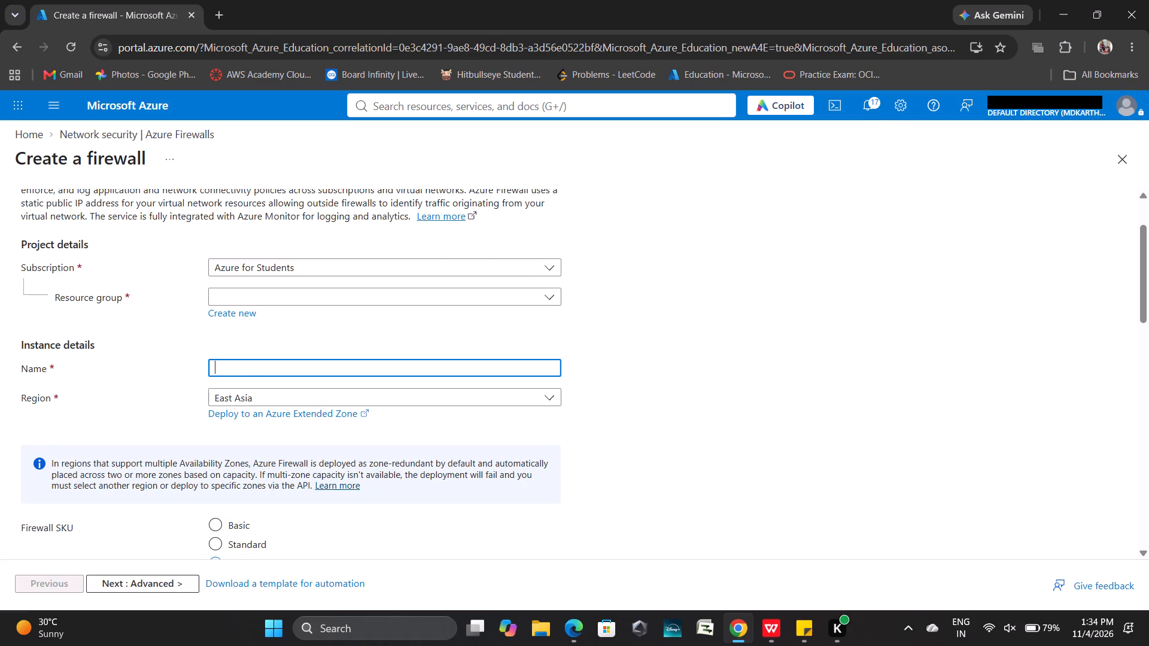
{"action": "type", "text": "fire"}
{"action": "type", "text": "wall"}
{"action": "left_click", "coordinate": [263, 295]}
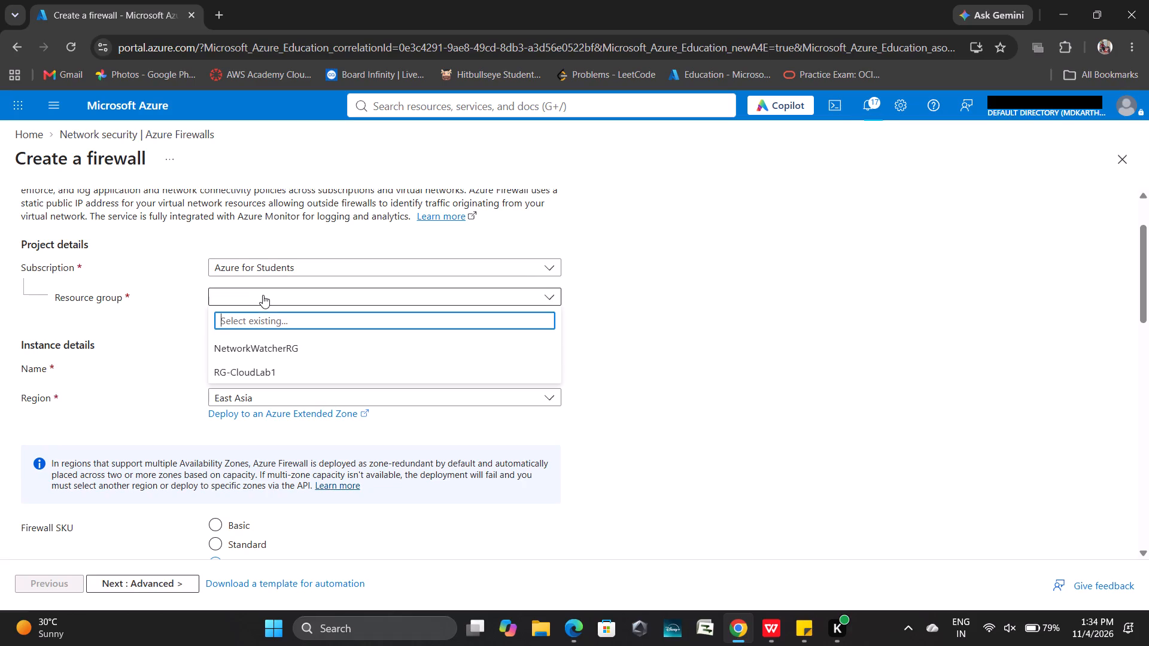
{"action": "left_click", "coordinate": [291, 373]}
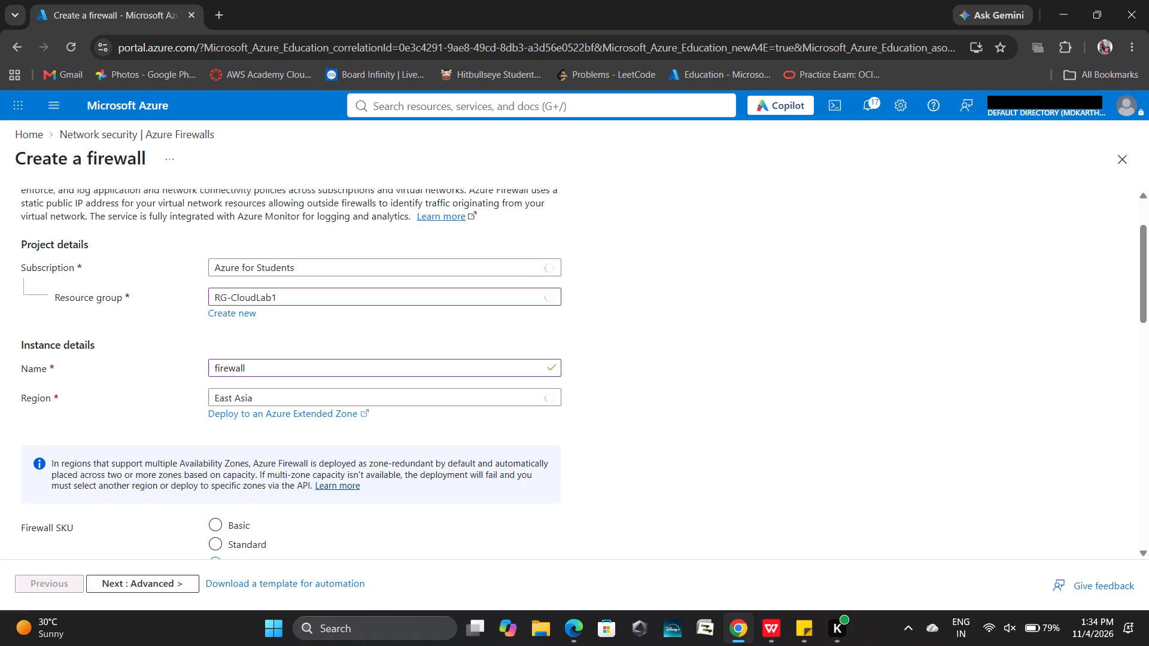
Set the new firewall's SKU to Basic.
{"action": "scroll", "coordinate": [408, 340], "scroll_direction": "down", "scroll_amount": 5}
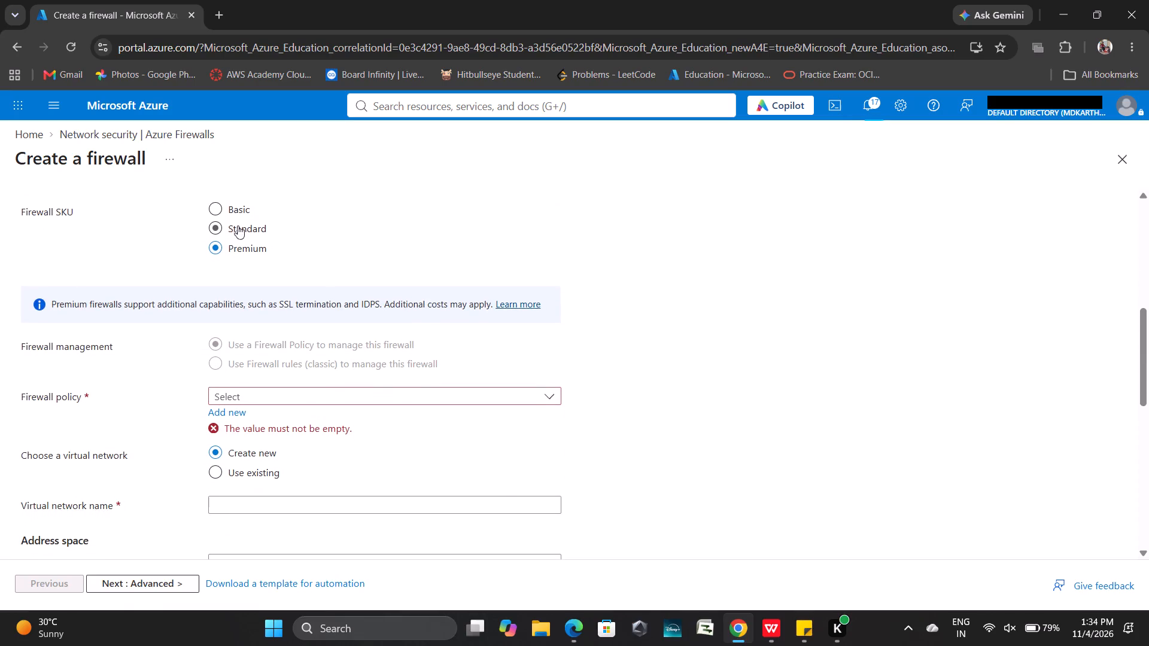
{"action": "left_click", "coordinate": [214, 205]}
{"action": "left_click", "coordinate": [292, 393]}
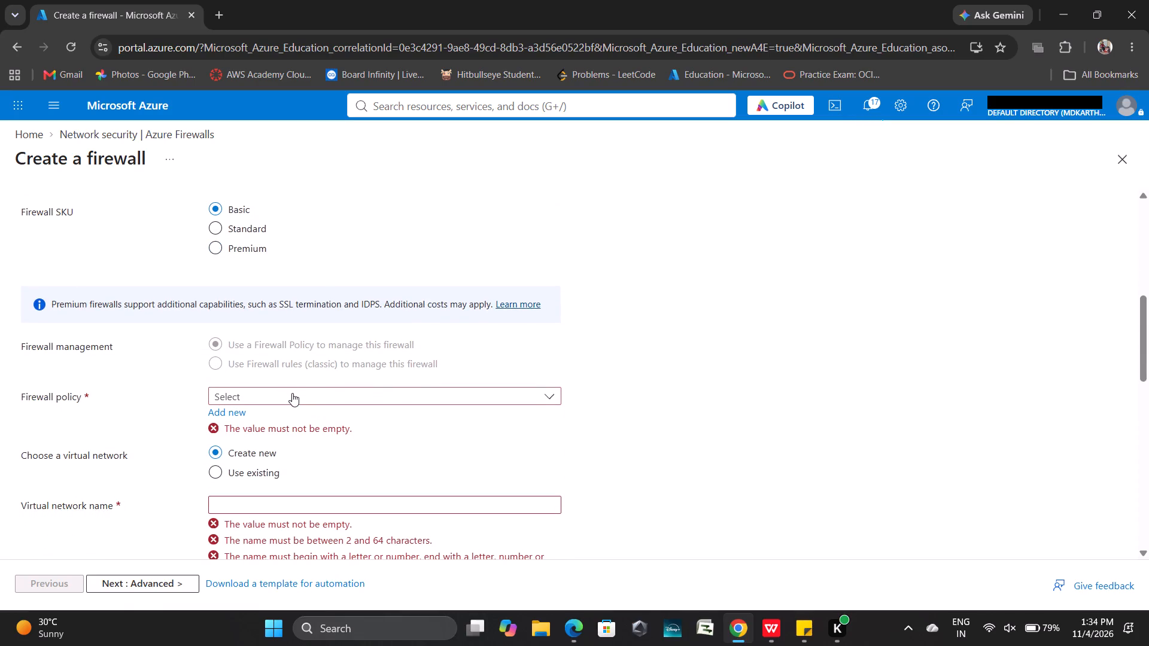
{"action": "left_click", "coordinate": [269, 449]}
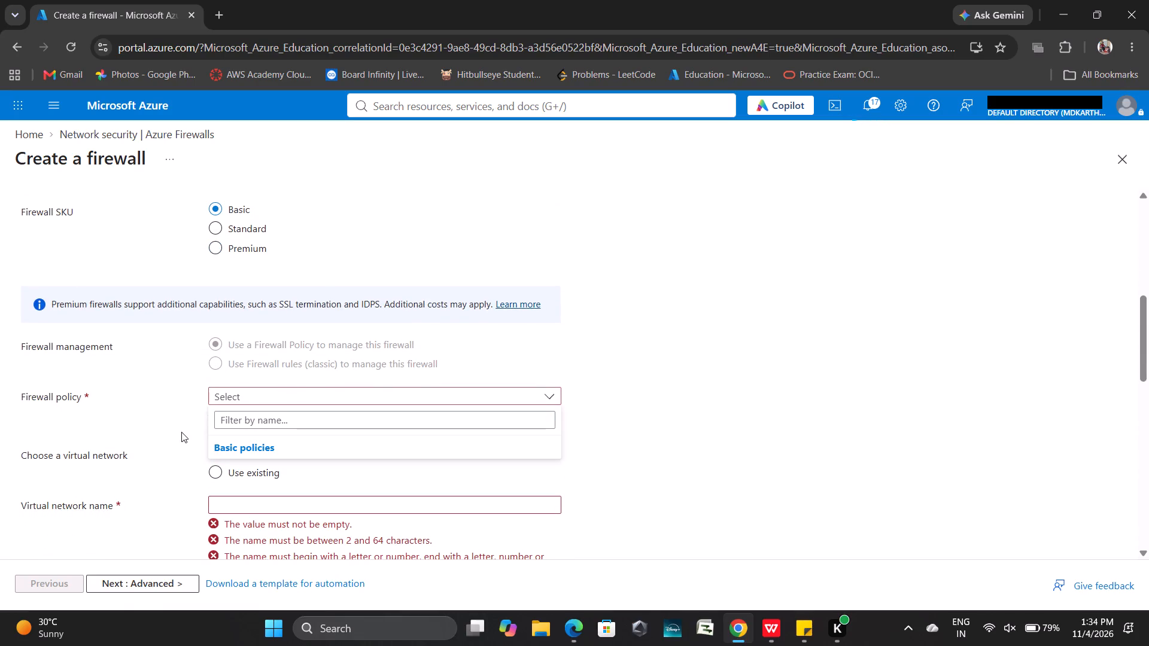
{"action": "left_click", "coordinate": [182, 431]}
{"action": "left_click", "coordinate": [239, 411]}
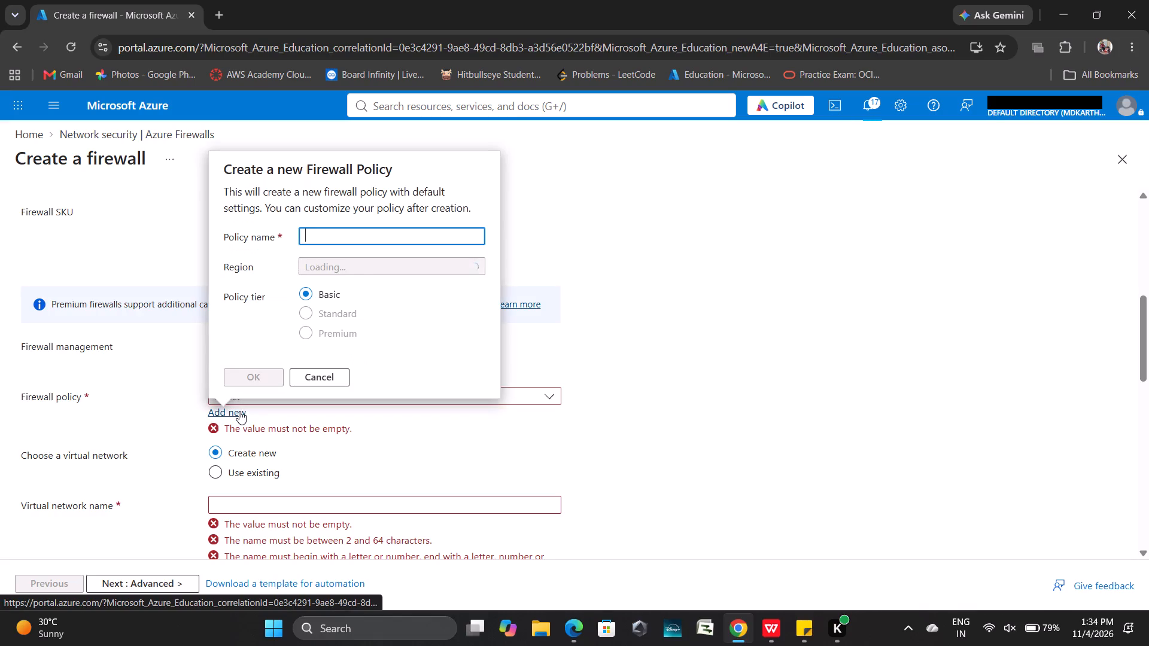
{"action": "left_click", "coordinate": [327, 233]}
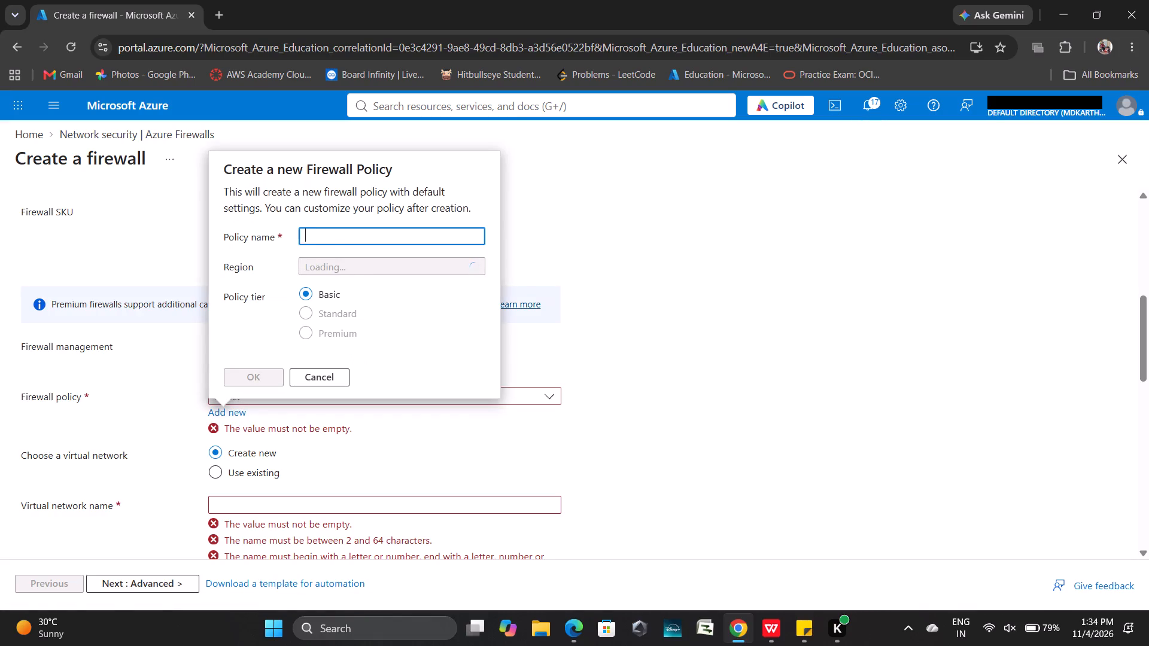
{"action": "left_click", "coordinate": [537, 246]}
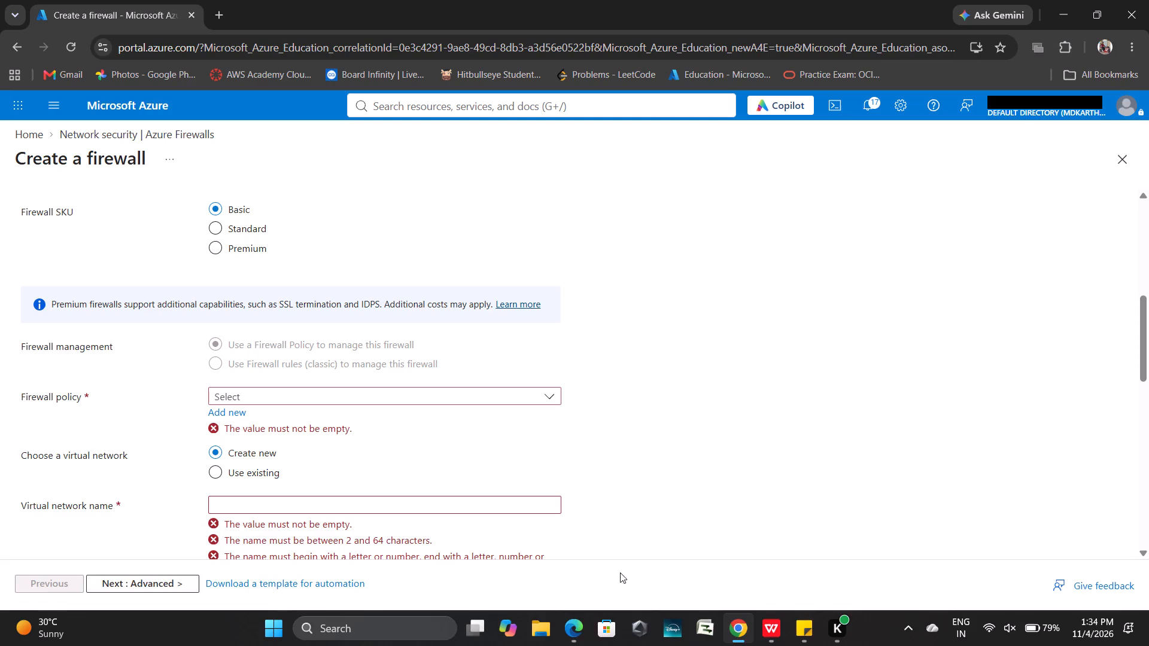
Switch to File Explorer and open the Azure_Firewall_UDR_Corrected presentation from the Downloads folder in PowerPoint.
{"action": "left_click", "coordinate": [285, 633]}
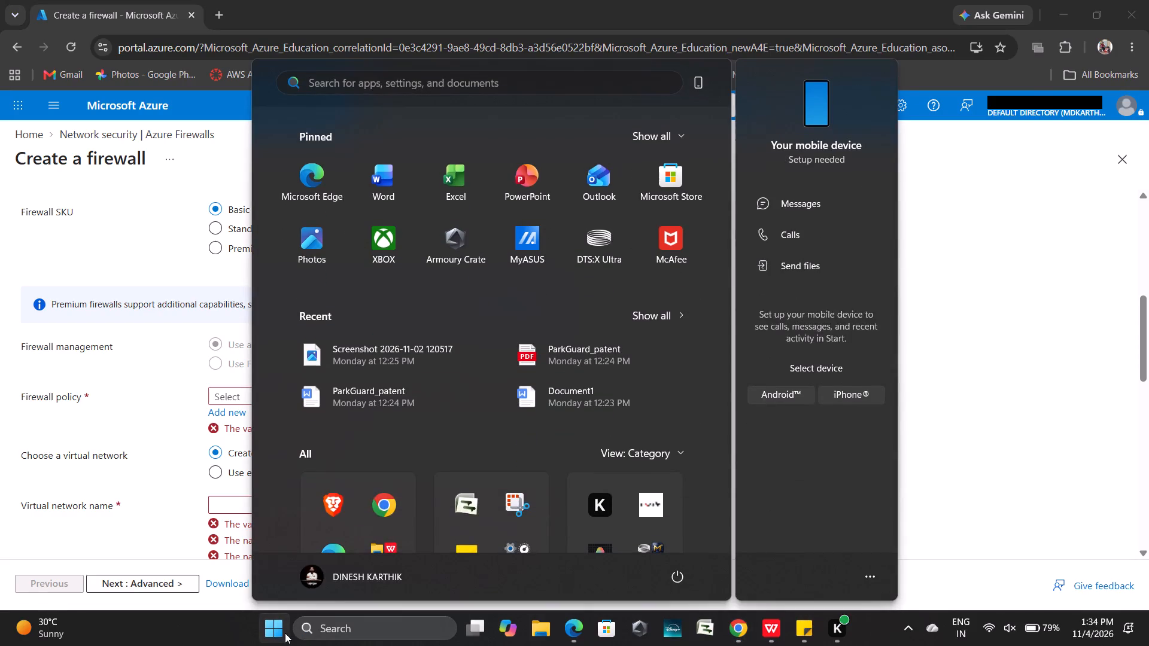
{"action": "left_click", "coordinate": [547, 629]}
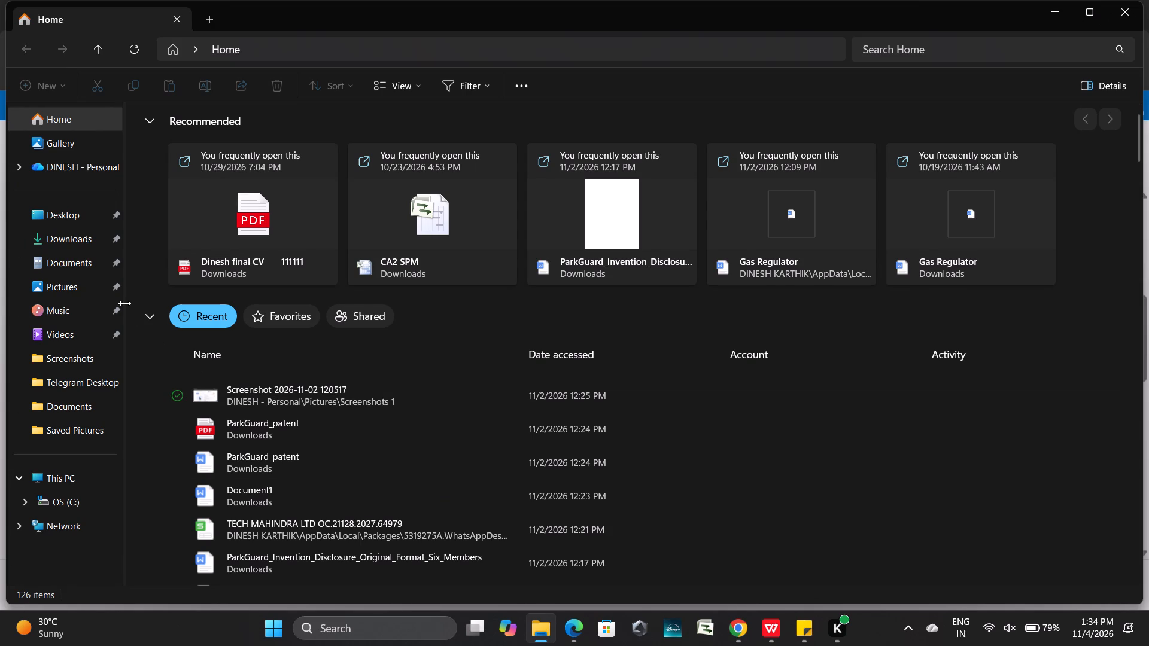
{"action": "left_click", "coordinate": [60, 233]}
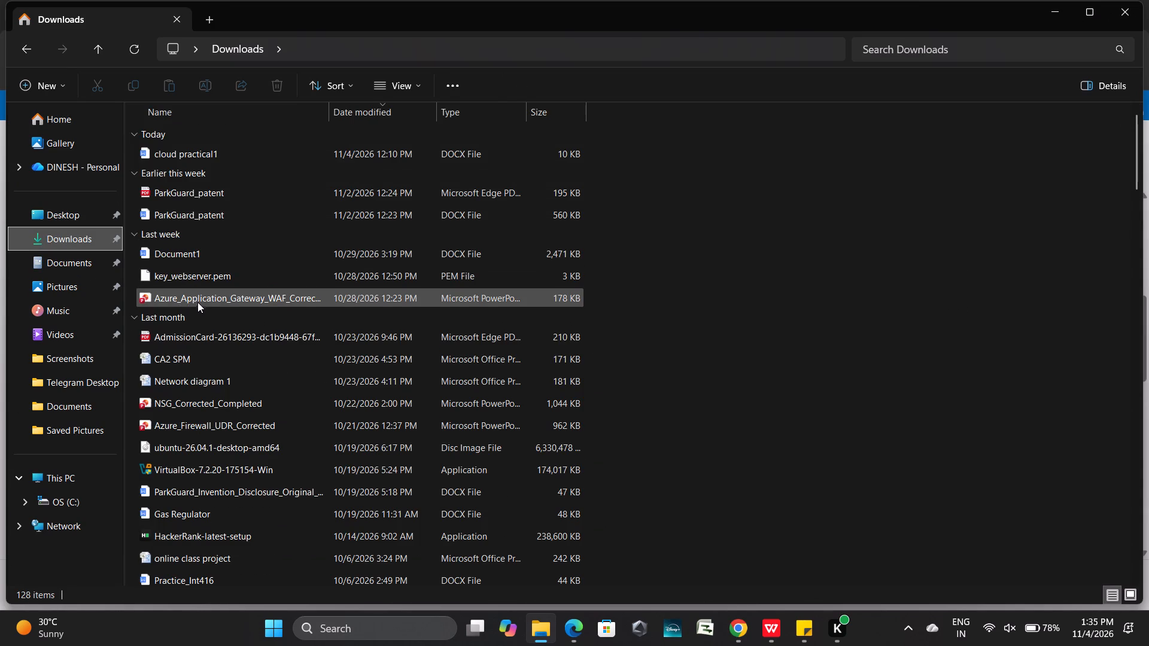
{"action": "left_click", "coordinate": [207, 405]}
{"action": "double_click", "coordinate": [209, 418]}
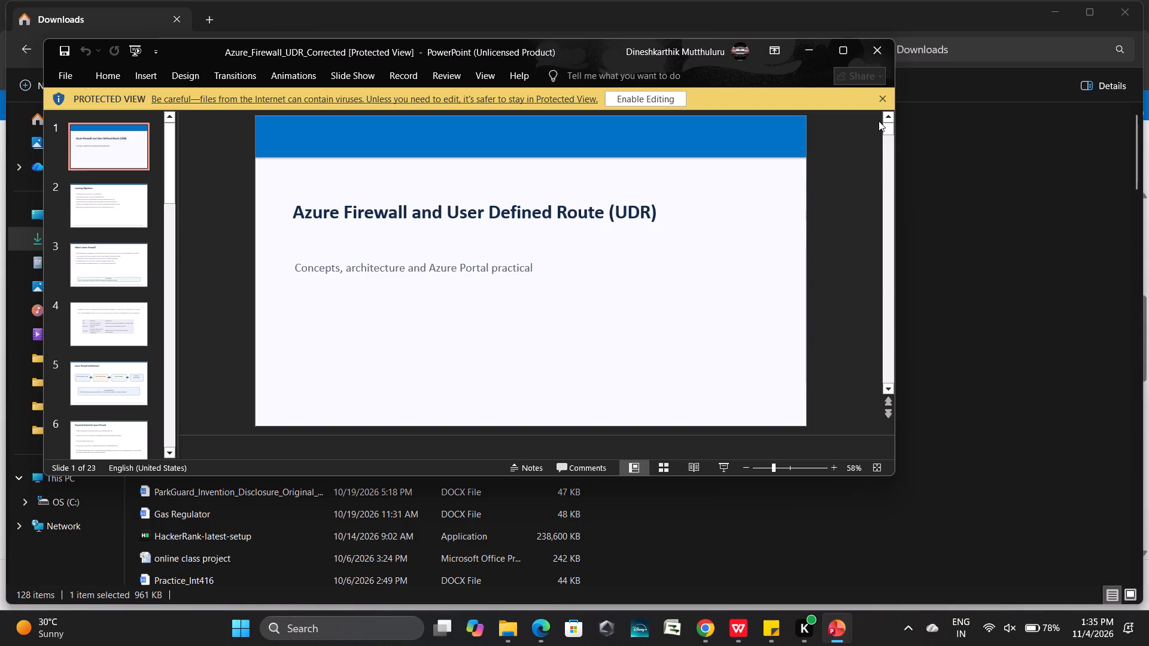
Maximize the Azure_Firewall_UDR_Corrected presentation in PowerPoint and read through its slides on Azure Firewall.
{"action": "left_click", "coordinate": [833, 46]}
{"action": "key", "text": "Down"}
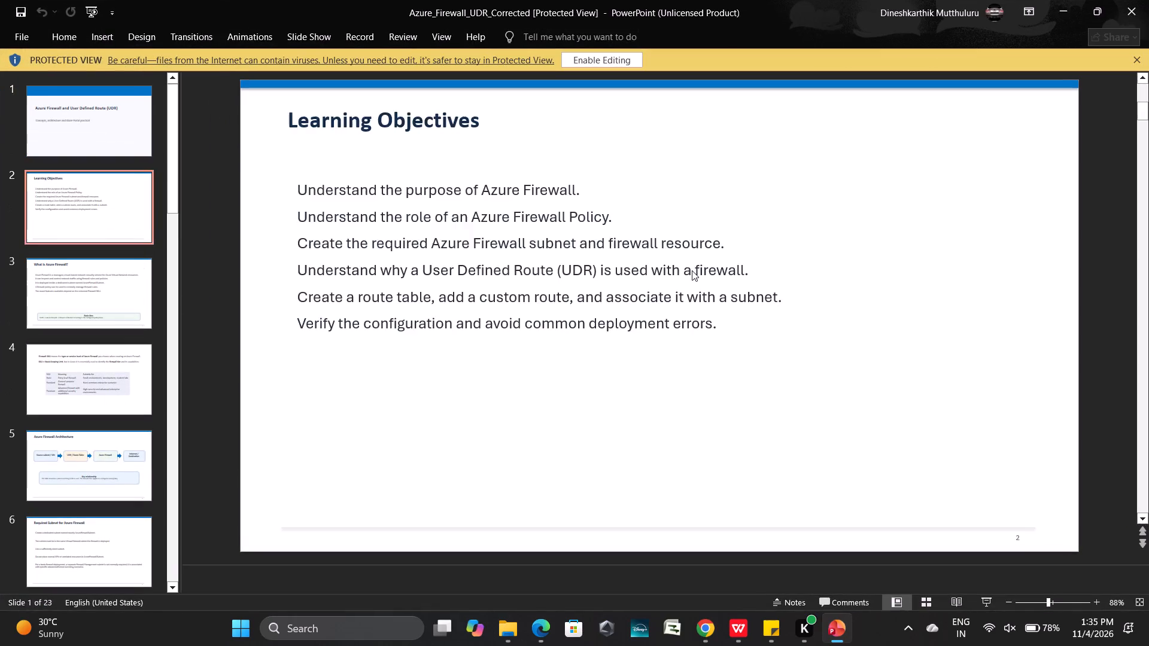
{"action": "key", "text": "Down"}
{"action": "key", "text": "Down"}
{"action": "key", "text": "Down"}
{"action": "key", "text": "Down"}
{"action": "key", "text": "Down"}
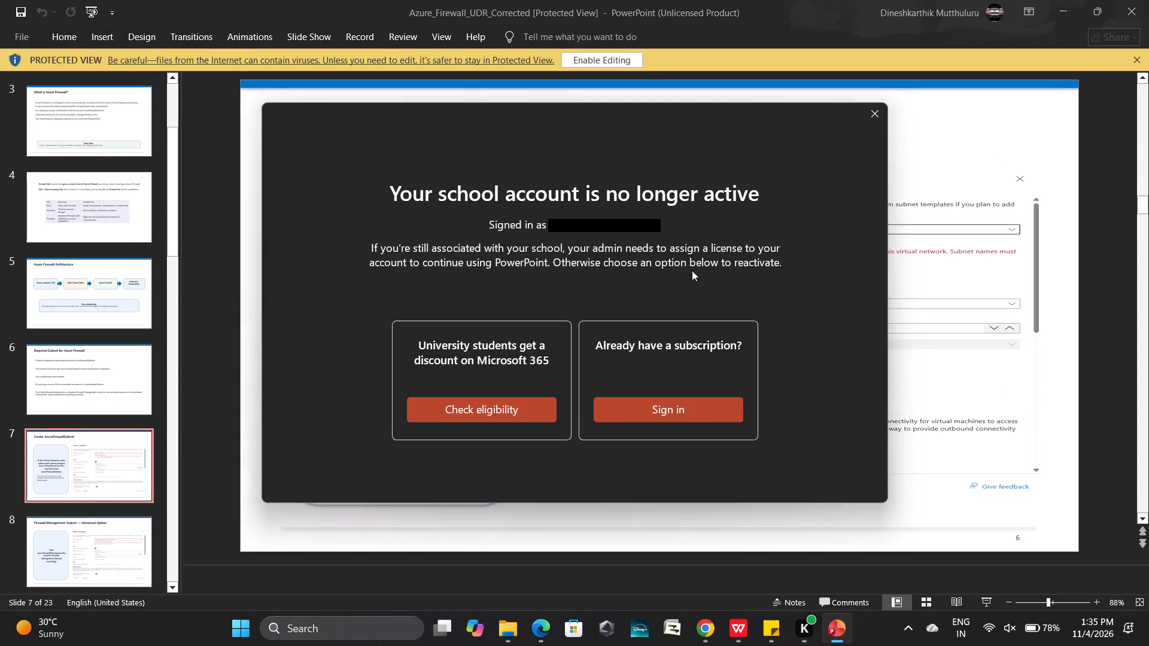
Dismiss the account notice and advance through the slides to Create or Select a Firewall Policy.
{"action": "left_click", "coordinate": [873, 108]}
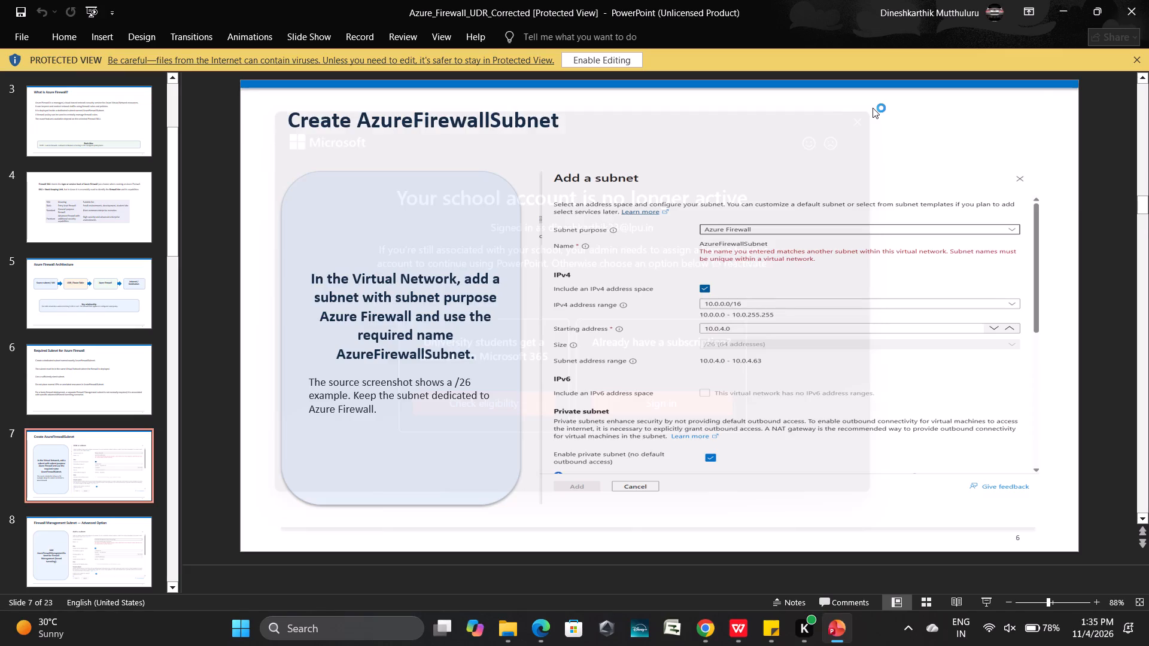
{"action": "key", "text": "Down"}
{"action": "key", "text": "Down"}
{"action": "key", "text": "Down"}
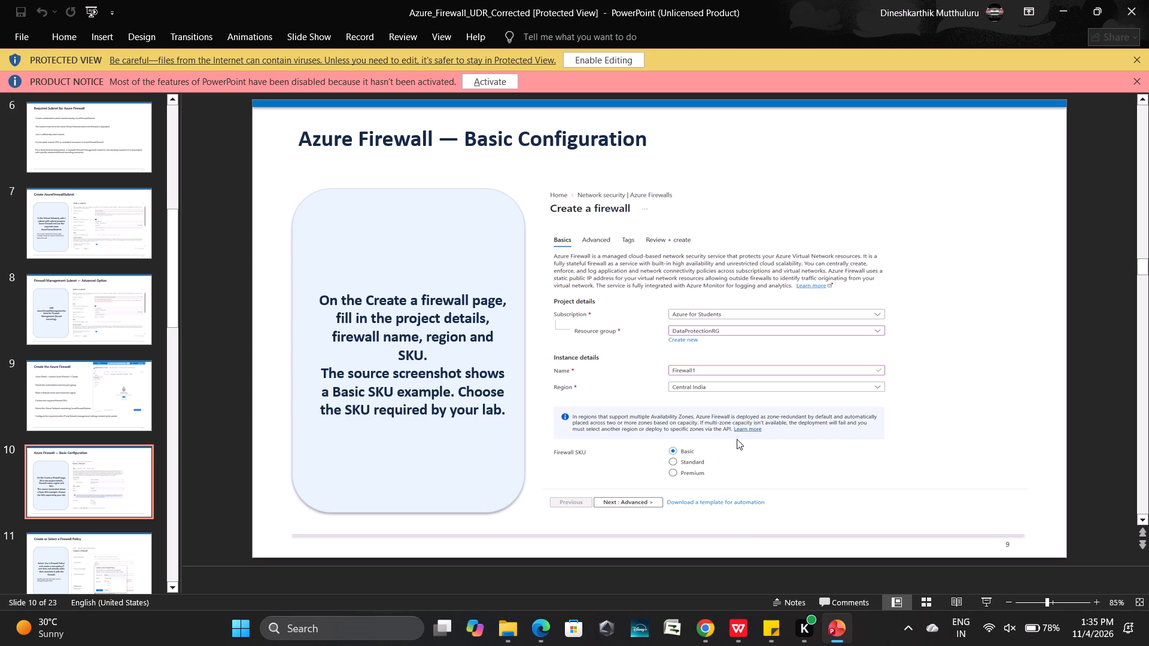
{"action": "key", "text": "Down"}
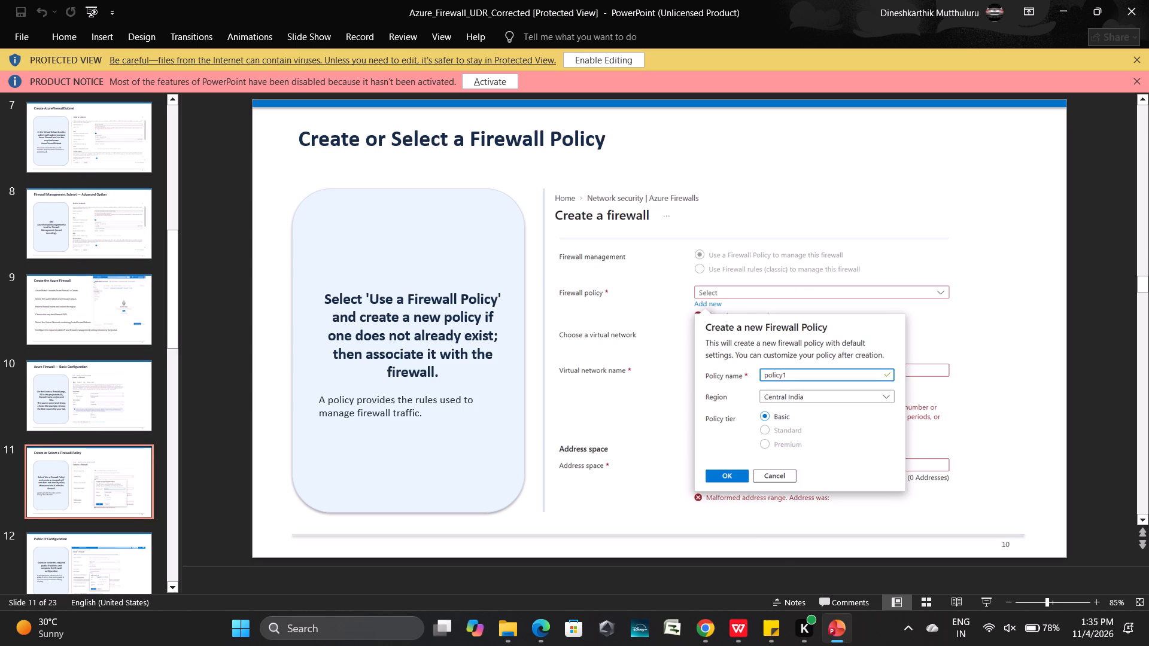
Switch to Chrome and add a new firewall policy named policy1 to the firewall being created.
{"action": "left_click", "coordinate": [705, 624]}
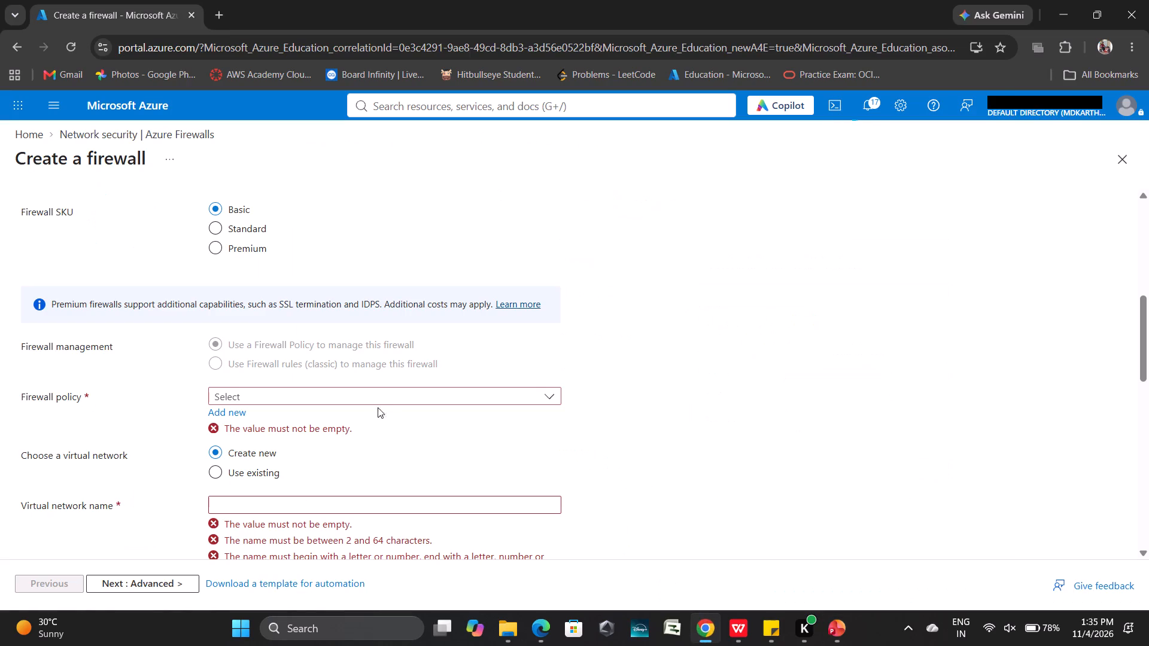
{"action": "left_click", "coordinate": [358, 397]}
{"action": "left_click", "coordinate": [191, 409]}
{"action": "left_click", "coordinate": [226, 412]}
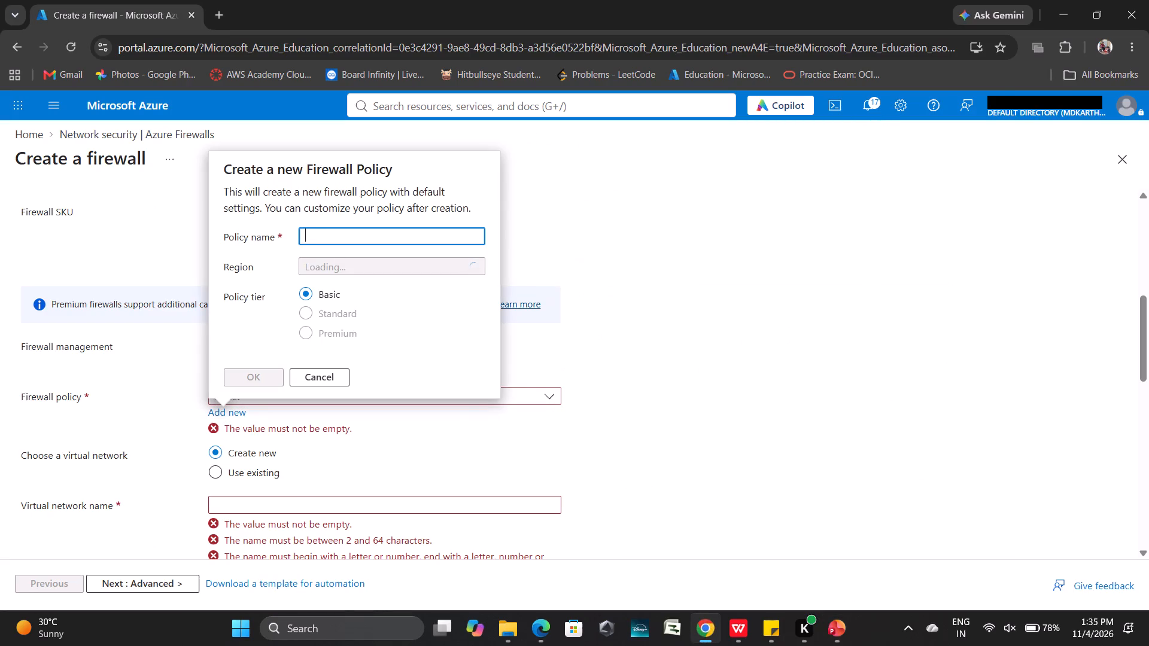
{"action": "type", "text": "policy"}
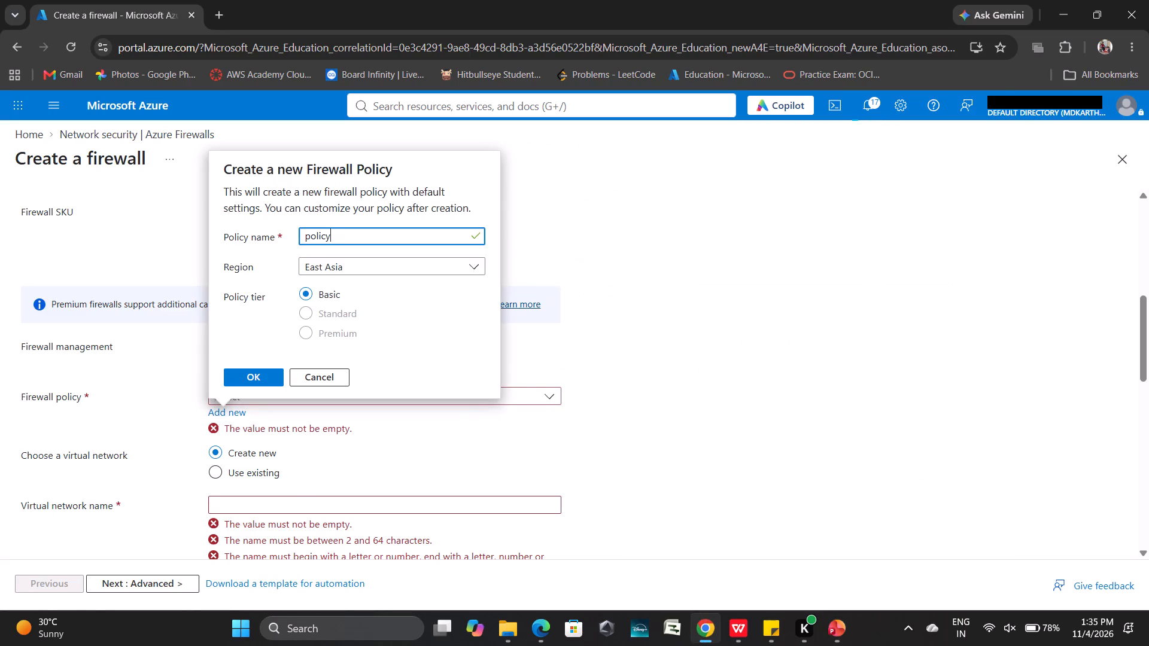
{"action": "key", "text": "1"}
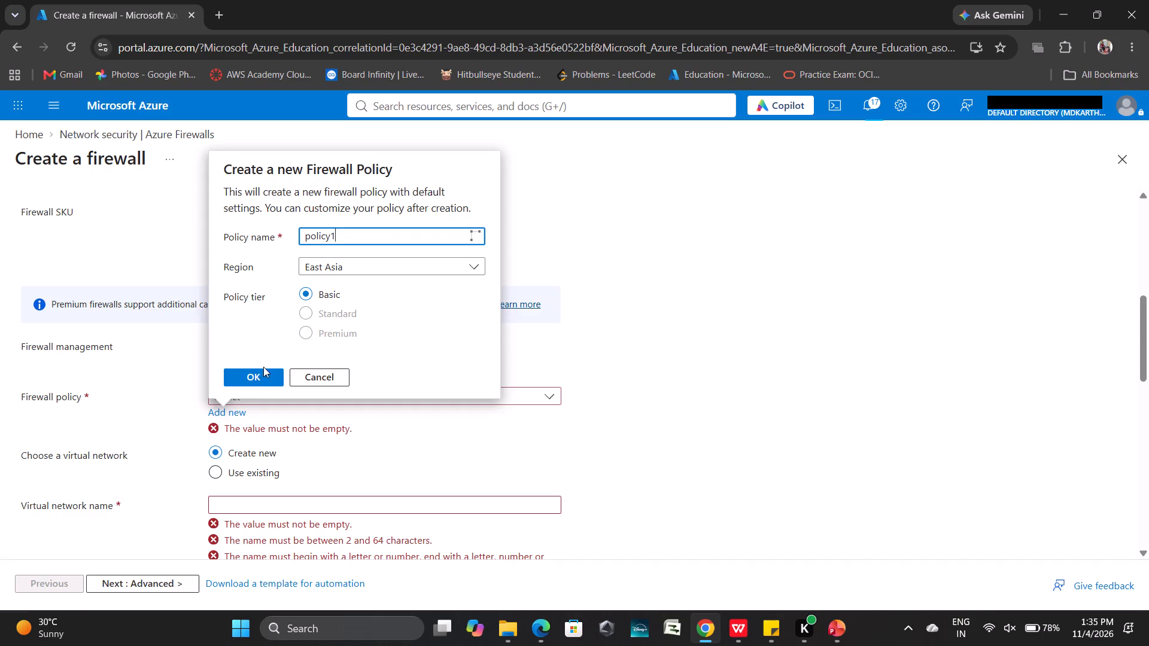
{"action": "left_click", "coordinate": [262, 382]}
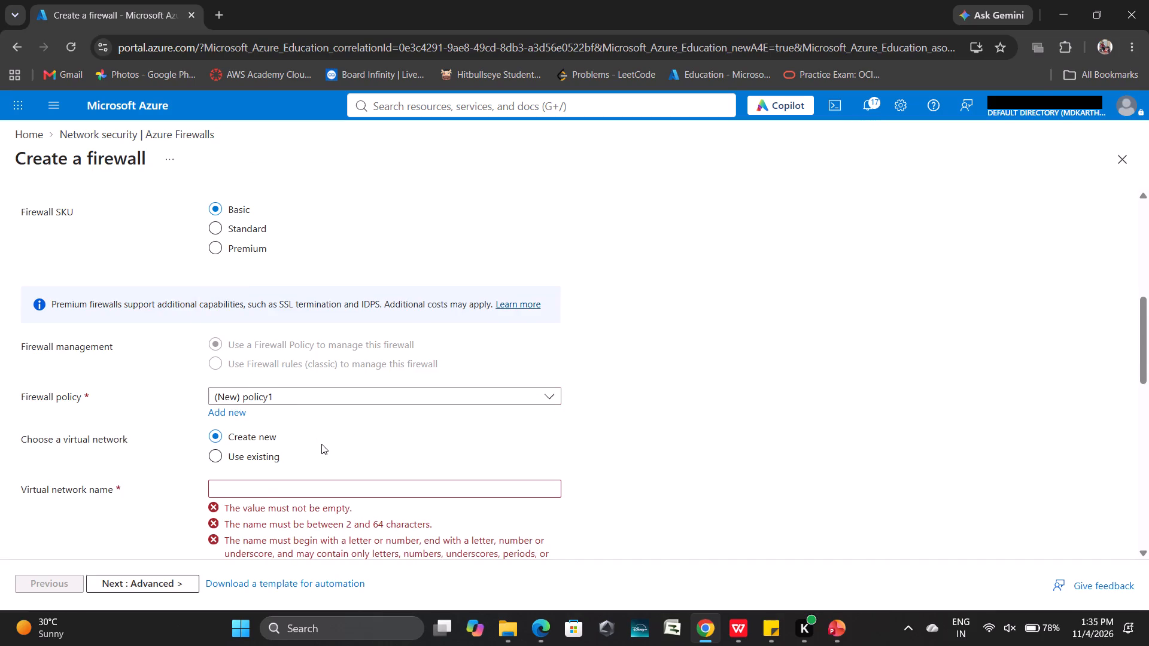
Check the Public IP Configuration slide in PowerPoint, one slide further on, and return to the firewall form in Chrome.
{"action": "scroll", "coordinate": [321, 444], "scroll_direction": "down", "scroll_amount": 1}
{"action": "key", "text": "alt+Tab"}
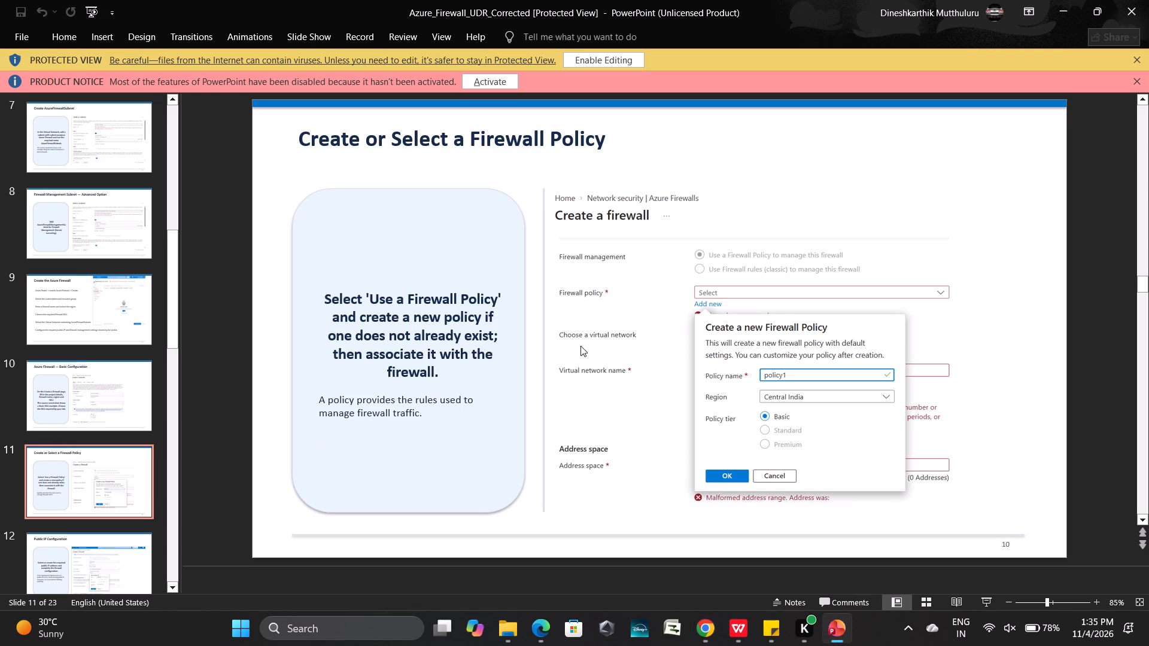
{"action": "key", "text": "Down"}
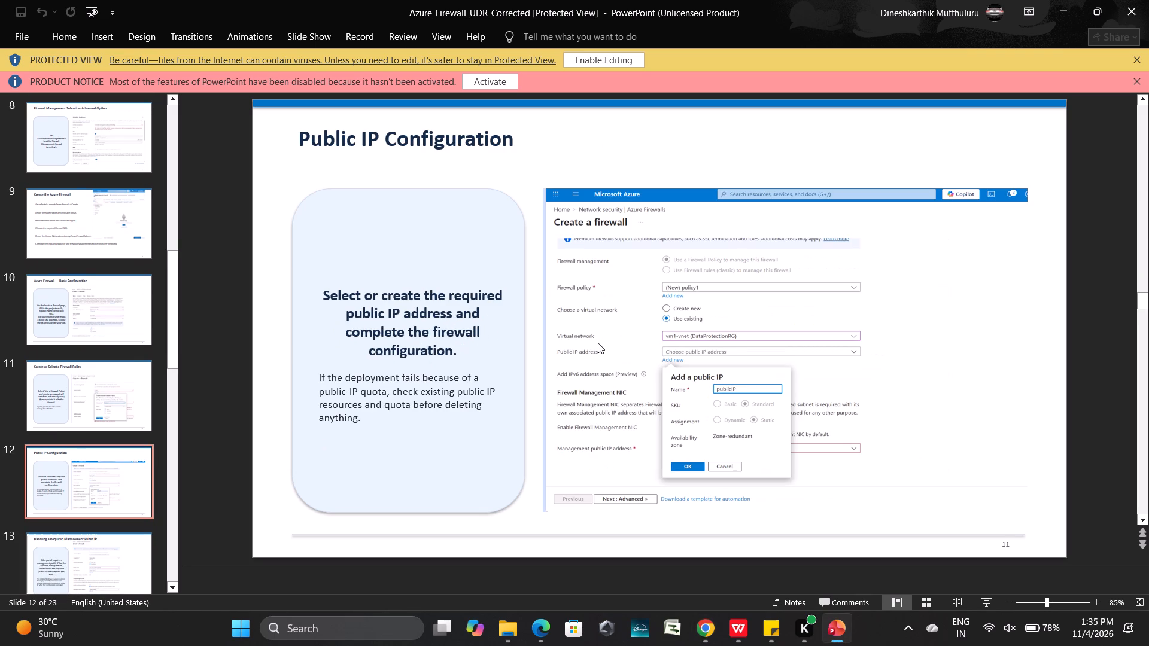
{"action": "key", "text": "alt+Tab"}
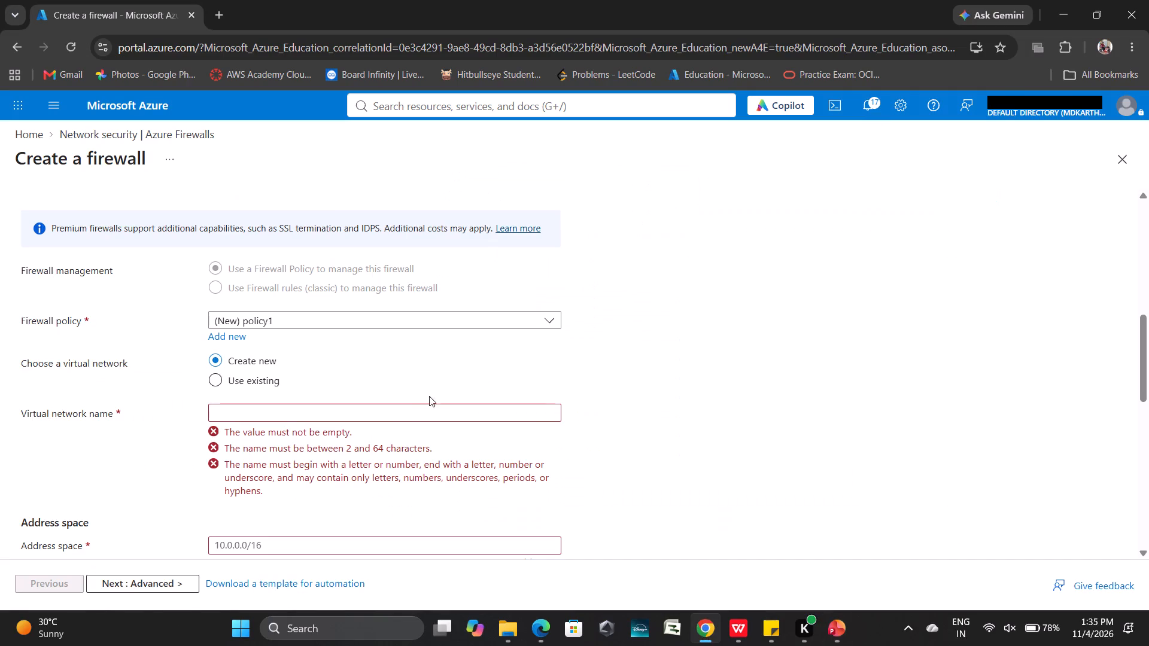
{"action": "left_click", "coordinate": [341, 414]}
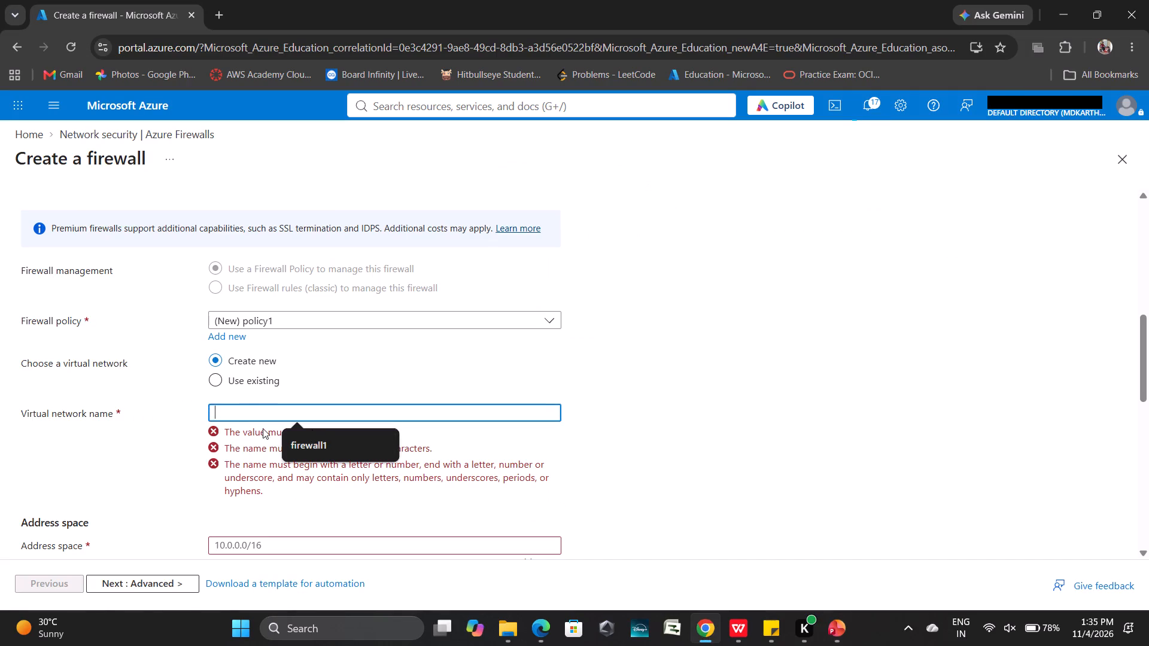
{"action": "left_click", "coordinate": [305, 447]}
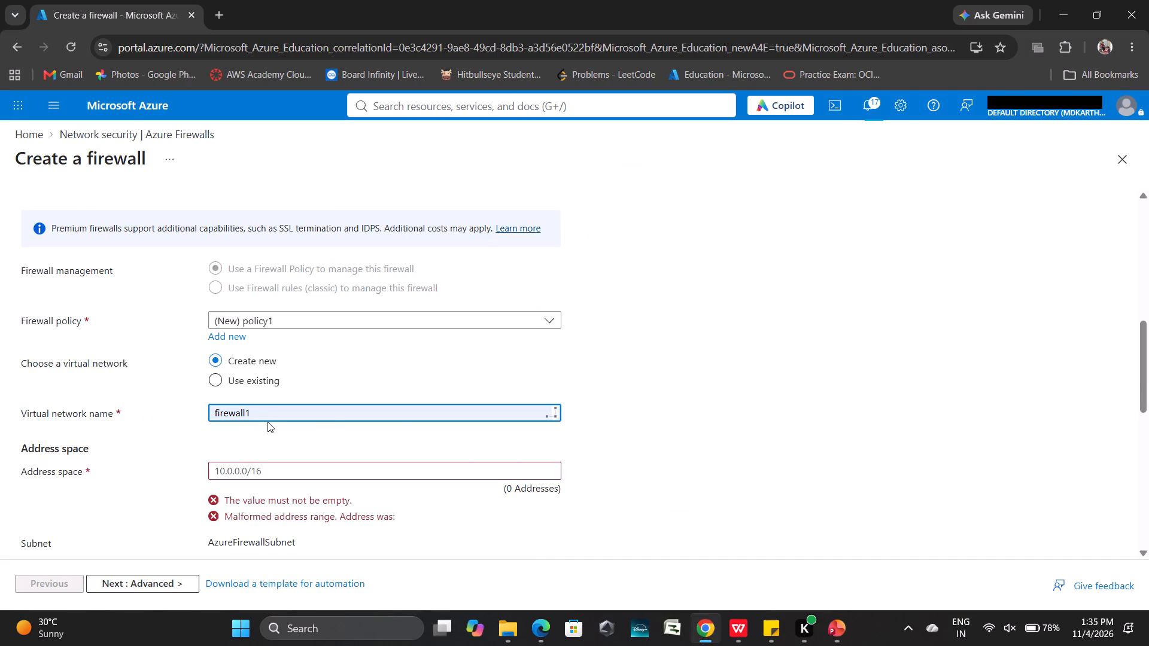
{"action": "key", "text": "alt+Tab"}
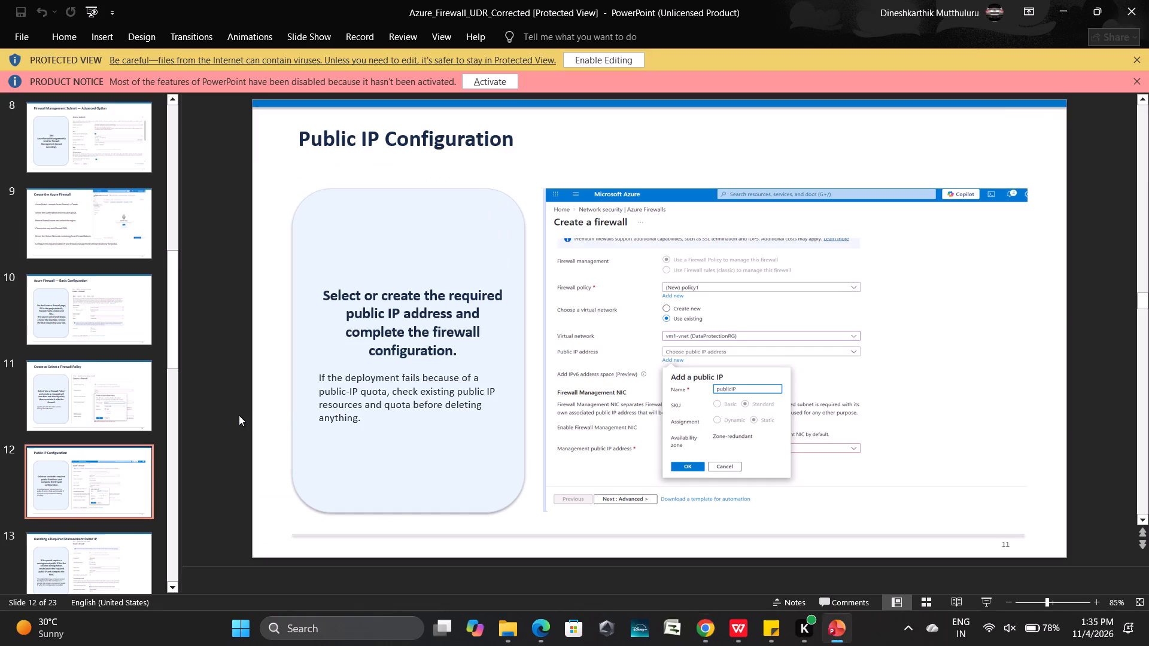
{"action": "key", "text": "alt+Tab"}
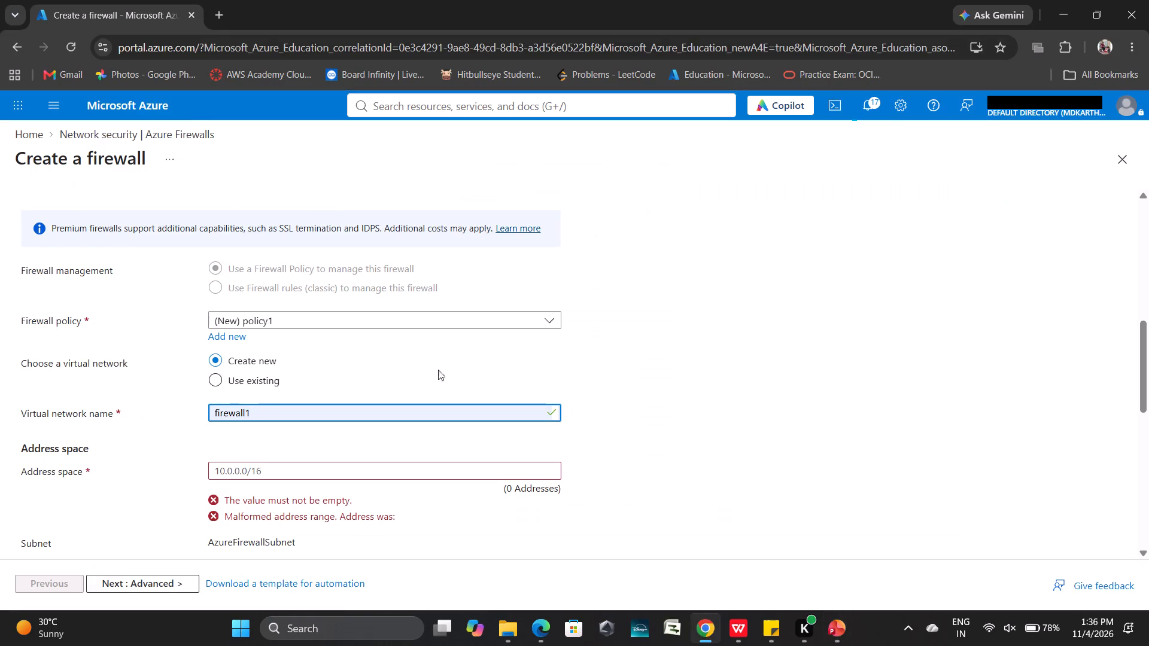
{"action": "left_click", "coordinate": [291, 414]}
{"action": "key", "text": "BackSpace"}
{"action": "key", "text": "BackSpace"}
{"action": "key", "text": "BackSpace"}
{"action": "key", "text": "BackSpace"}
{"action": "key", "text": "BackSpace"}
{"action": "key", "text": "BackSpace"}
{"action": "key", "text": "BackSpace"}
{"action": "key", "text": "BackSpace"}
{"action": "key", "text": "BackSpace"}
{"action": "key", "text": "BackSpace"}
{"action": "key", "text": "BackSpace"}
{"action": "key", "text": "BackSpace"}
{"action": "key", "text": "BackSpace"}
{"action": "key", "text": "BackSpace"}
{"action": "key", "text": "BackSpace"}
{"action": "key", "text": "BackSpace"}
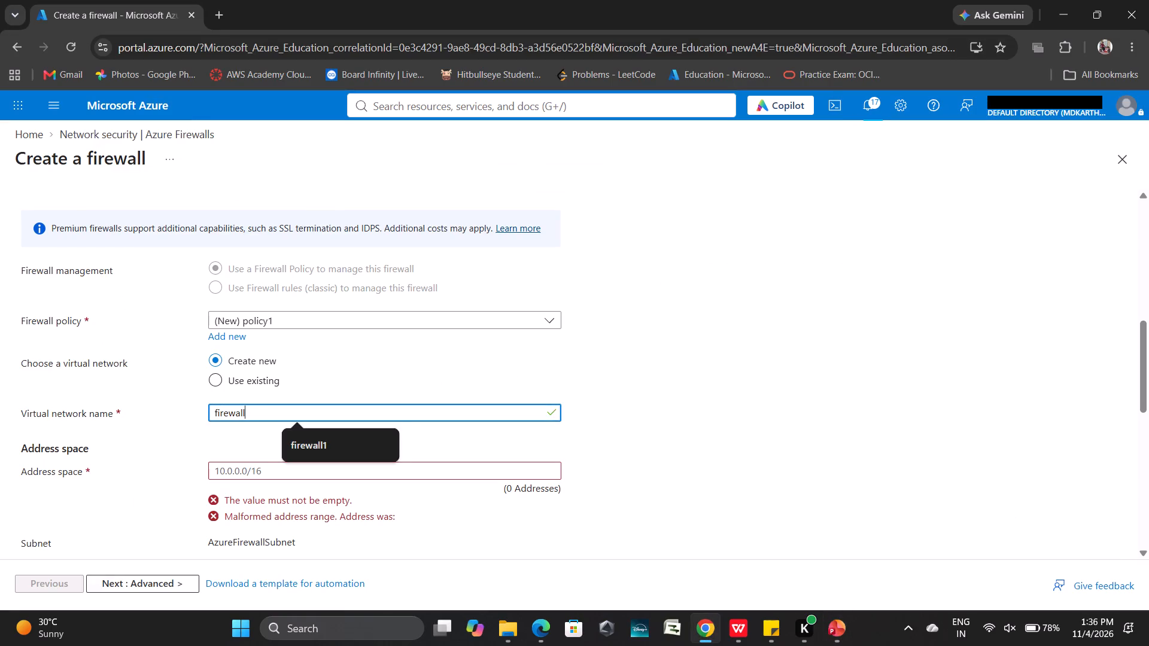
Compare the Public IP Configuration slide in PowerPoint with the firewall's project and instance details in Chrome, ending on the slide.
{"action": "key", "text": "alt+Tab"}
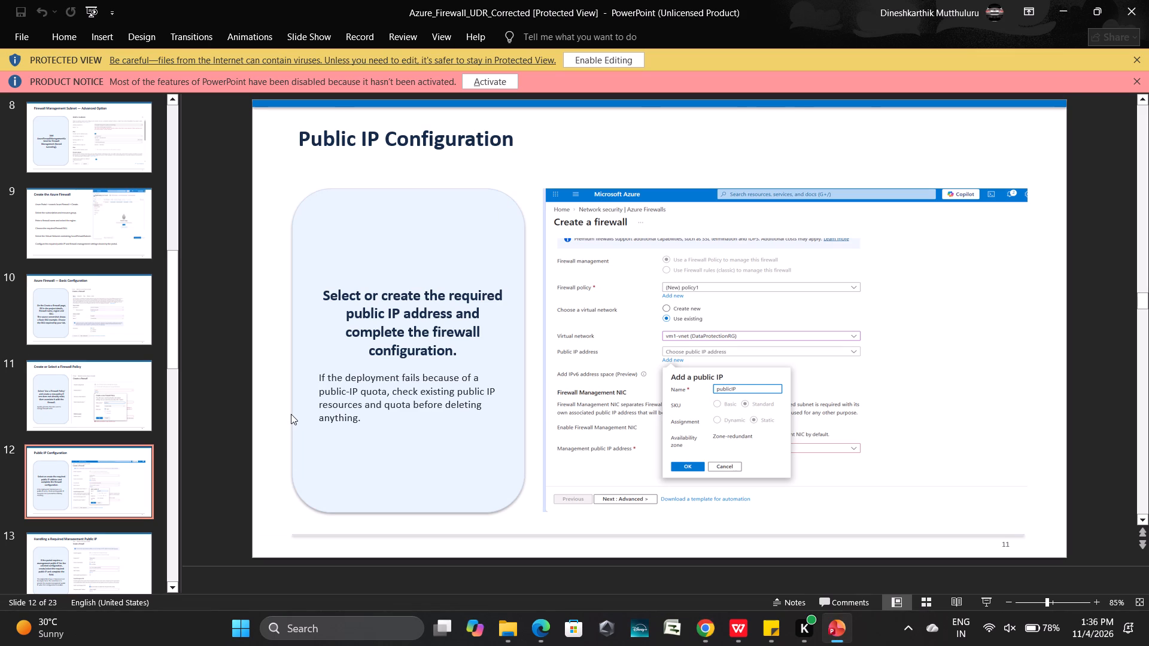
{"action": "key", "text": "alt+Tab"}
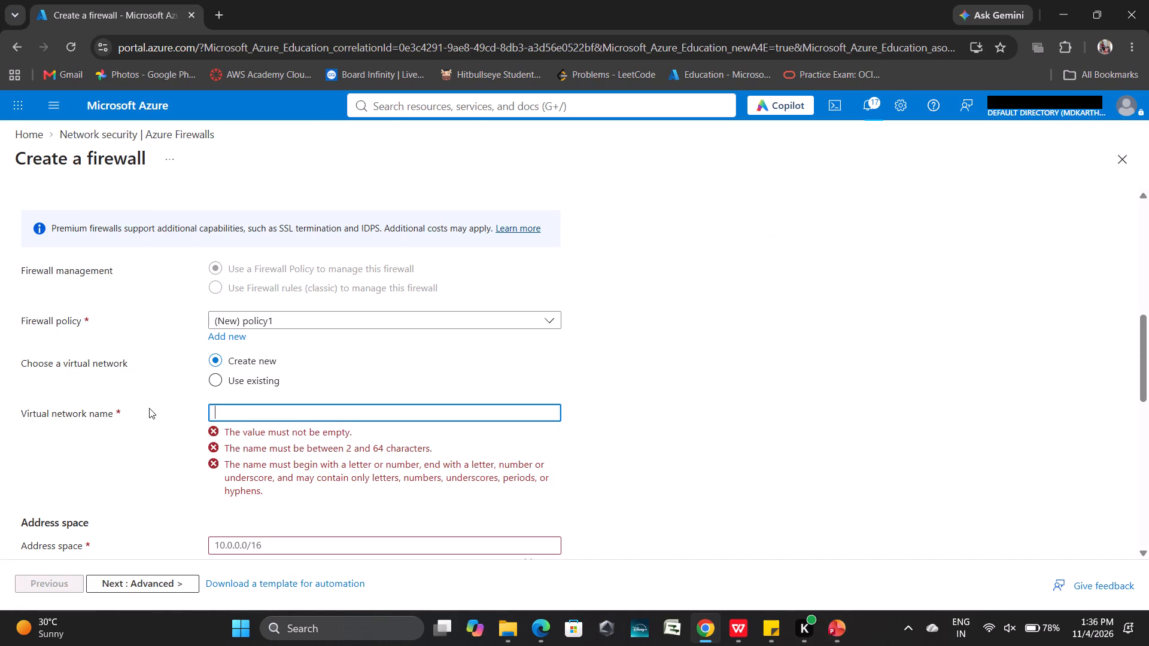
{"action": "scroll", "coordinate": [148, 408], "scroll_direction": "up", "scroll_amount": 8}
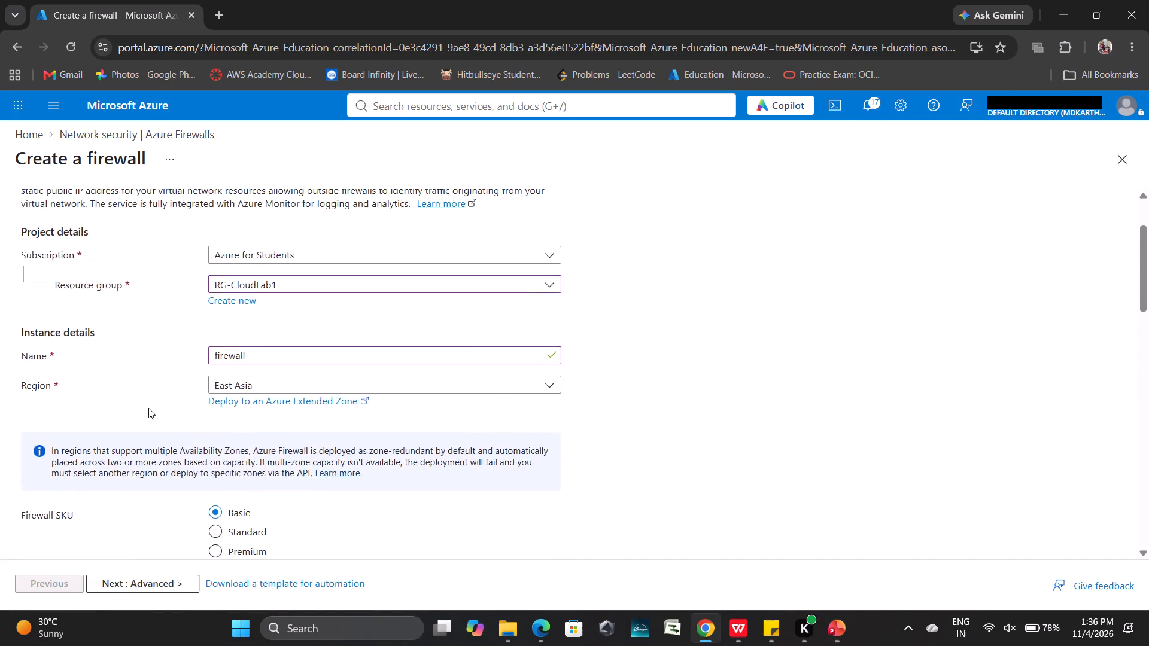
{"action": "scroll", "coordinate": [148, 408], "scroll_direction": "up", "scroll_amount": 1}
{"action": "scroll", "coordinate": [148, 408], "scroll_direction": "down", "scroll_amount": 6}
{"action": "key", "text": "alt+Tab"}
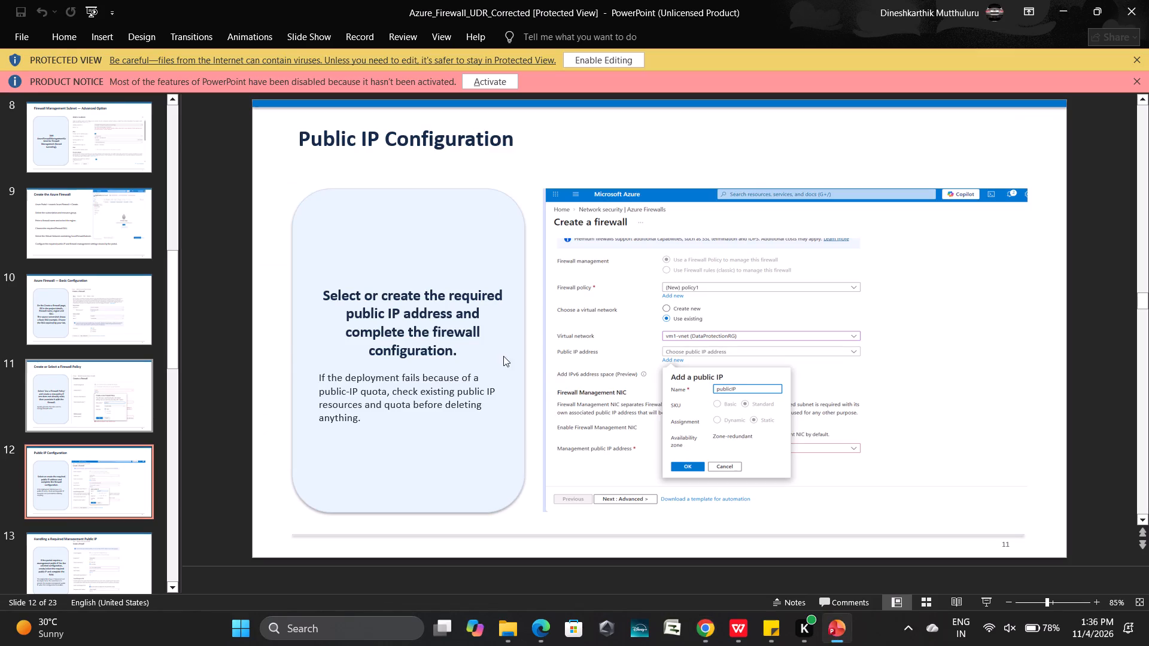
Switch back to Chrome and set the firewall to use the existing virtual network vnet-1 (RG-CloudLab1).
{"action": "key", "text": "alt+Tab"}
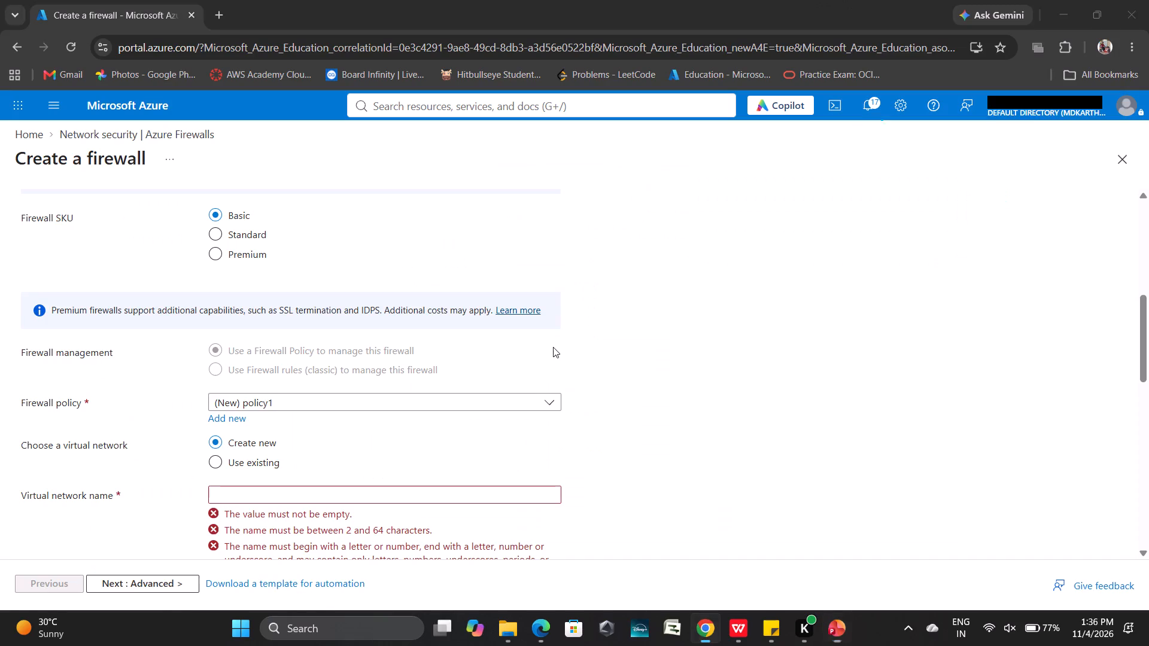
{"action": "left_click", "coordinate": [219, 464]}
{"action": "scroll", "coordinate": [219, 464], "scroll_direction": "down", "scroll_amount": 1}
{"action": "left_click", "coordinate": [291, 406]}
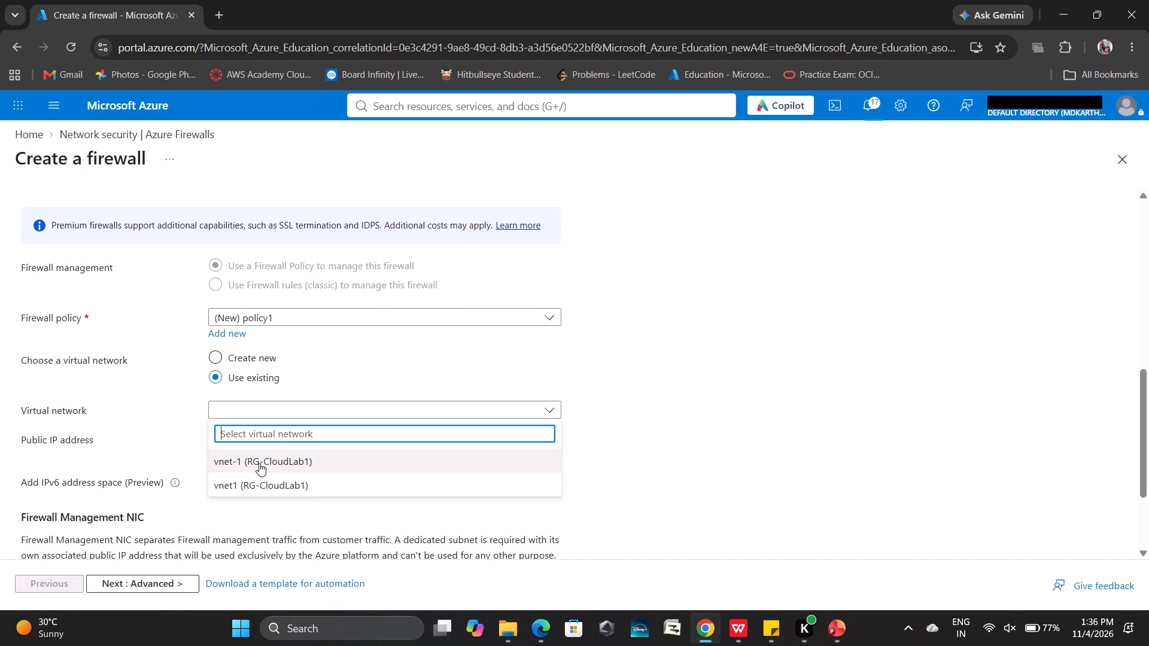
{"action": "left_click", "coordinate": [265, 481]}
{"action": "key", "text": "alt+Tab"}
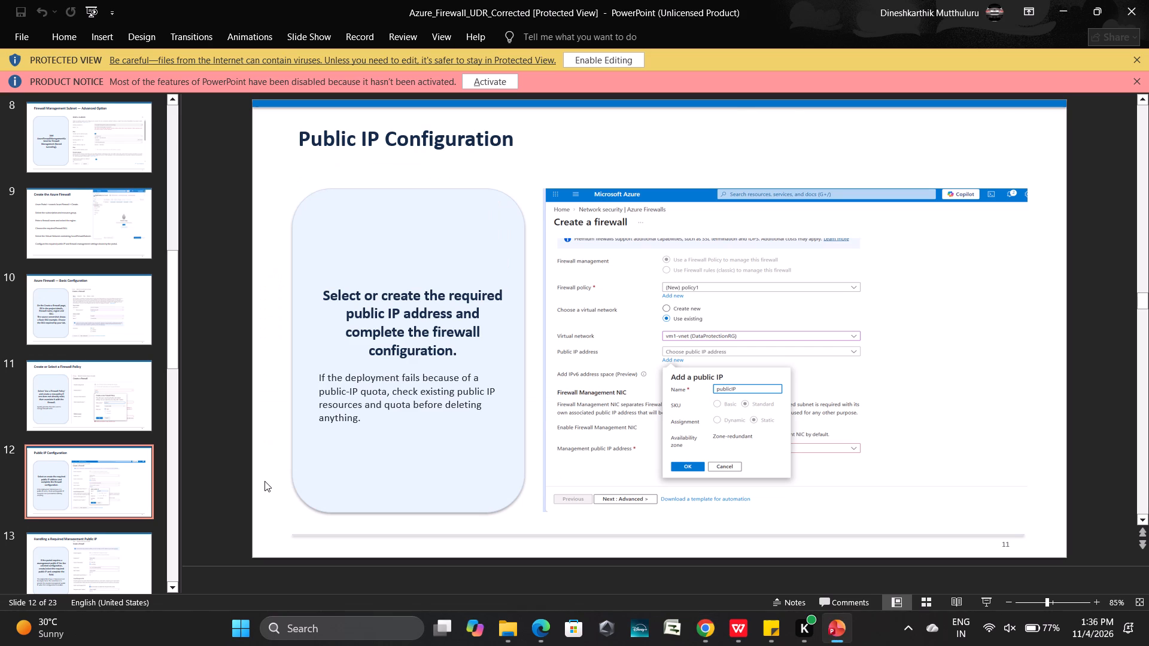
{"action": "key", "text": "alt+Tab"}
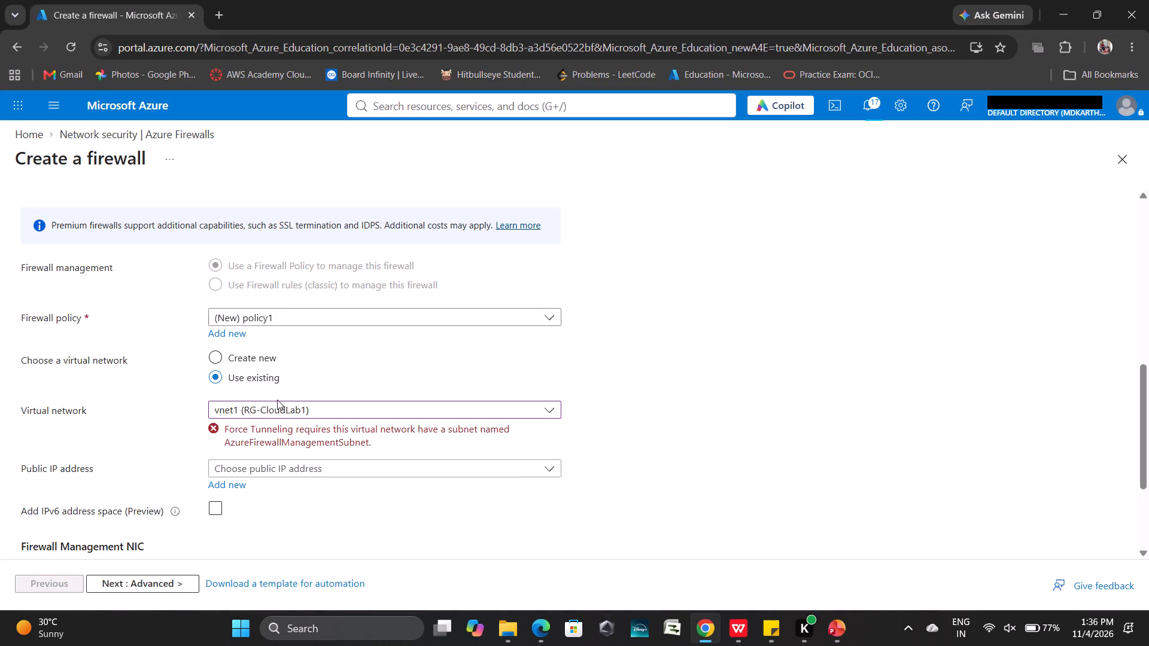
{"action": "left_click", "coordinate": [281, 409]}
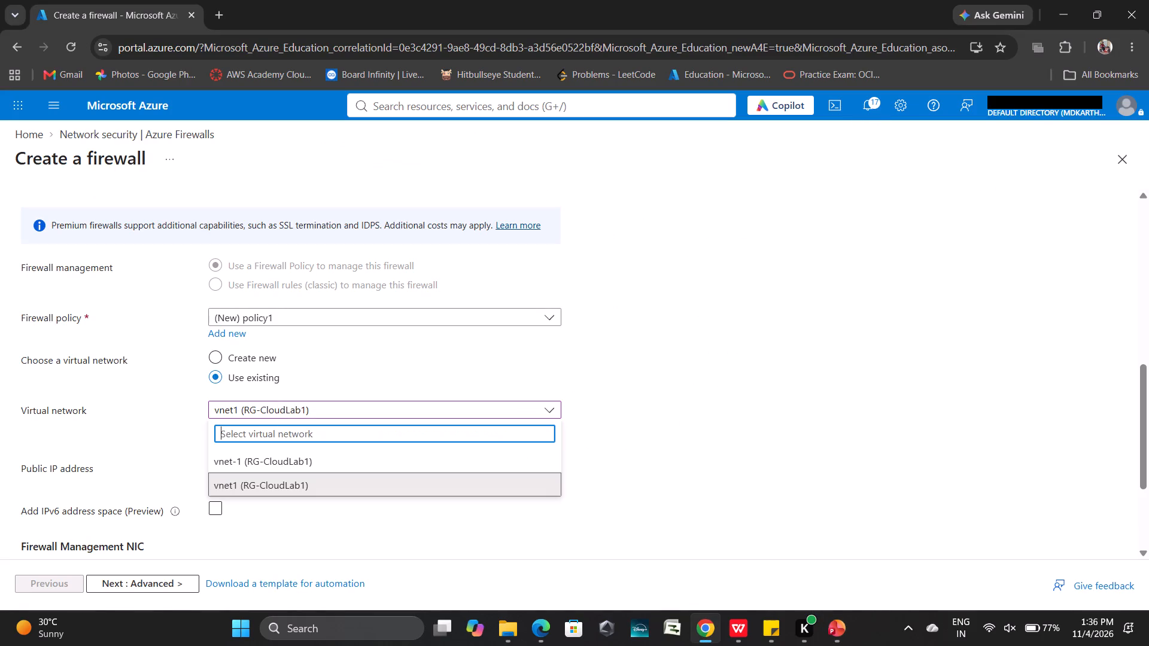
{"action": "left_click", "coordinate": [282, 465]}
Add a new public IP address named publicIP to the firewall, checking it against the Public IP Configuration slide.
{"action": "left_click", "coordinate": [235, 445]}
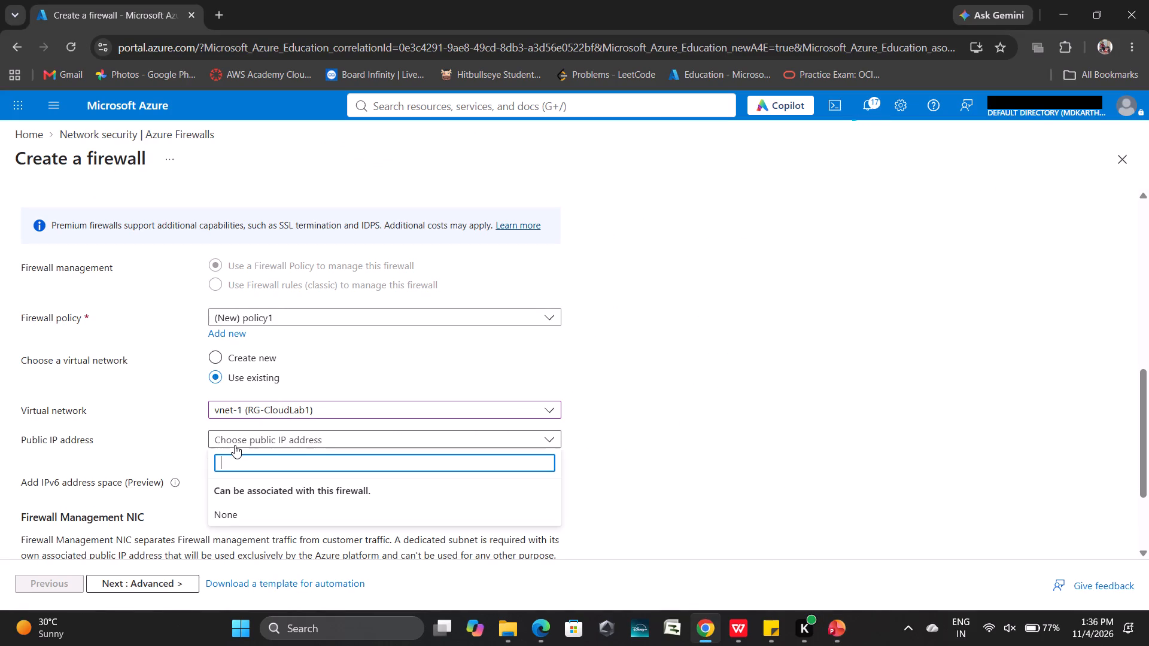
{"action": "left_click", "coordinate": [148, 426]}
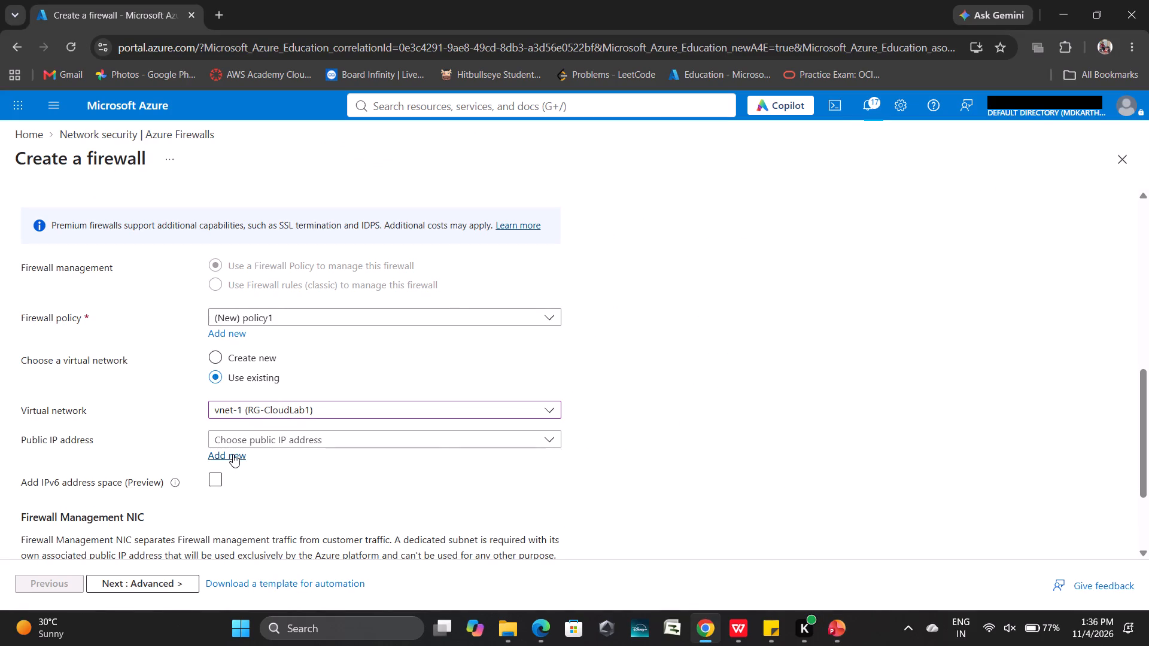
{"action": "left_click", "coordinate": [233, 454]}
{"action": "key", "text": "alt+Tab"}
{"action": "key", "text": "alt+Tab"}
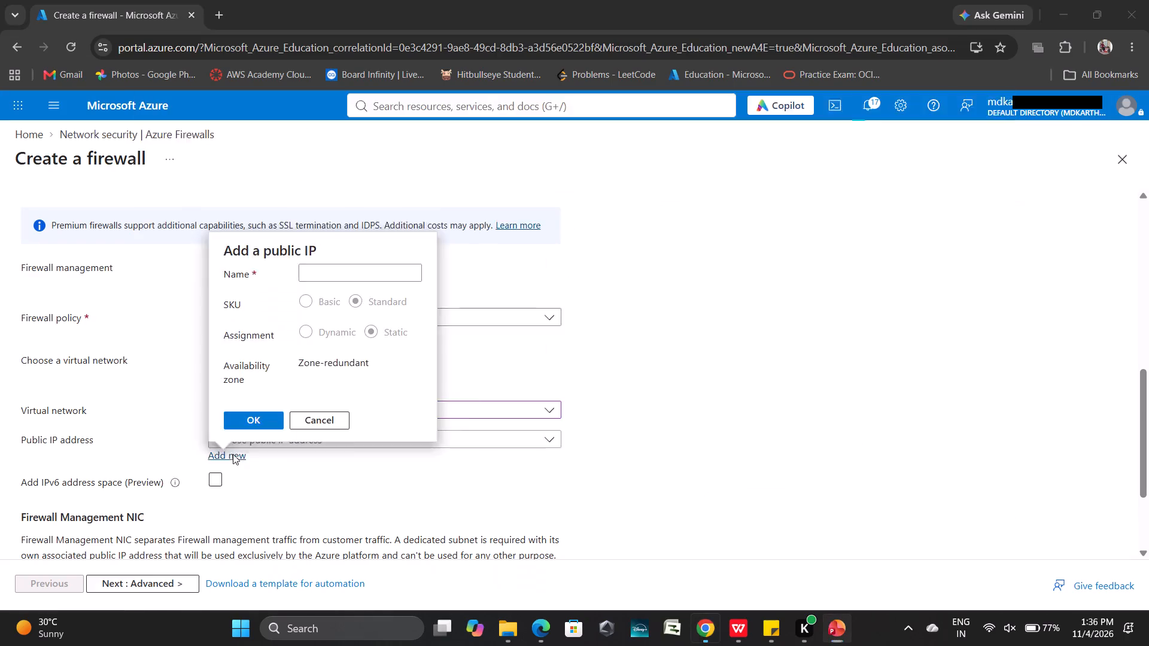
{"action": "type", "text": "pi"}
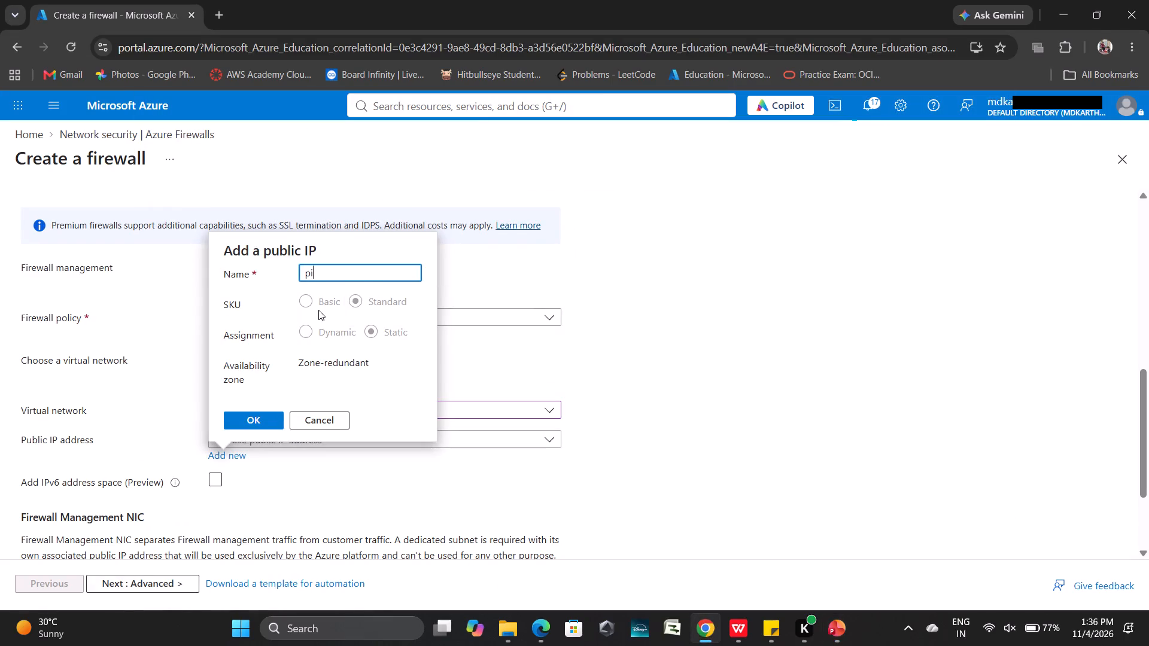
{"action": "key", "text": "BackSpace"}
{"action": "type", "text": "ublic"}
{"action": "left_click", "coordinate": [390, 304]}
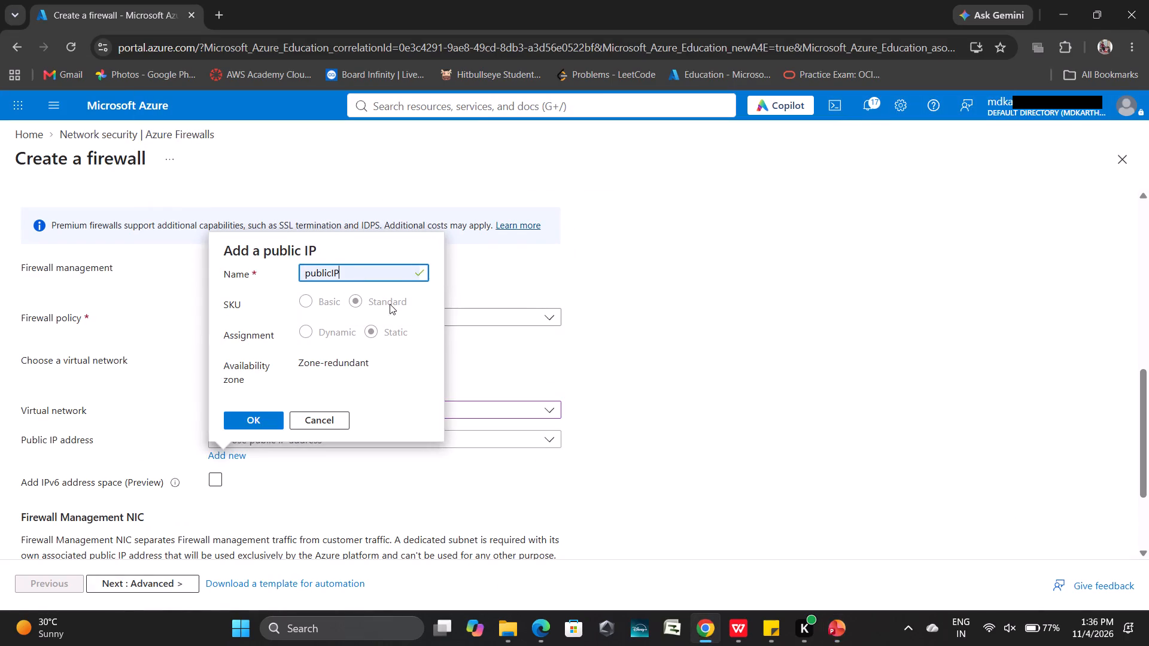
{"action": "left_click", "coordinate": [250, 420]}
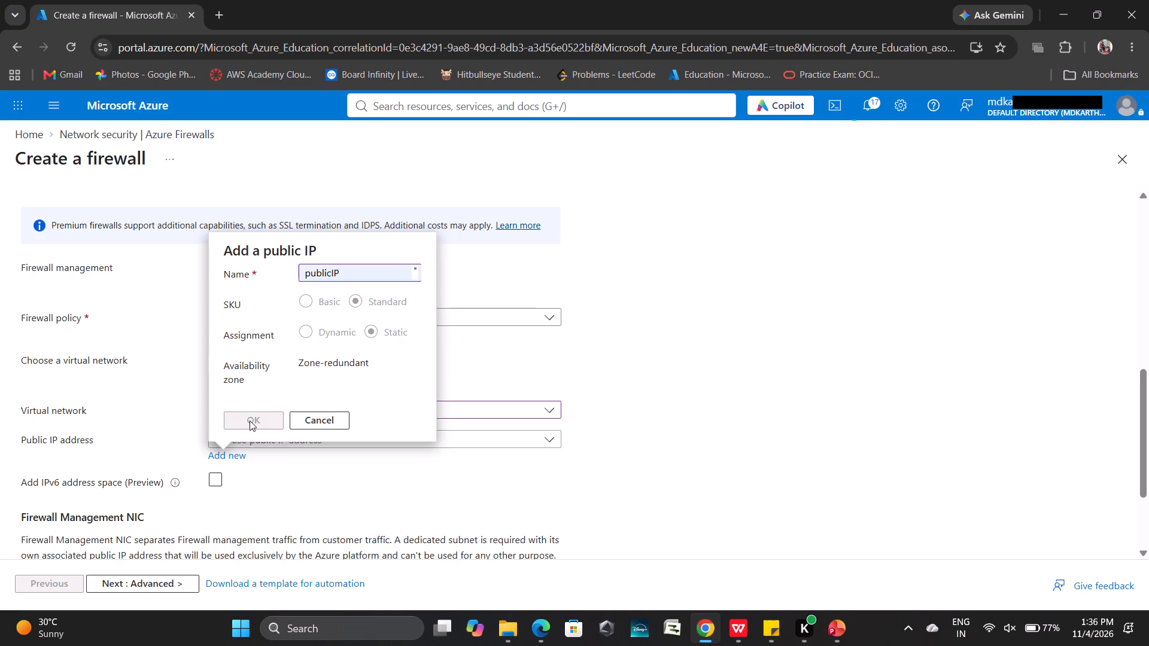
{"action": "scroll", "coordinate": [404, 383], "scroll_direction": "right", "scroll_amount": 1}
{"action": "key", "text": "alt+Tab"}
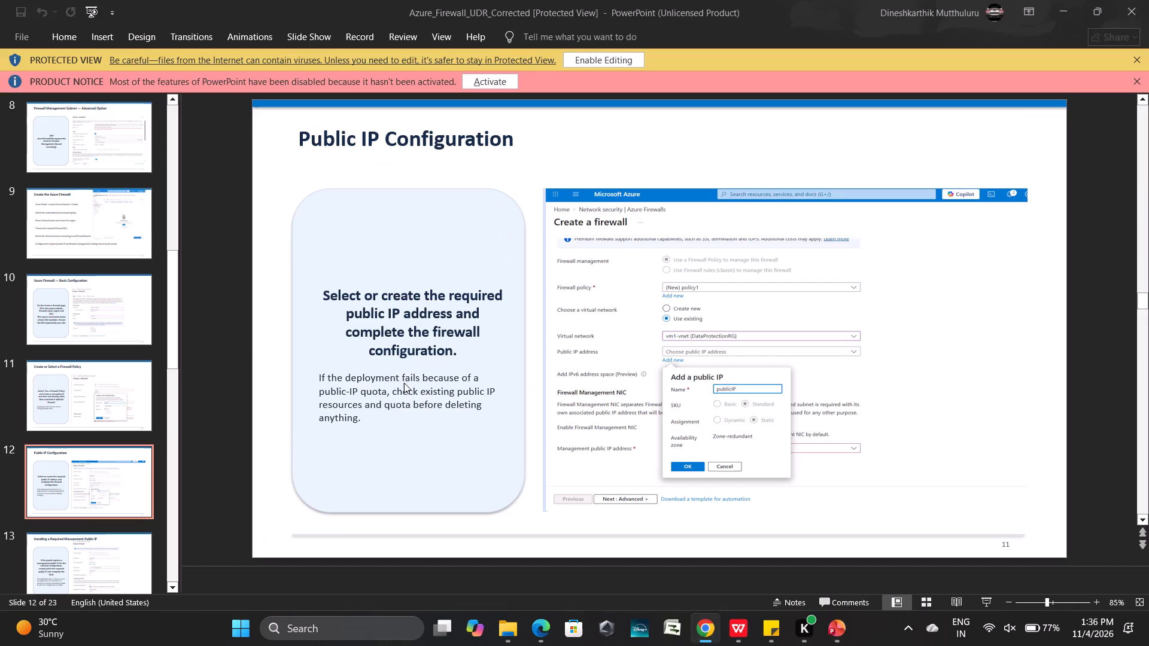
{"action": "key", "text": "alt+Tab"}
Following the PowerPoint slide on the required management public IP, add a new management public IP address named manageIP in Chrome.
{"action": "key", "text": "alt+Tab"}
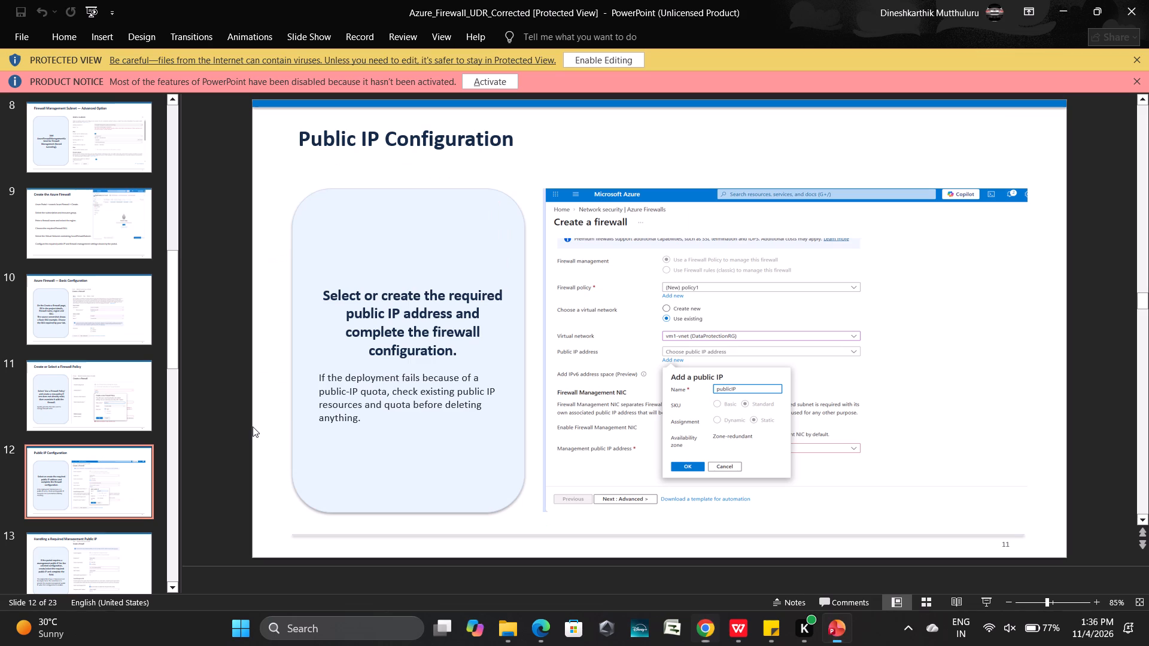
{"action": "key", "text": "Down"}
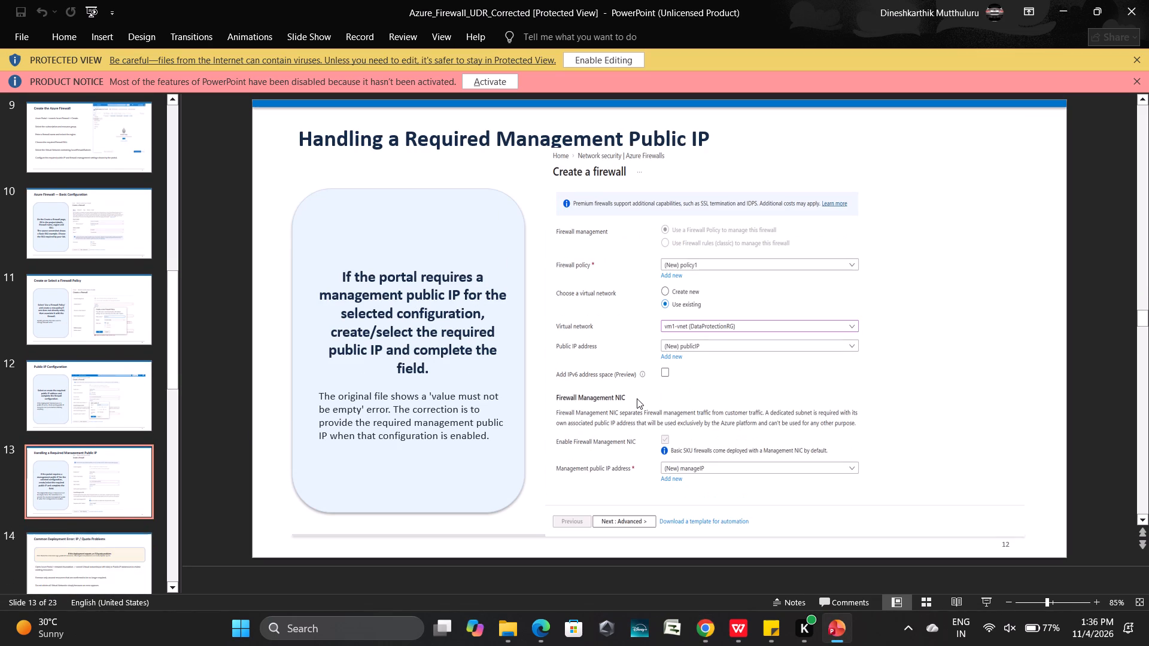
{"action": "key", "text": "alt+Tab"}
{"action": "scroll", "coordinate": [431, 430], "scroll_direction": "down", "scroll_amount": 2}
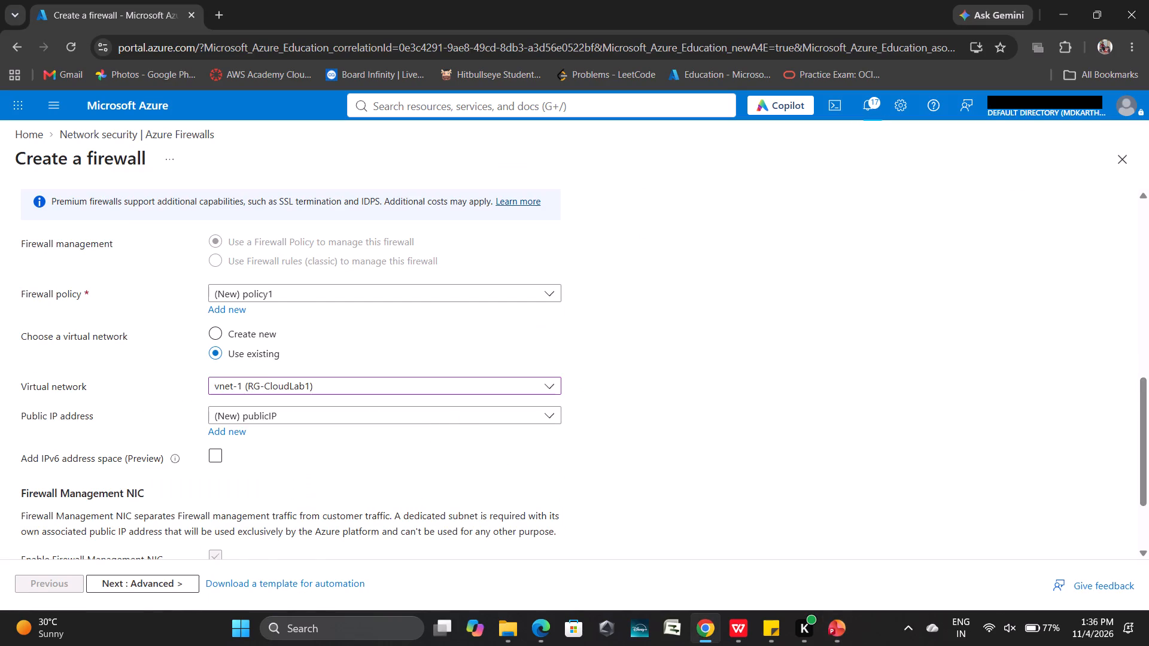
{"action": "scroll", "coordinate": [431, 430], "scroll_direction": "down", "scroll_amount": 3}
{"action": "left_click", "coordinate": [226, 502]}
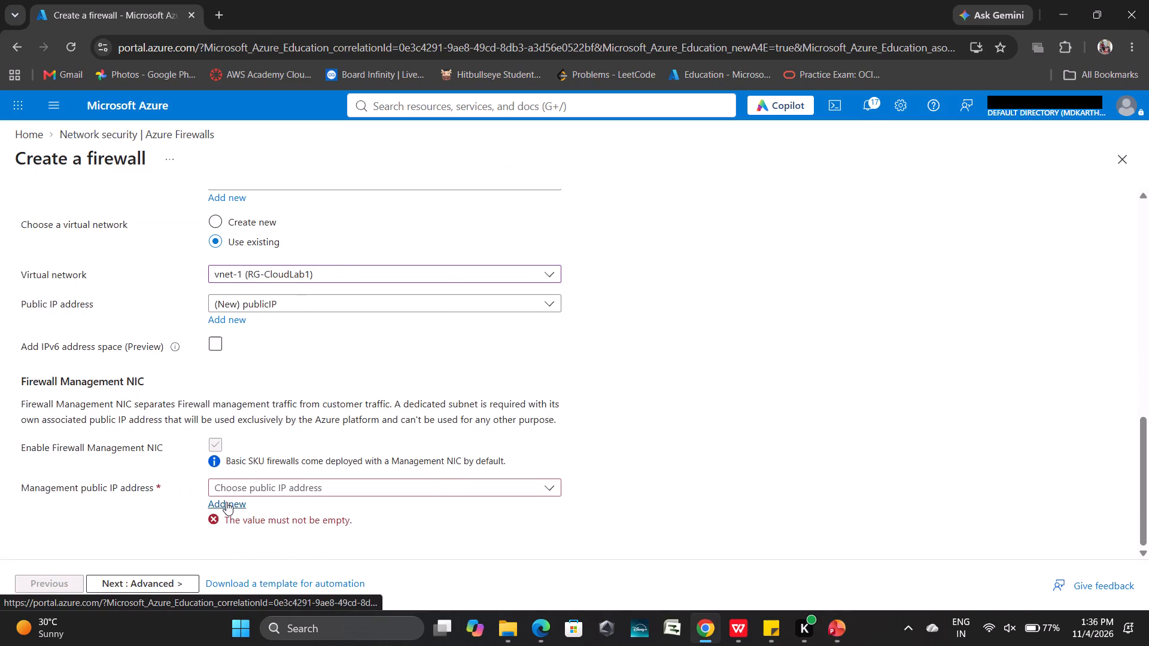
{"action": "type", "text": "manage"}
{"action": "type", "text": "ip"}
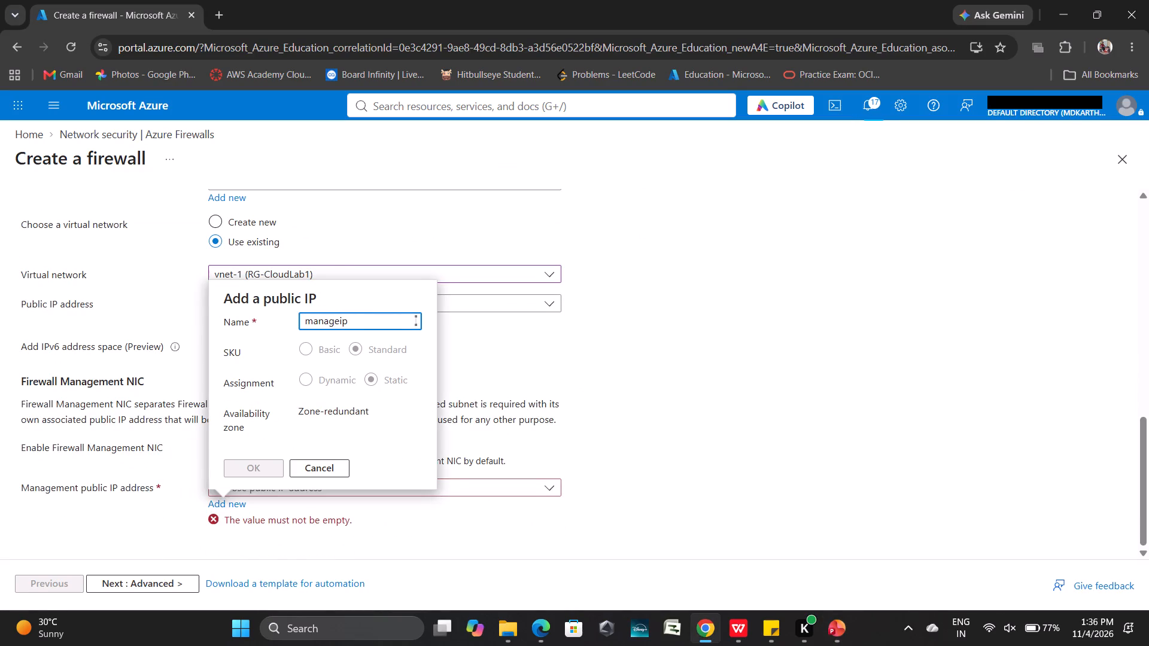
{"action": "key", "text": "BackSpace"}
{"action": "key", "text": "BackSpace"}
{"action": "type", "text": "IP"}
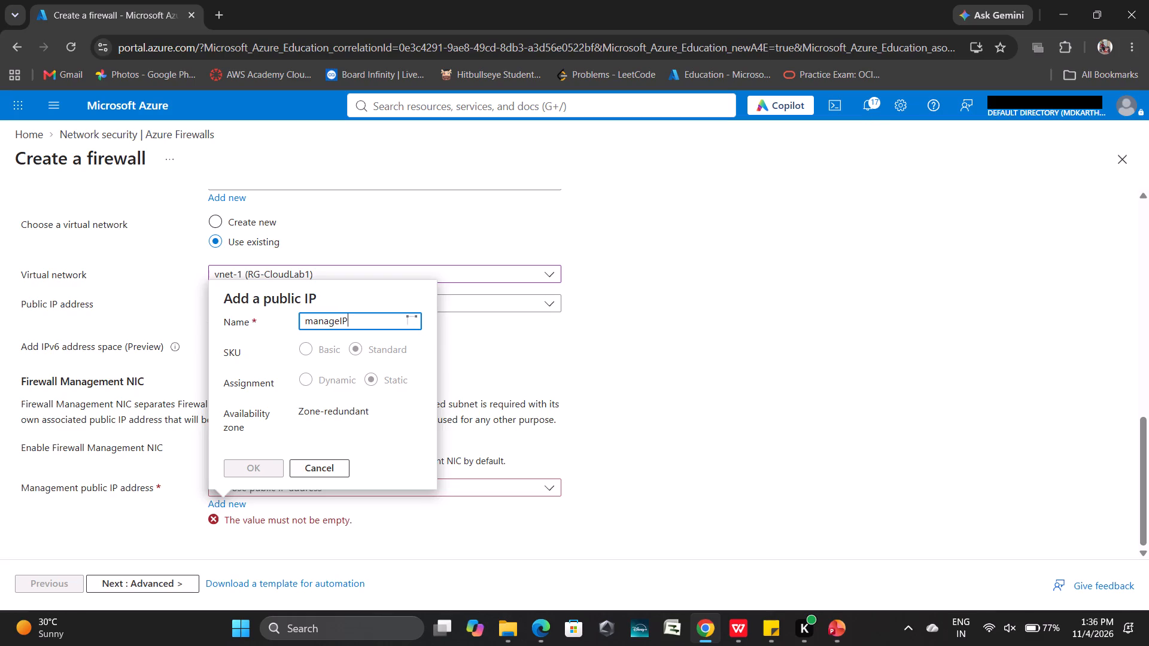
{"action": "key", "text": "alt+Tab"}
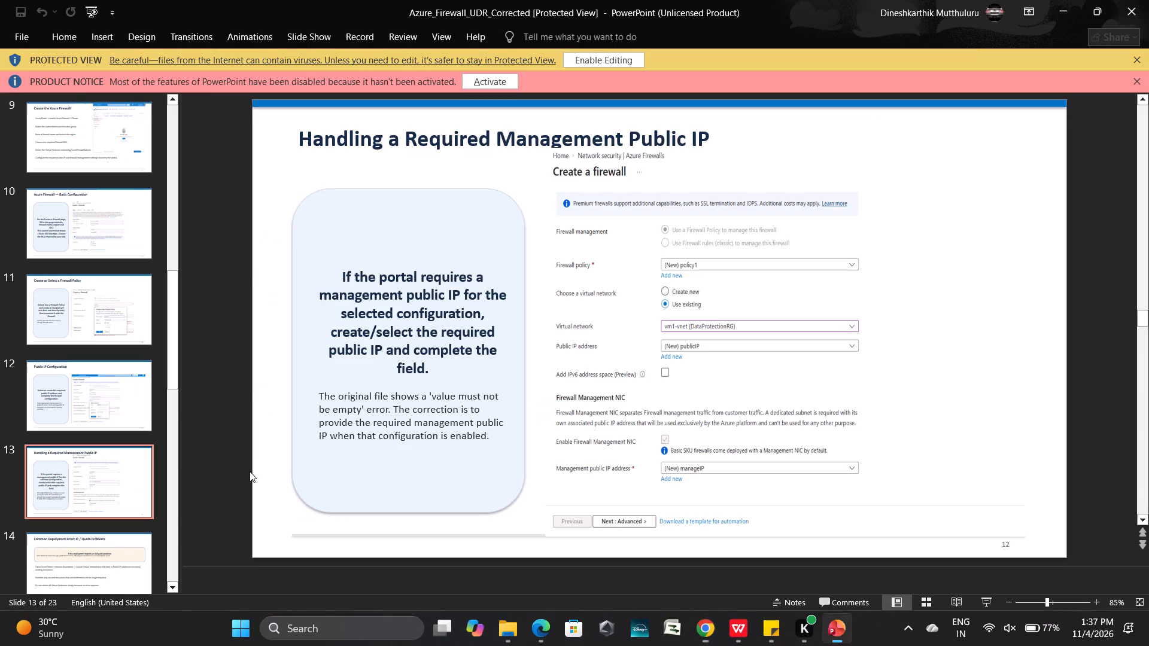
{"action": "key", "text": "alt+Tab"}
{"action": "left_click", "coordinate": [262, 466]}
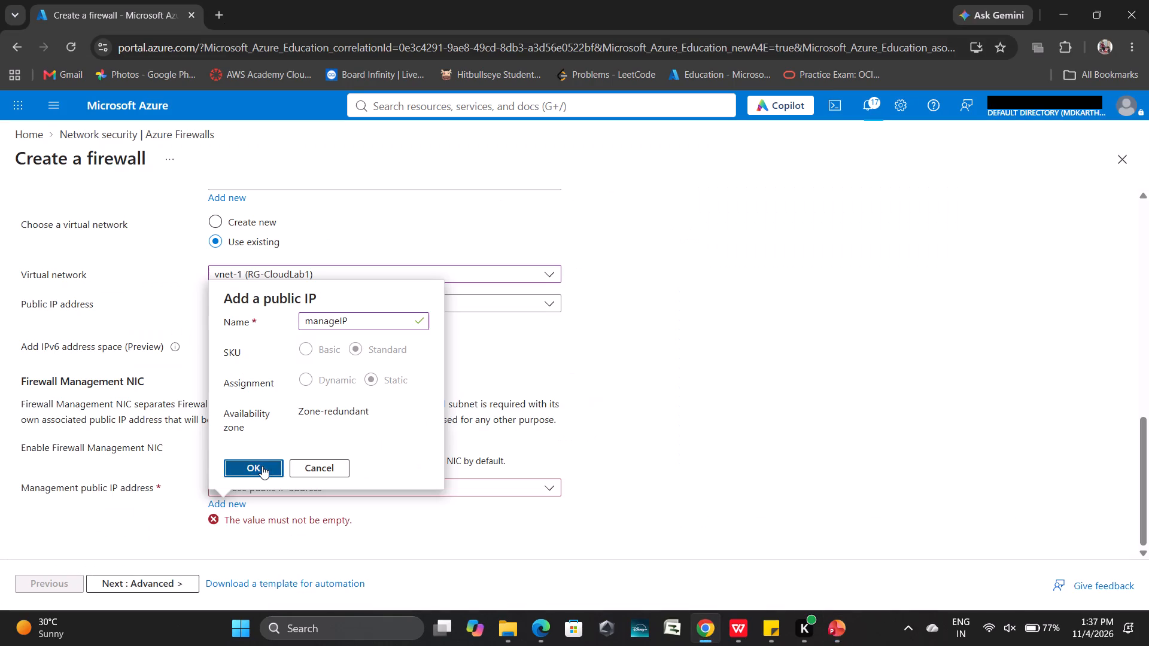
Capture a screenshot of the firewall form showing its resource group, name, region and SKU settings.
{"action": "scroll", "coordinate": [401, 389], "scroll_direction": "up", "scroll_amount": 9}
{"action": "scroll", "coordinate": [401, 389], "scroll_direction": "down", "scroll_amount": 3}
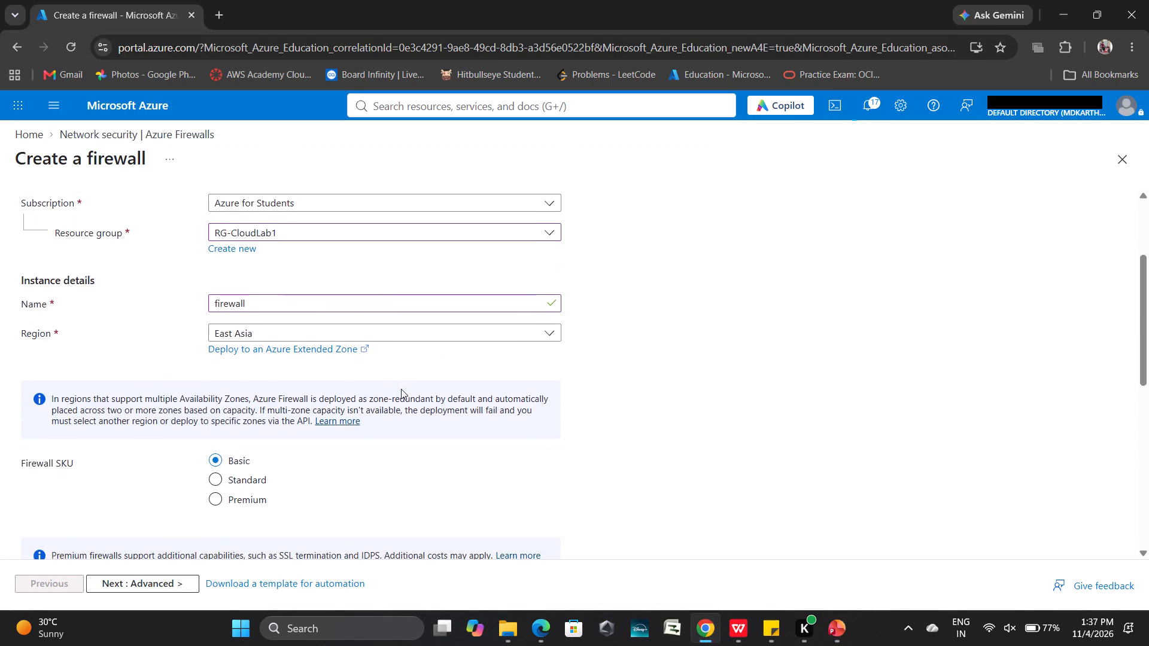
{"action": "scroll", "coordinate": [401, 389], "scroll_direction": "down", "scroll_amount": 1}
{"action": "key", "text": "Print"}
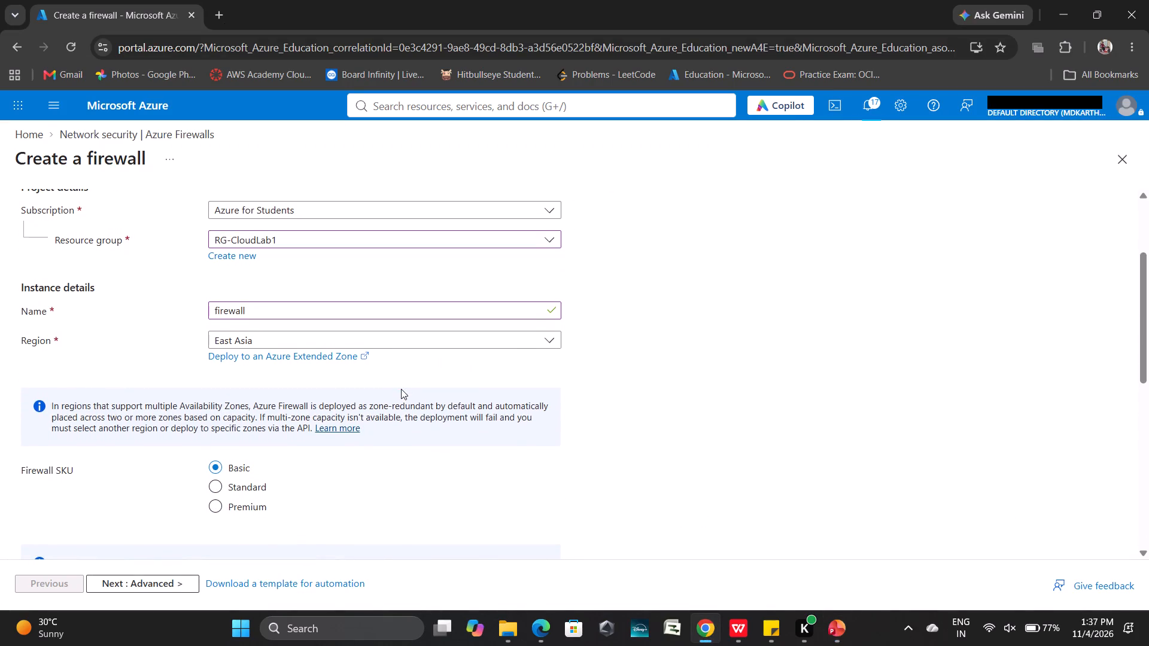
{"action": "left_click", "coordinate": [482, 367]}
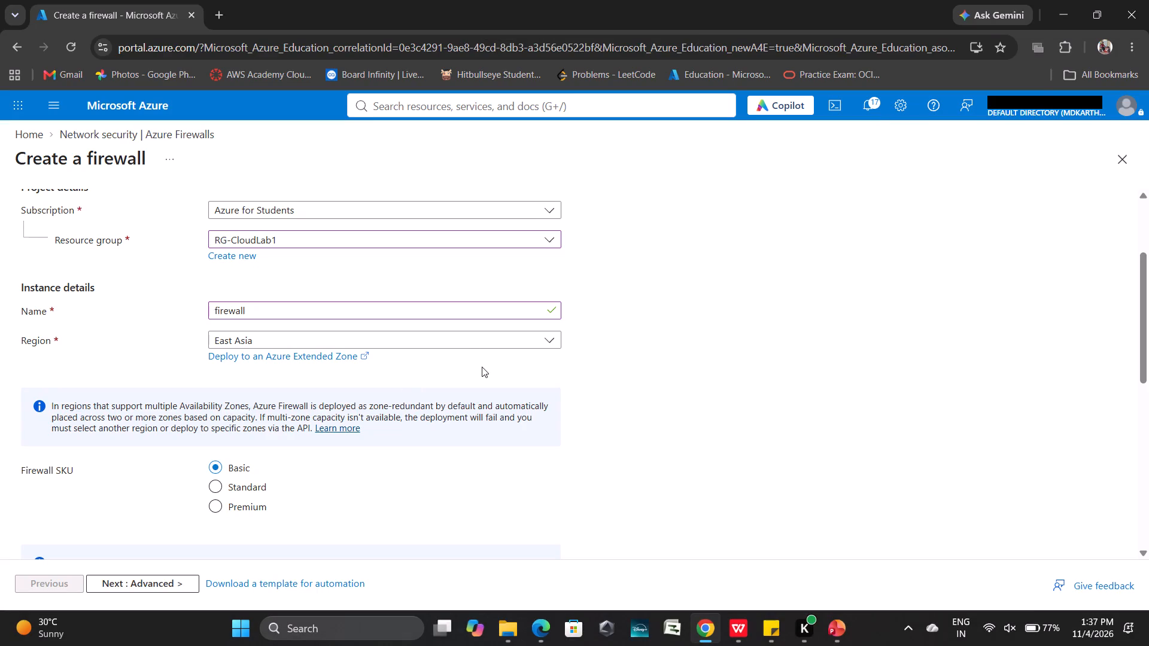
Capture a screenshot of the firewall form showing its policy, virtual network, public IP and management public IP settings.
{"action": "scroll", "coordinate": [383, 463], "scroll_direction": "down", "scroll_amount": 6}
{"action": "scroll", "coordinate": [383, 463], "scroll_direction": "up", "scroll_amount": 1}
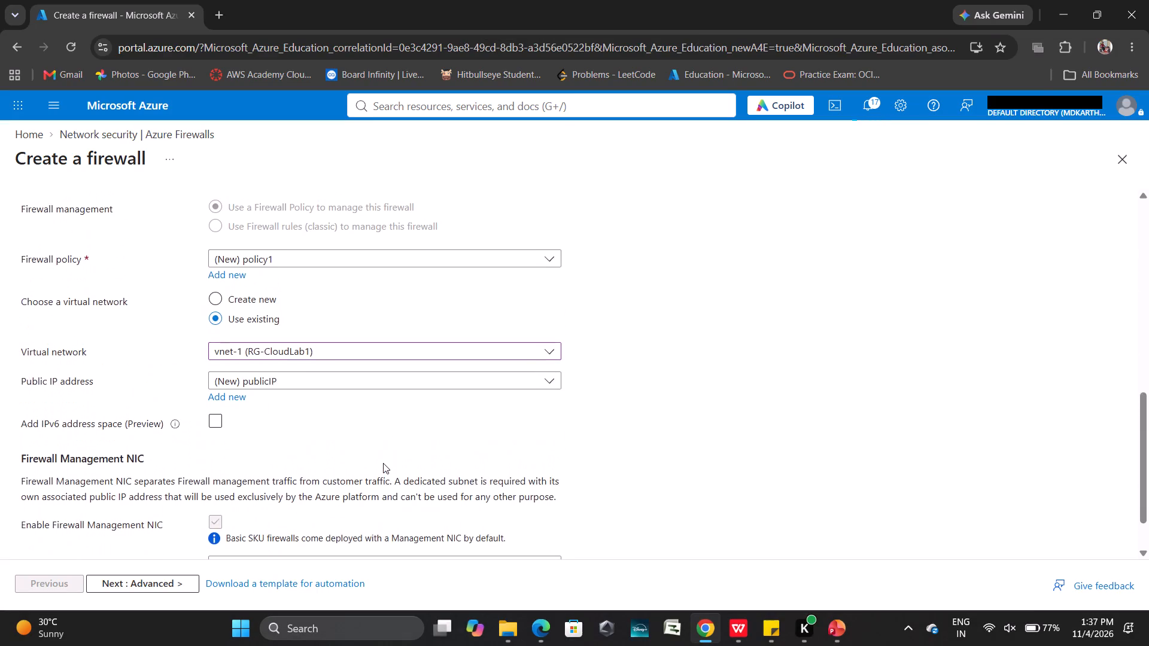
{"action": "scroll", "coordinate": [383, 463], "scroll_direction": "down", "scroll_amount": 1}
{"action": "key", "text": "Print"}
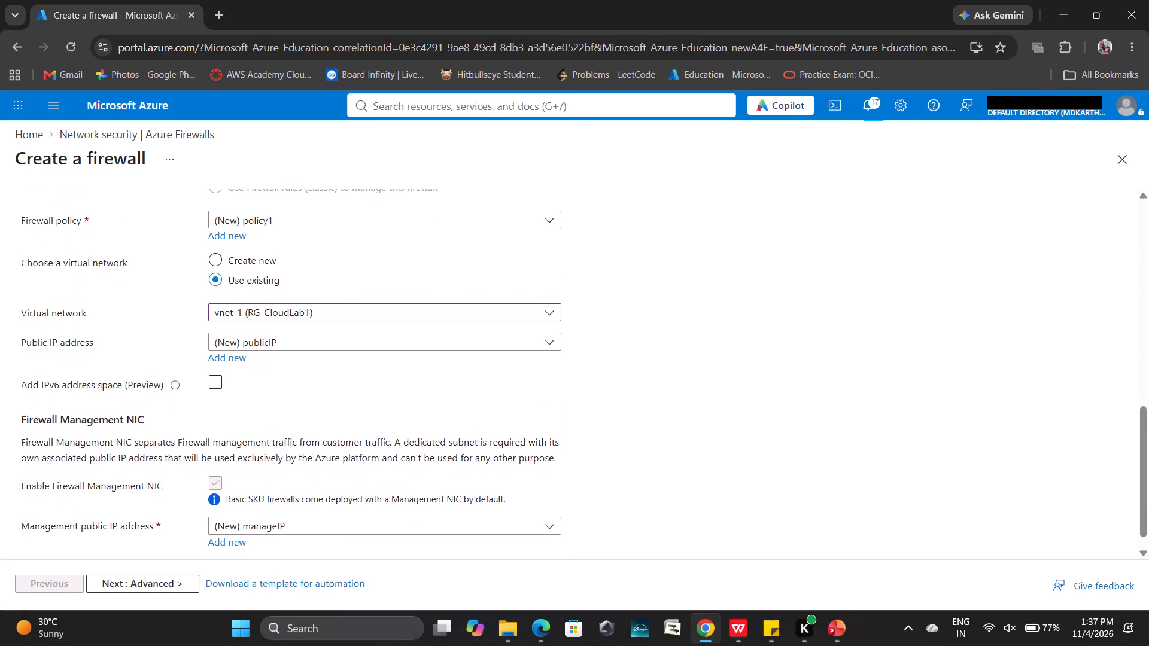
{"action": "left_click", "coordinate": [598, 330]}
Switch to cloud practical1.docx in WPS Office and look through its route table and subnet association screenshots to the last page.
{"action": "left_click", "coordinate": [743, 629]}
{"action": "scroll", "coordinate": [626, 436], "scroll_direction": "down", "scroll_amount": 18}
{"action": "scroll", "coordinate": [626, 436], "scroll_direction": "down", "scroll_amount": 4}
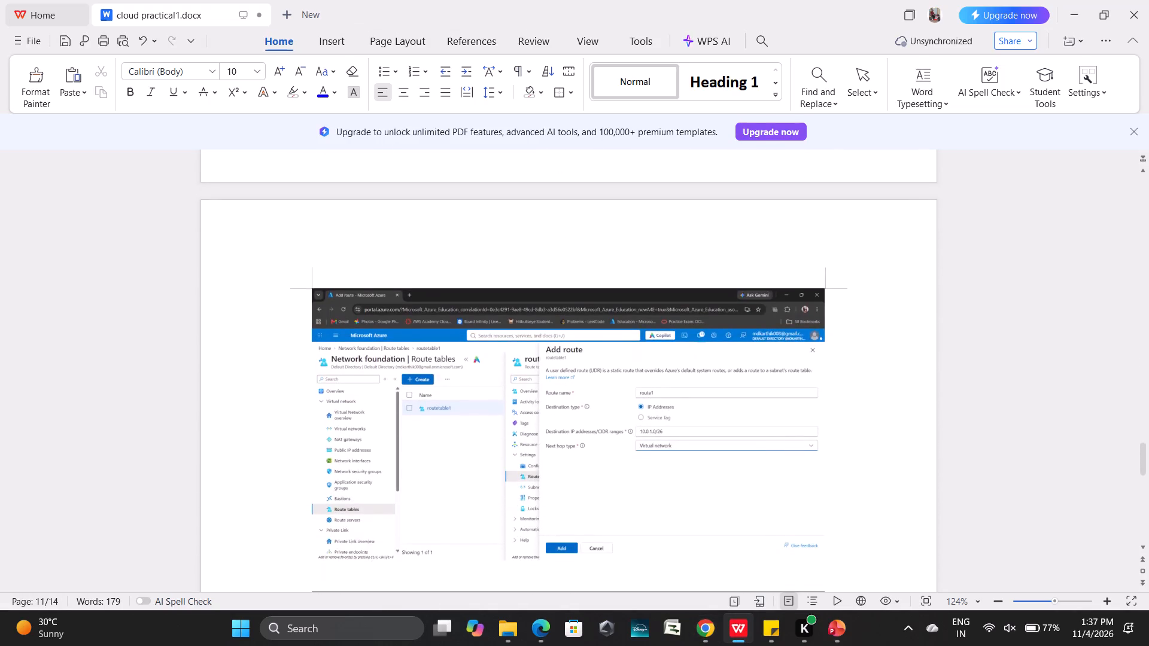
{"action": "scroll", "coordinate": [626, 436], "scroll_direction": "down", "scroll_amount": 11}
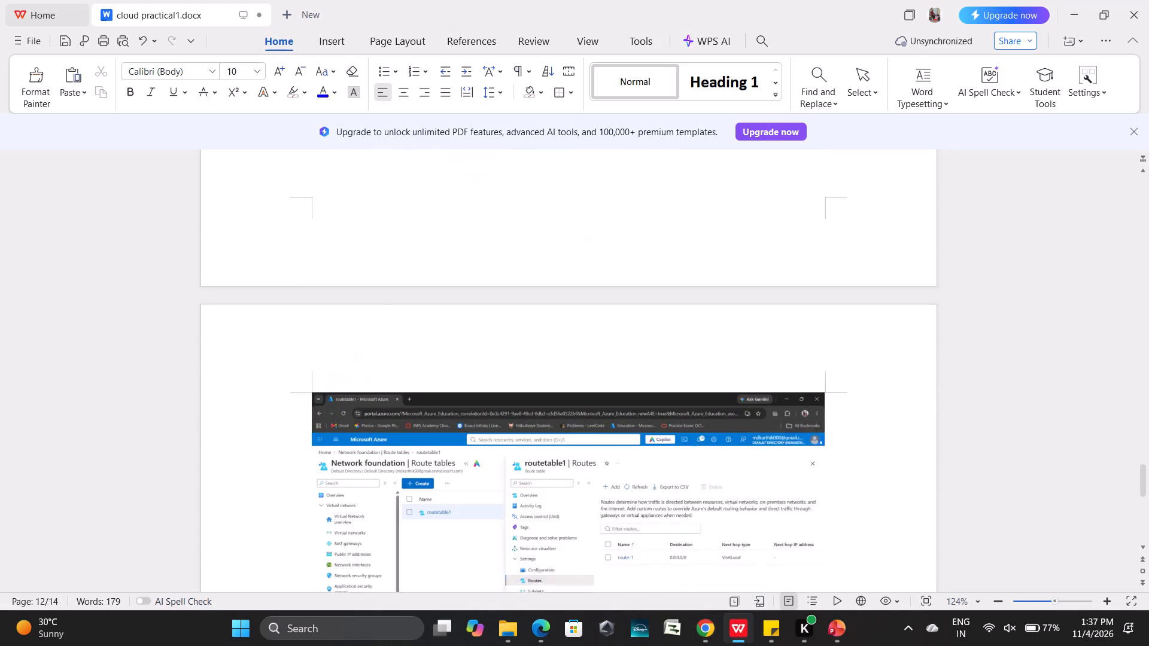
{"action": "scroll", "coordinate": [626, 436], "scroll_direction": "down", "scroll_amount": 8}
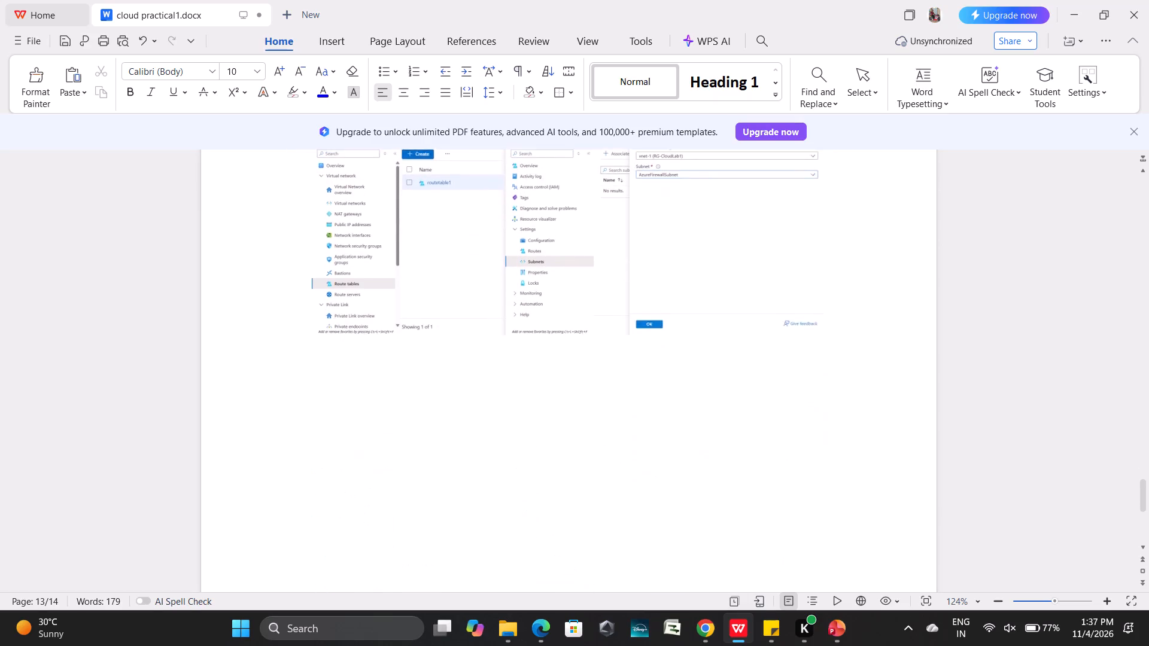
{"action": "scroll", "coordinate": [626, 436], "scroll_direction": "down", "scroll_amount": 12}
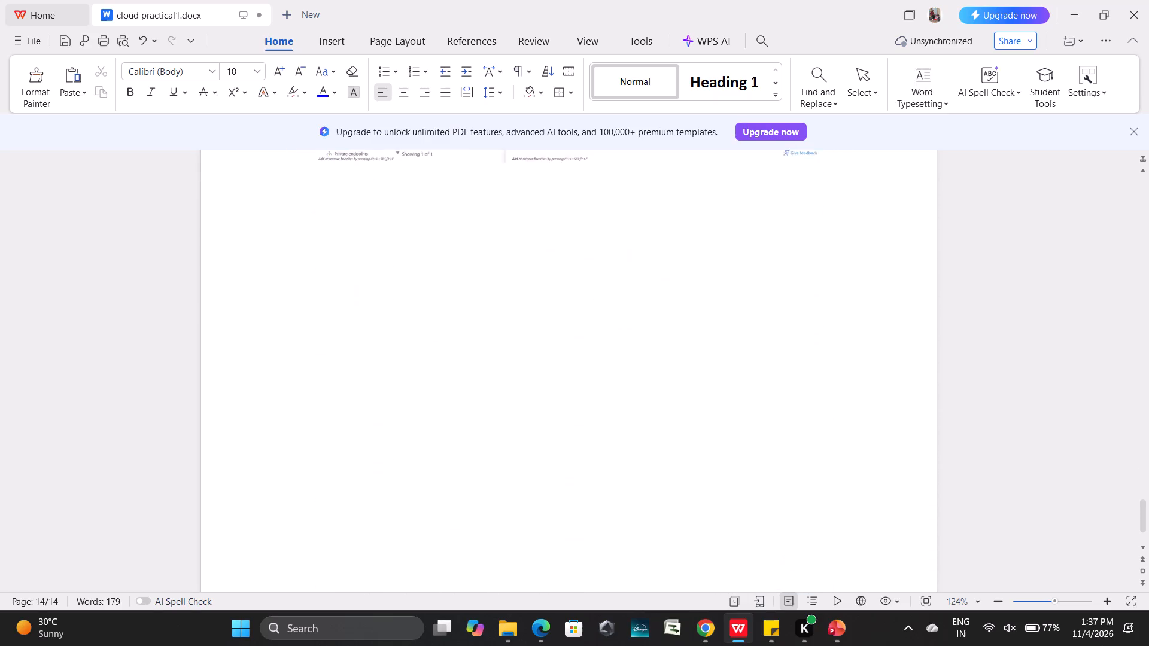
{"action": "scroll", "coordinate": [626, 436], "scroll_direction": "down", "scroll_amount": 4}
{"action": "scroll", "coordinate": [626, 436], "scroll_direction": "up", "scroll_amount": 5}
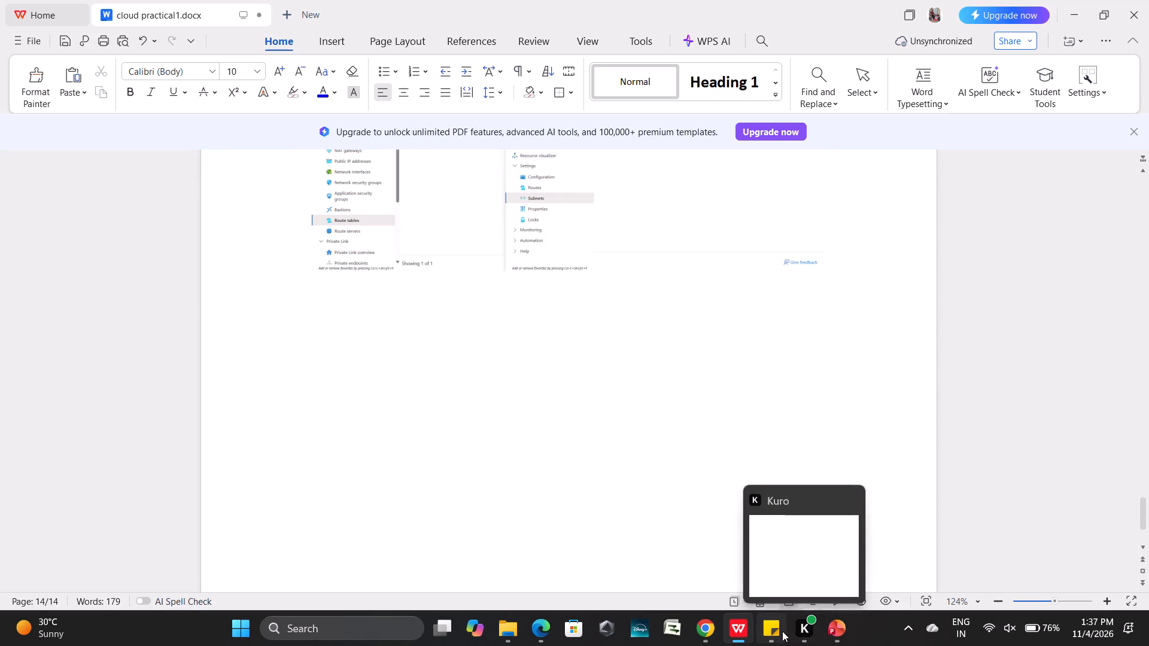
Switch to Sticky Notes and read the notes on the UDR and Firewall procedures.
{"action": "left_click", "coordinate": [782, 631]}
{"action": "scroll", "coordinate": [935, 403], "scroll_direction": "up", "scroll_amount": 7}
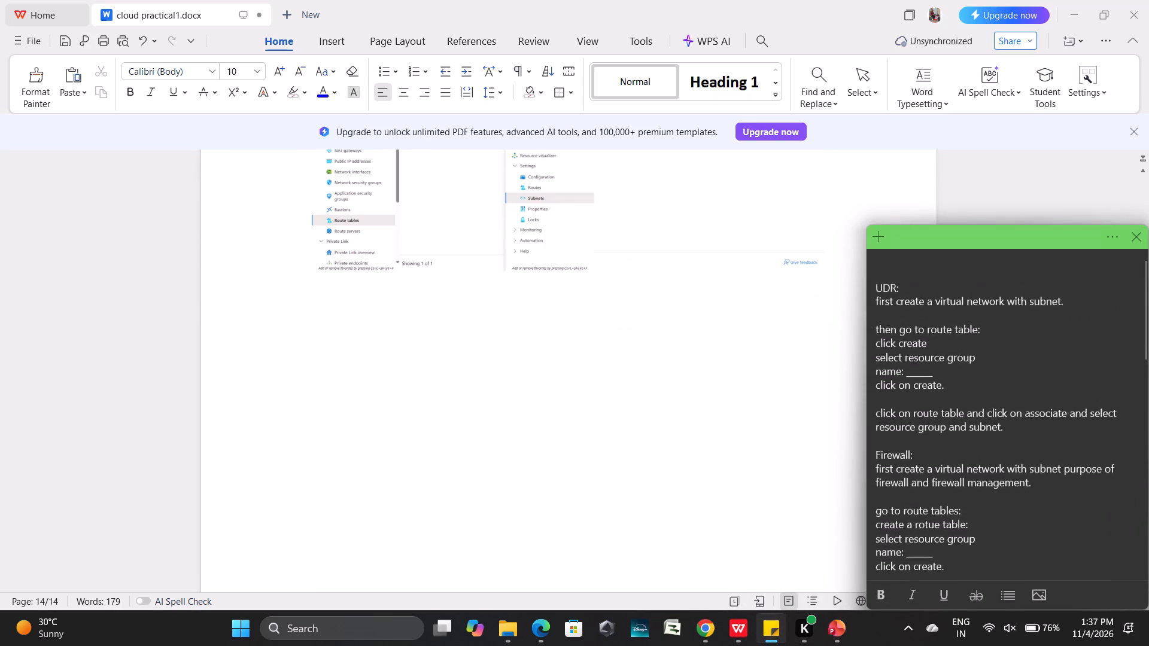
{"action": "scroll", "coordinate": [935, 403], "scroll_direction": "up", "scroll_amount": 1}
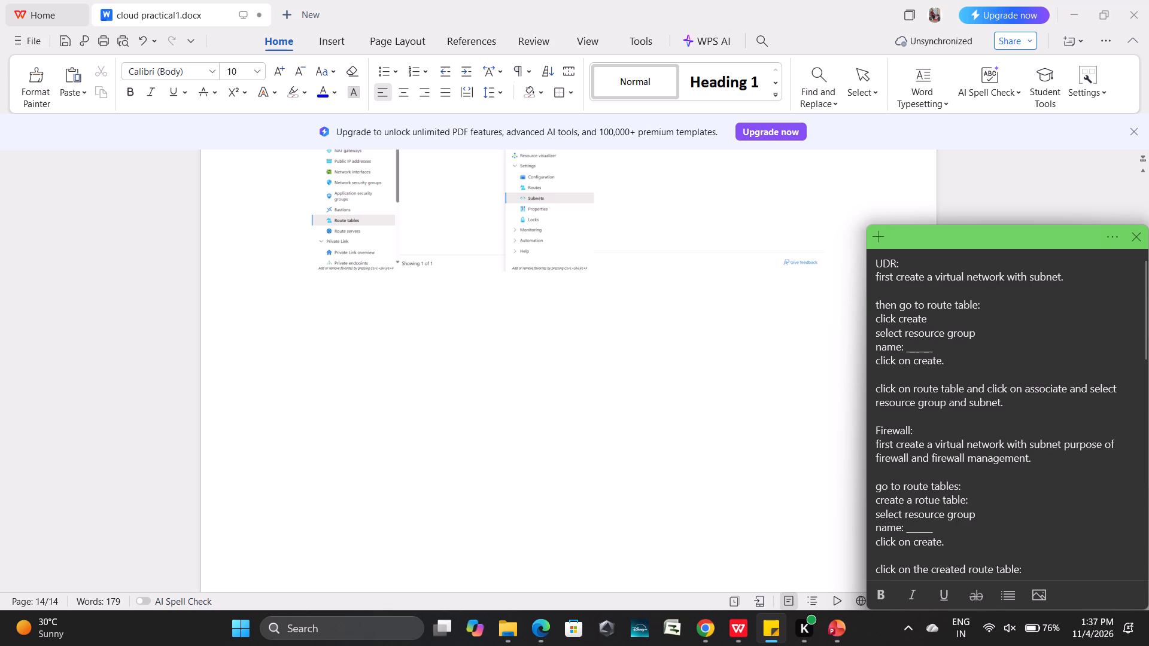
In WPS Office, paste the firewall network settings screenshot after the empty routetable1 Routes screenshot and add eight blank lines below it.
{"action": "scroll", "coordinate": [606, 448], "scroll_direction": "up", "scroll_amount": 12}
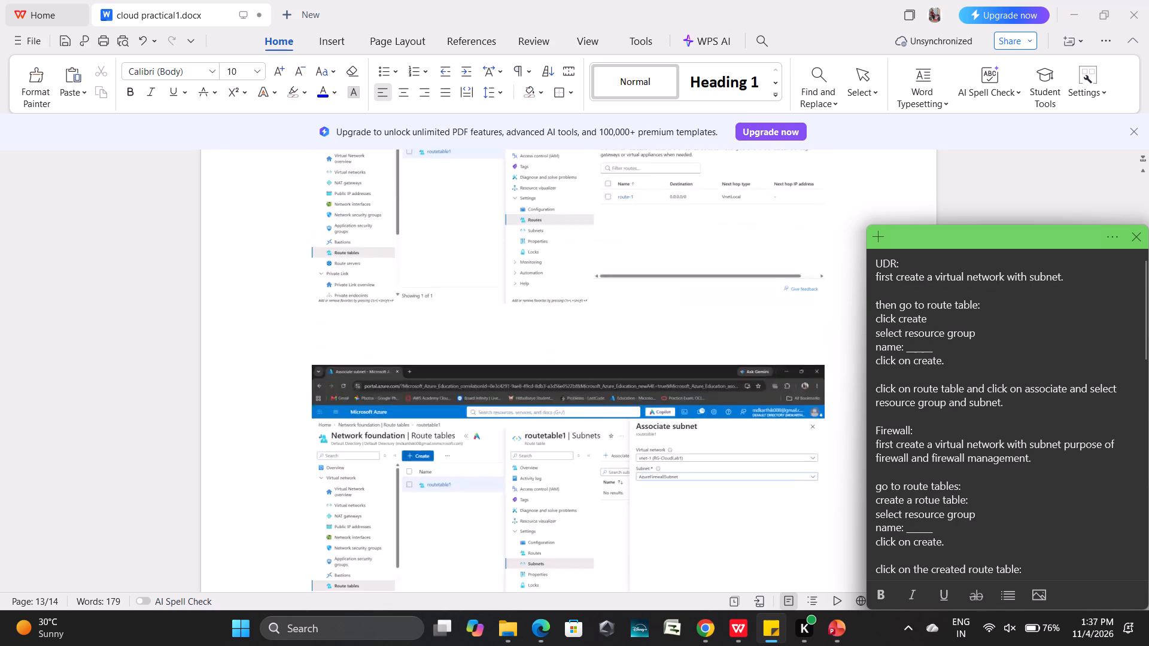
{"action": "scroll", "coordinate": [606, 448], "scroll_direction": "up", "scroll_amount": 2}
{"action": "left_click", "coordinate": [551, 370]}
{"action": "scroll", "coordinate": [551, 370], "scroll_direction": "up", "scroll_amount": 8}
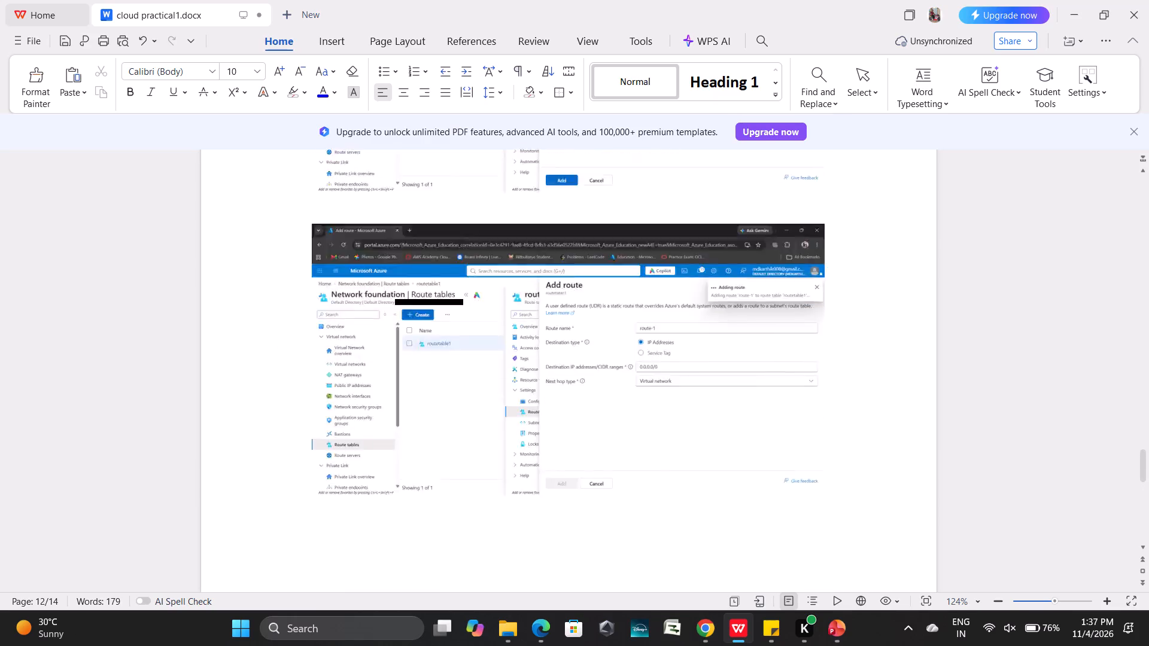
{"action": "scroll", "coordinate": [551, 370], "scroll_direction": "up", "scroll_amount": 9}
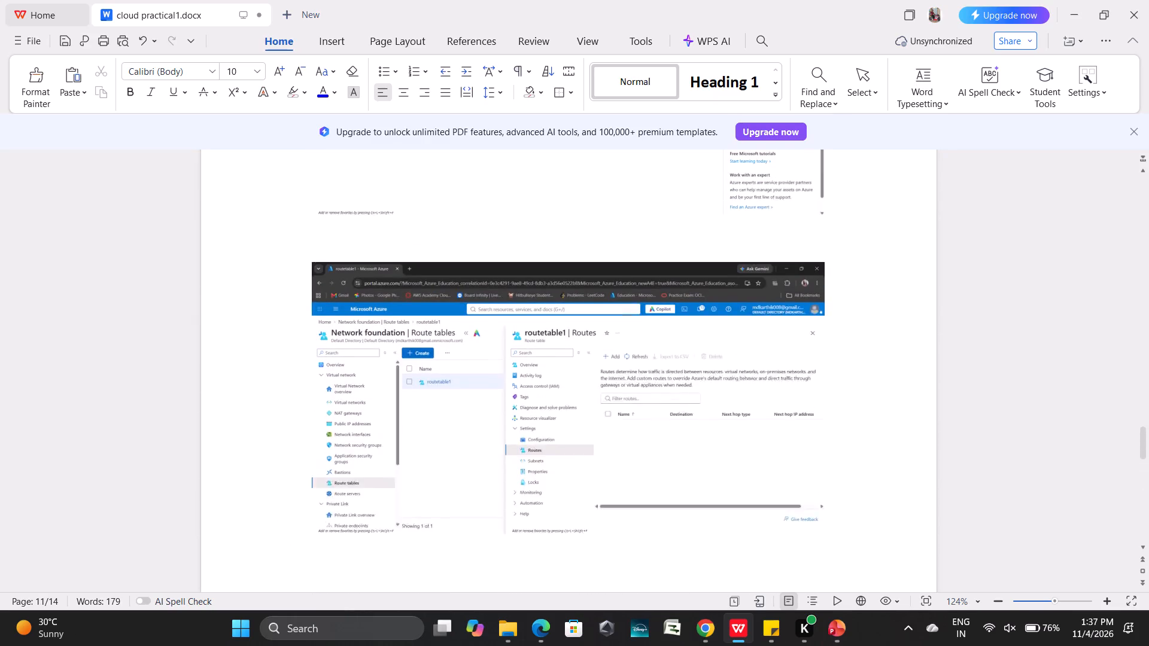
{"action": "scroll", "coordinate": [551, 370], "scroll_direction": "up", "scroll_amount": 1}
{"action": "scroll", "coordinate": [551, 370], "scroll_direction": "down", "scroll_amount": 2}
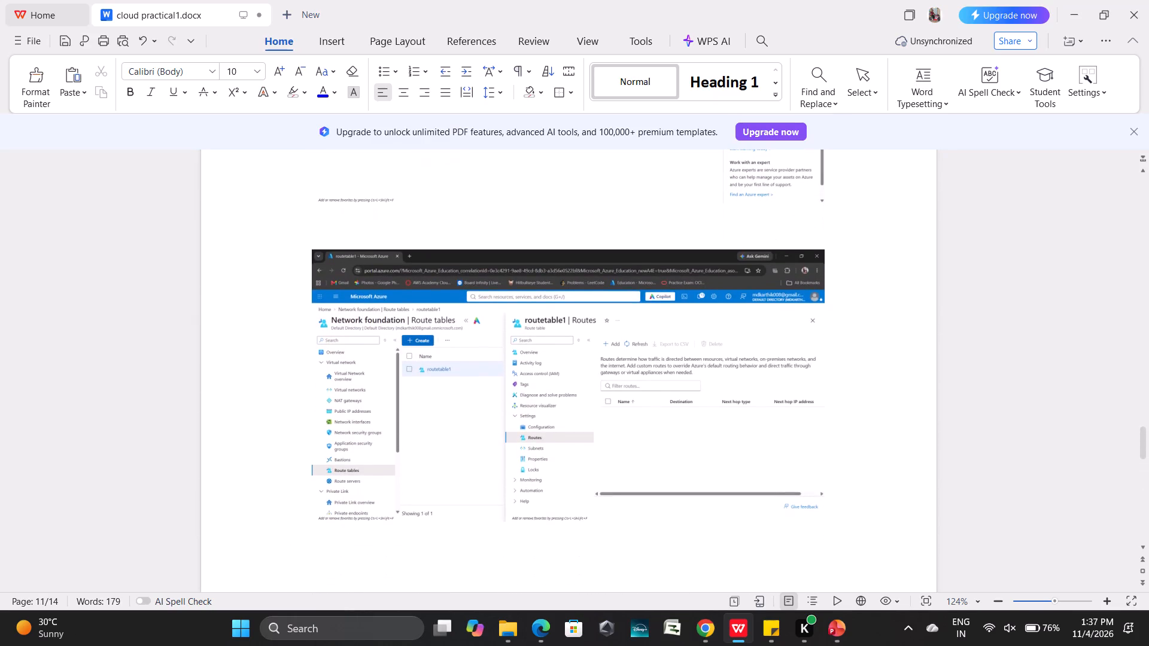
{"action": "scroll", "coordinate": [551, 370], "scroll_direction": "down", "scroll_amount": 3}
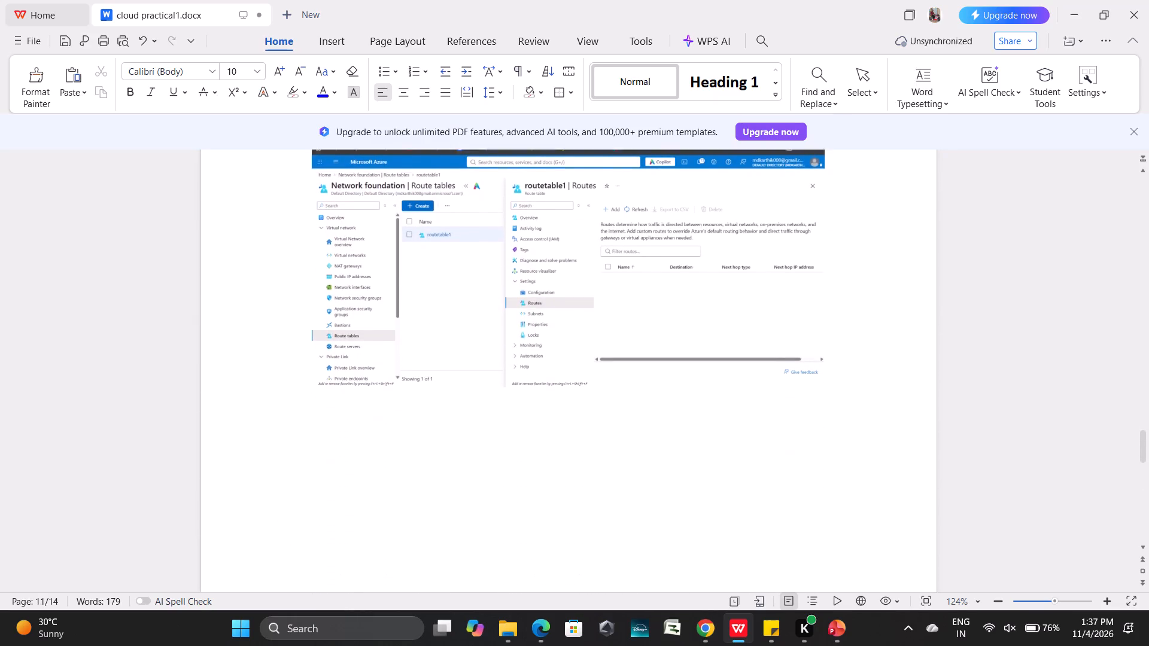
{"action": "scroll", "coordinate": [551, 370], "scroll_direction": "down", "scroll_amount": 1}
{"action": "left_click", "coordinate": [409, 403]}
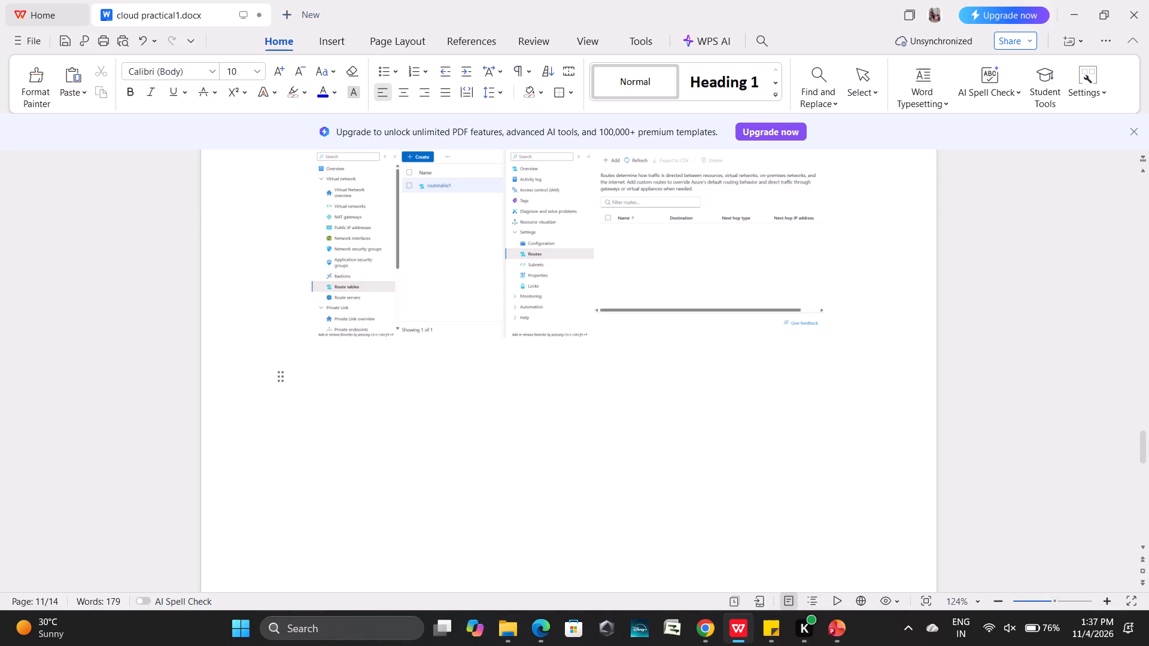
{"action": "key", "text": "ctrl+v"}
{"action": "scroll", "coordinate": [409, 403], "scroll_direction": "down", "scroll_amount": 4}
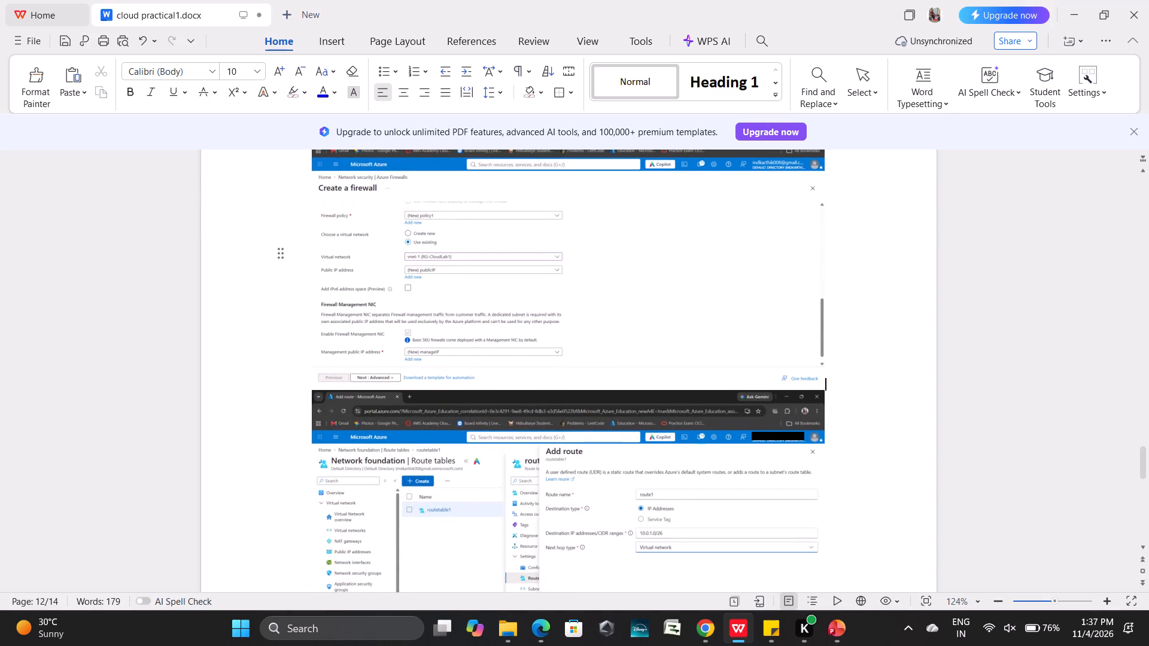
{"action": "key", "text": "Return"}
{"action": "key", "text": "Return"}
{"action": "key", "text": "Return"}
{"action": "key", "text": "Return"}
{"action": "key", "text": "Return"}
{"action": "key", "text": "Return"}
{"action": "key", "text": "Return"}
{"action": "key", "text": "Return"}
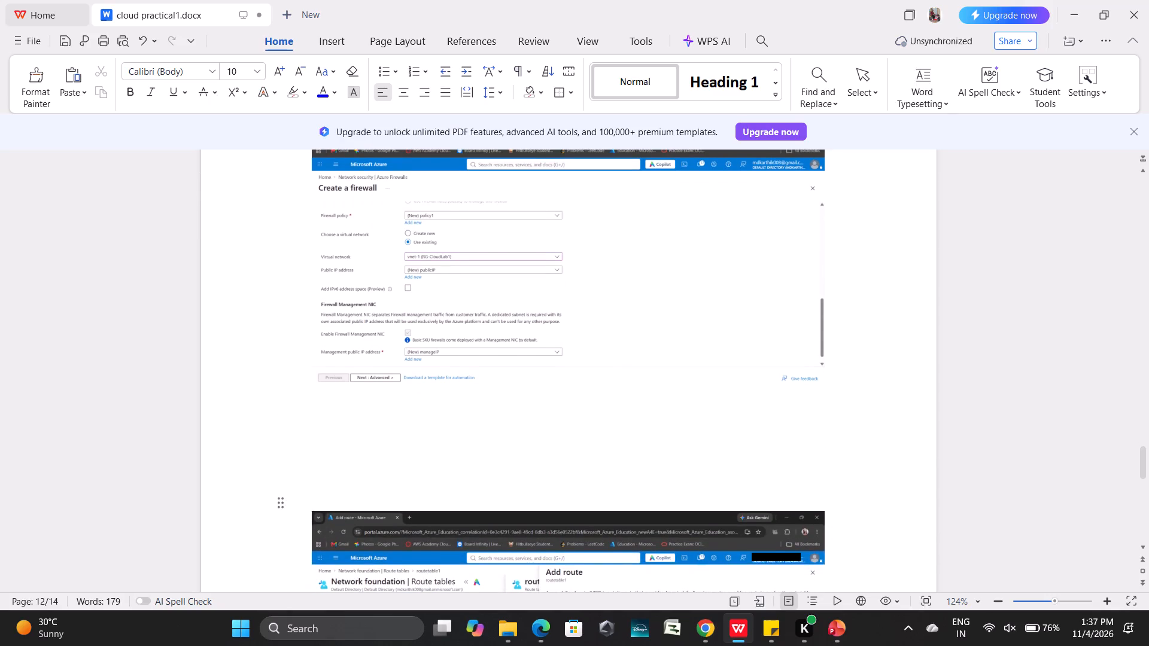
Capture the firewall form's project details, name, region and SKU in Chrome and paste it in the document ahead of the network settings screenshot.
{"action": "scroll", "coordinate": [832, 366], "scroll_direction": "up", "scroll_amount": 5}
{"action": "scroll", "coordinate": [405, 278], "scroll_direction": "up", "scroll_amount": 3}
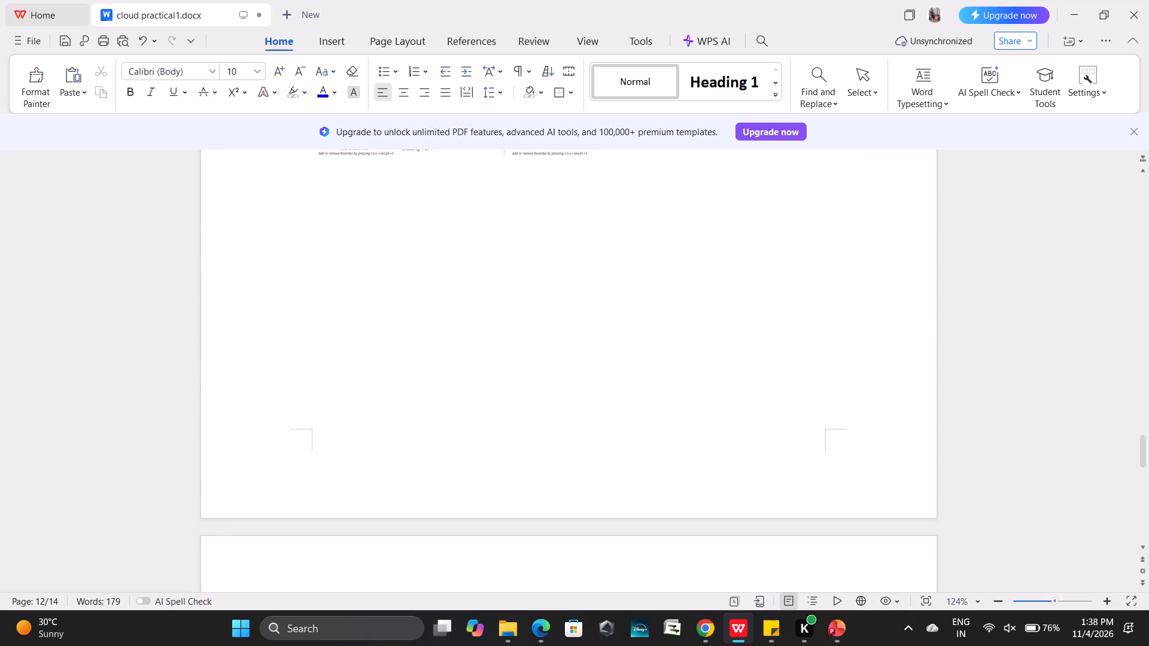
{"action": "left_click", "coordinate": [347, 239]}
{"action": "key", "text": "alt+Tab"}
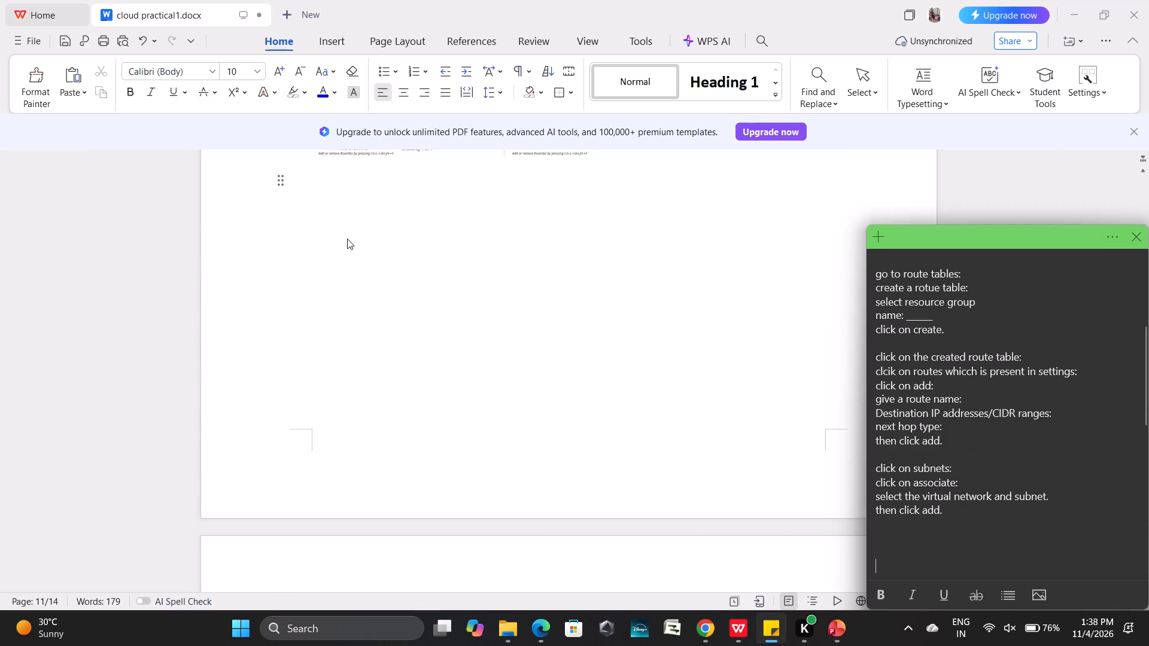
{"action": "key", "text": "alt+Tab"}
{"action": "key", "text": "alt+Tab"}
{"action": "scroll", "coordinate": [613, 353], "scroll_direction": "up", "scroll_amount": 1}
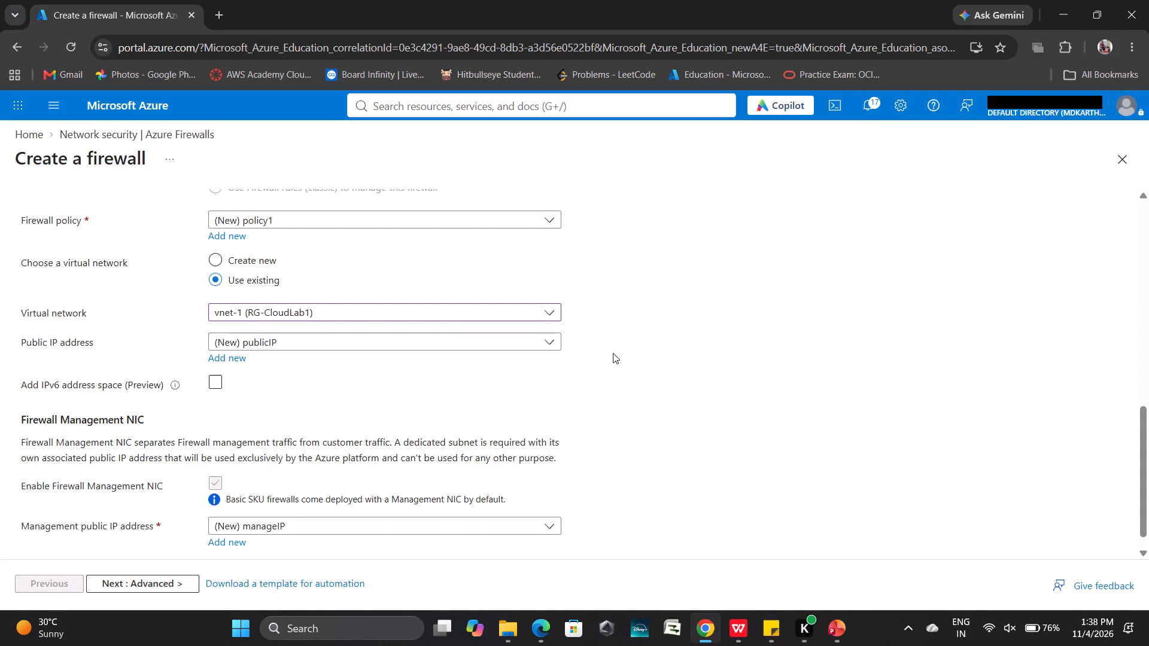
{"action": "scroll", "coordinate": [613, 353], "scroll_direction": "up", "scroll_amount": 5}
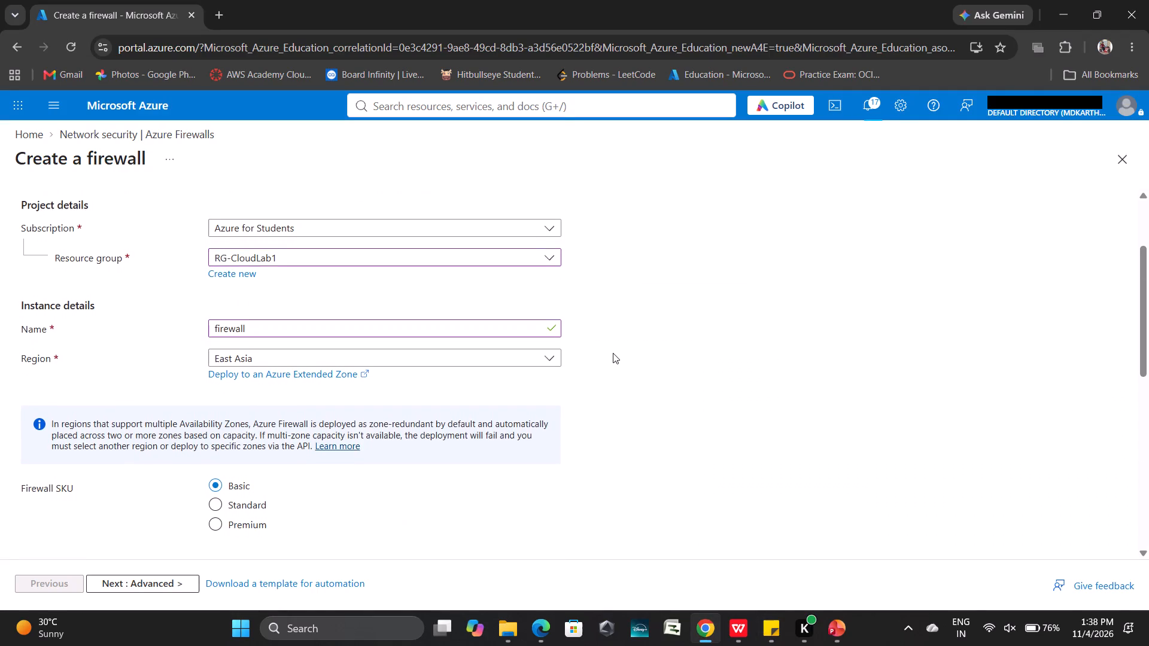
{"action": "key", "text": "Print"}
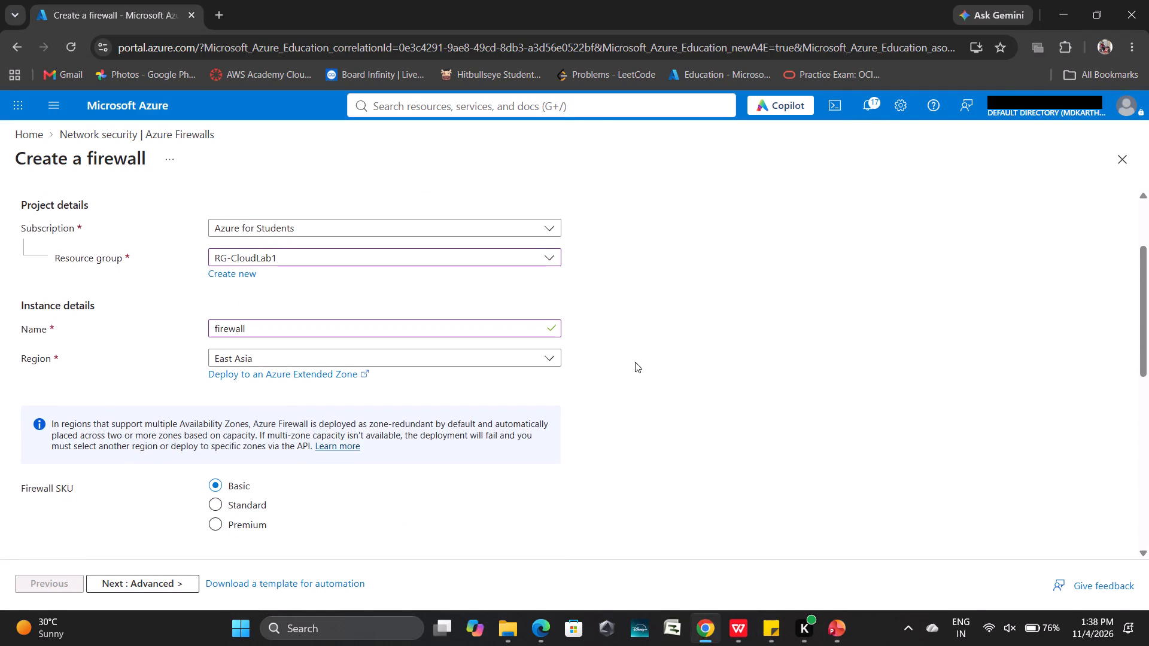
{"action": "left_click", "coordinate": [640, 364]}
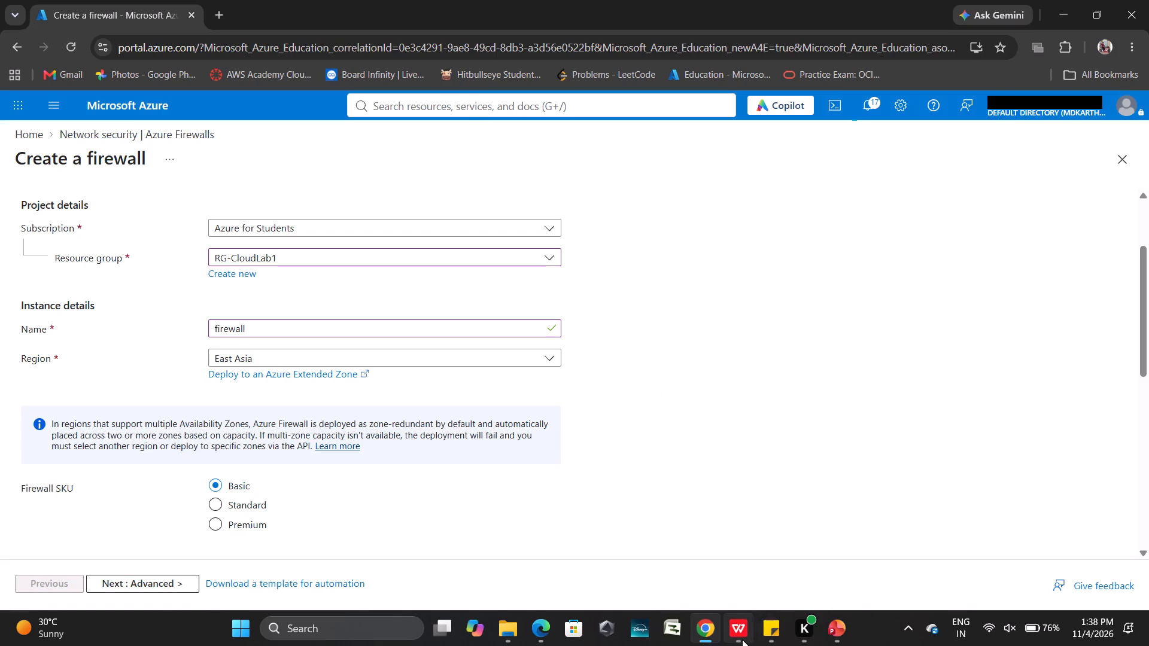
{"action": "left_click", "coordinate": [742, 639]}
{"action": "key", "text": "ctrl+v"}
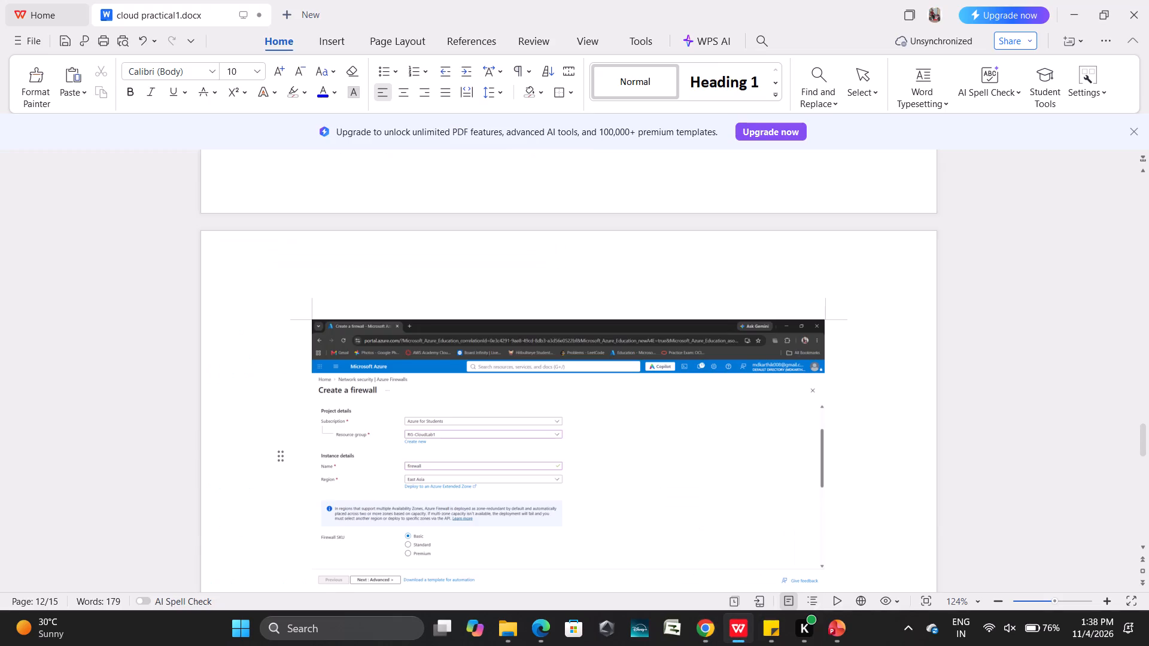
Review the firewall form in Chrome, and check the PowerPoint slides following the management public IP slide for what comes after it.
{"action": "key", "text": "alt+Tab"}
{"action": "scroll", "coordinate": [290, 381], "scroll_direction": "down", "scroll_amount": 12}
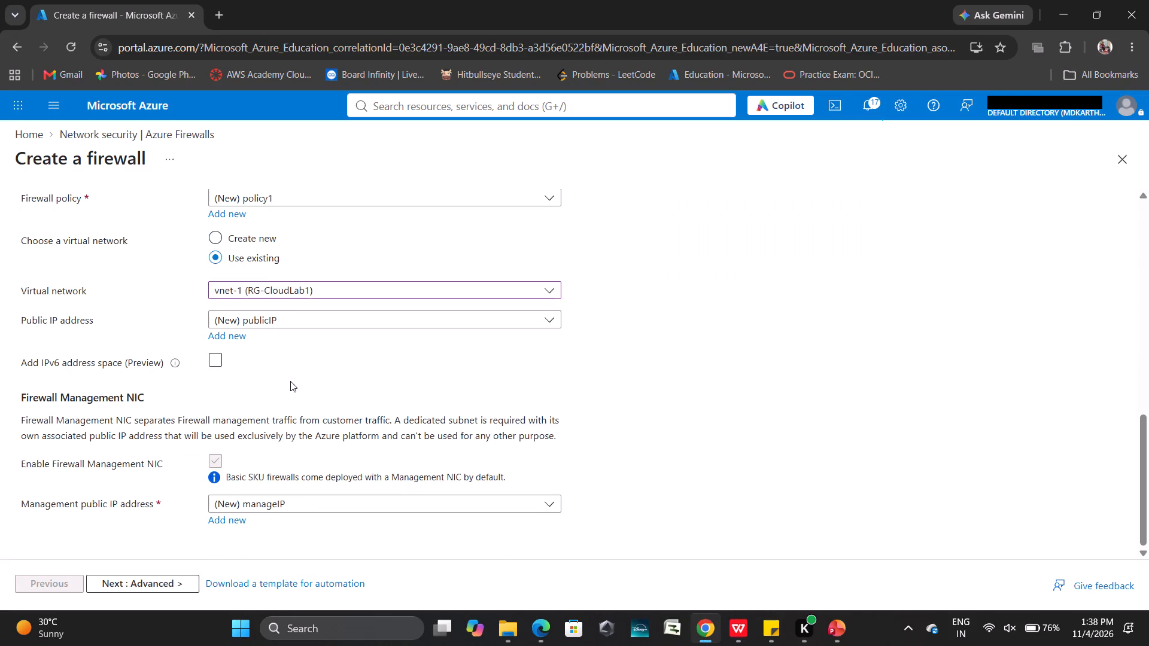
{"action": "scroll", "coordinate": [244, 367], "scroll_direction": "up", "scroll_amount": 12}
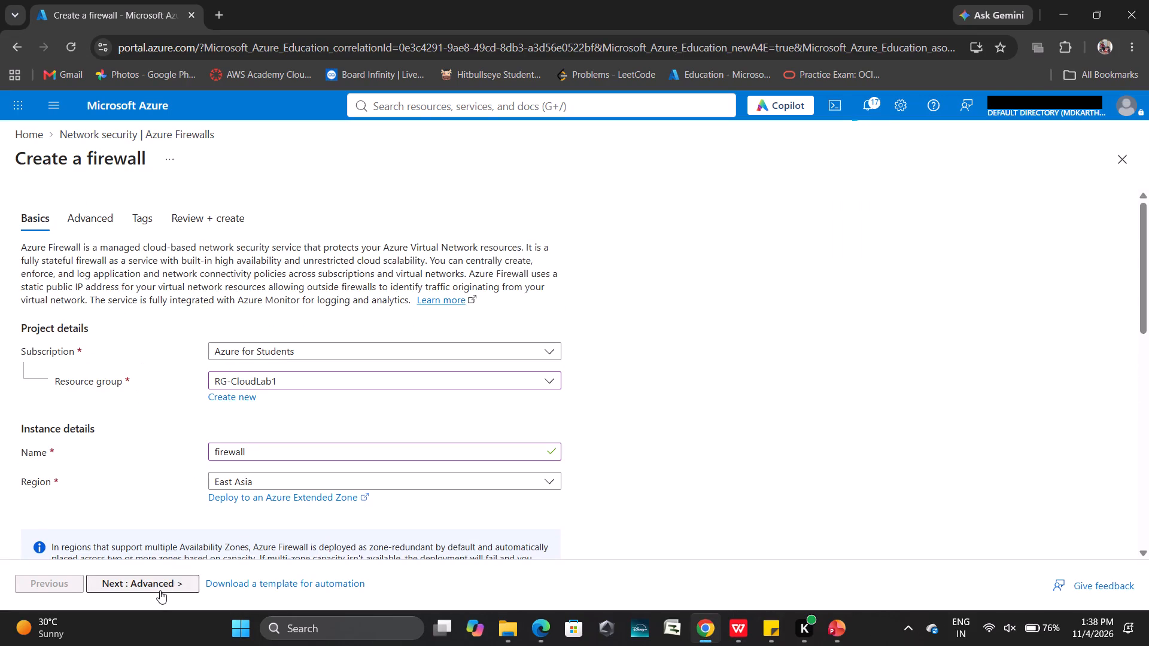
{"action": "key", "text": "alt+Tab"}
{"action": "key", "text": "alt+Tab"}
{"action": "key", "text": "alt+Tab"}
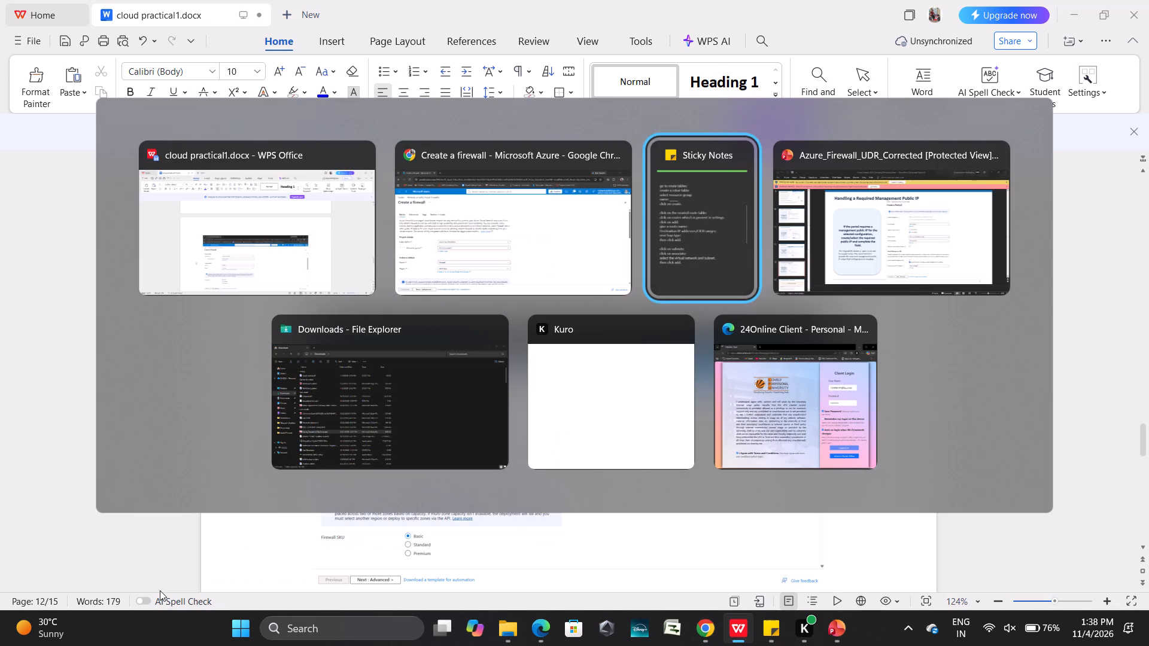
{"action": "key", "text": "alt+Tab"}
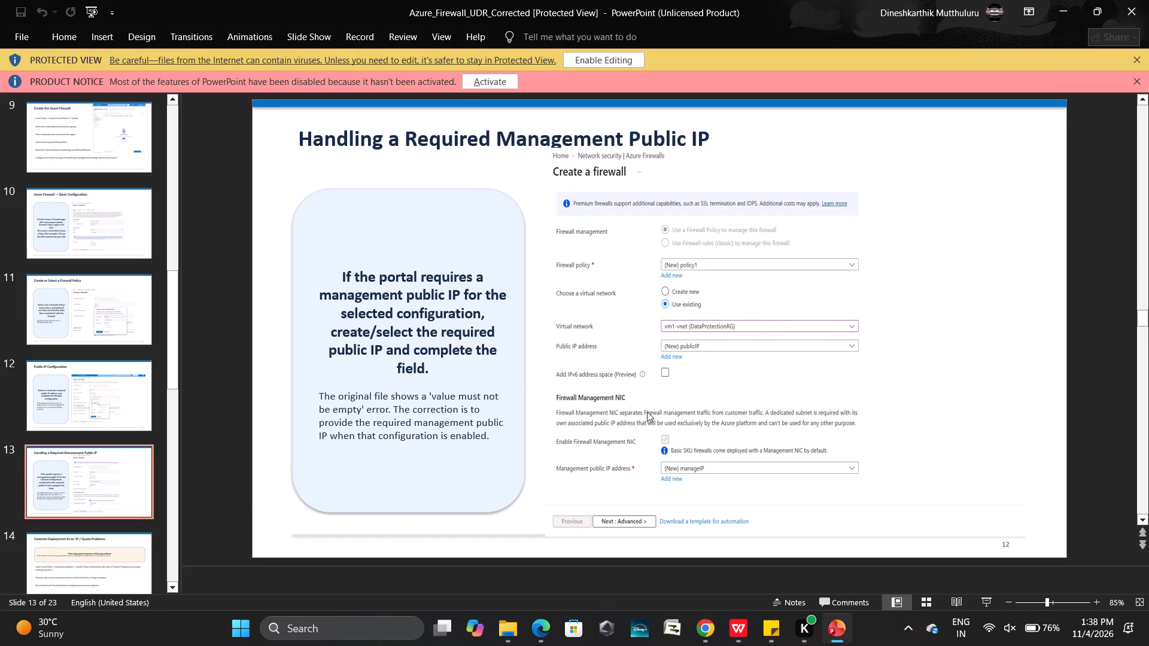
{"action": "key", "text": "Down"}
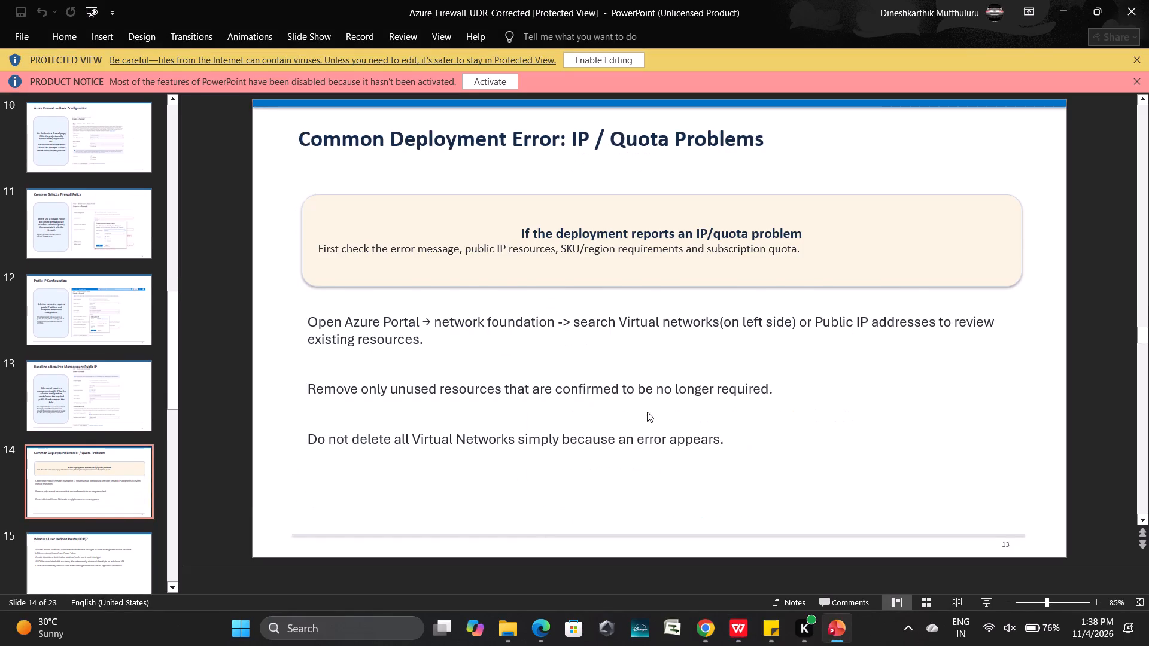
{"action": "key", "text": "Down"}
{"action": "key", "text": "Down"}
{"action": "key", "text": "Down"}
{"action": "key", "text": "Up"}
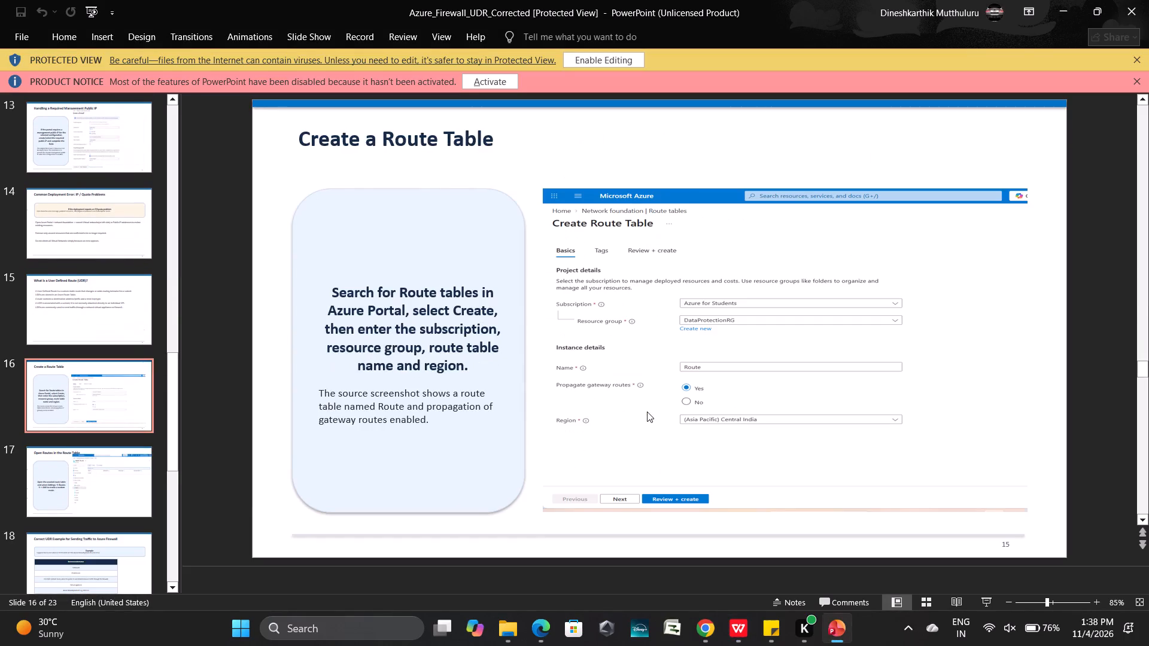
Back in the WPS Office document, remove the newly pasted screenshot of the firewall's project details and SKU.
{"action": "key", "text": "alt+Tab"}
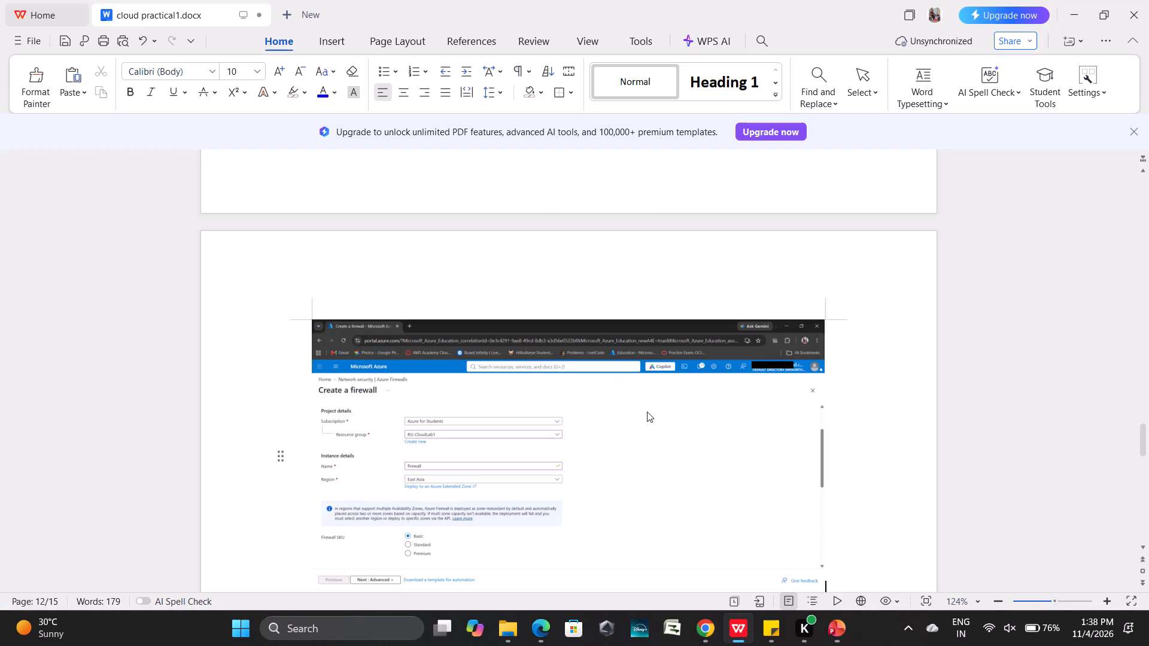
{"action": "scroll", "coordinate": [647, 428], "scroll_direction": "down", "scroll_amount": 3}
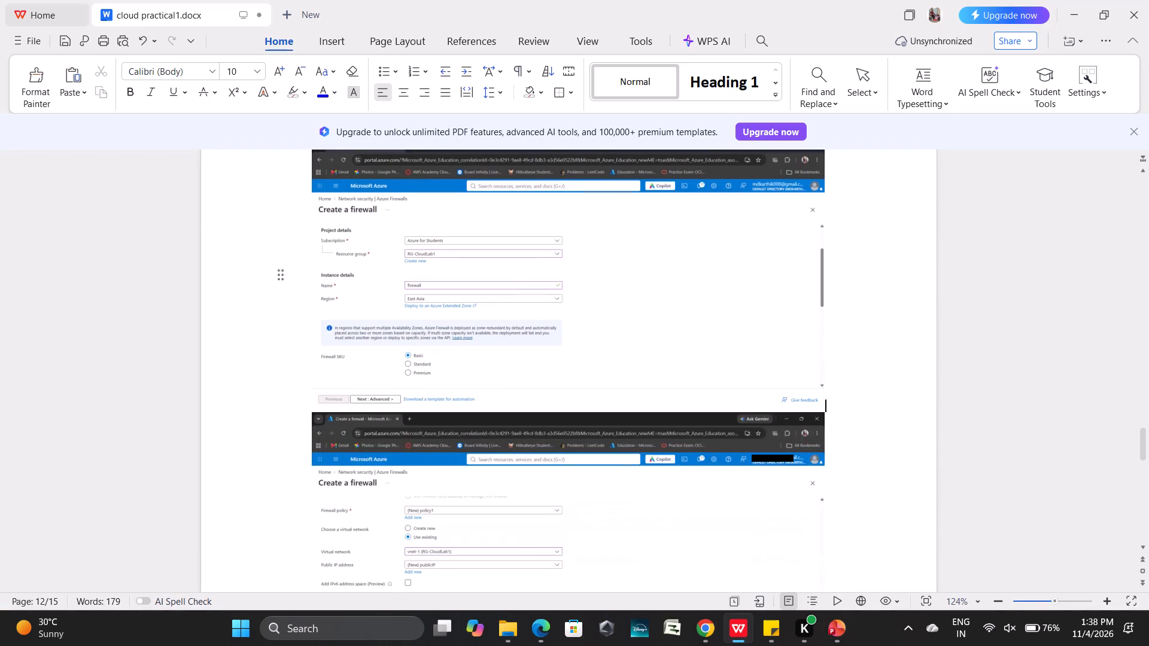
{"action": "key", "text": "BackSpace"}
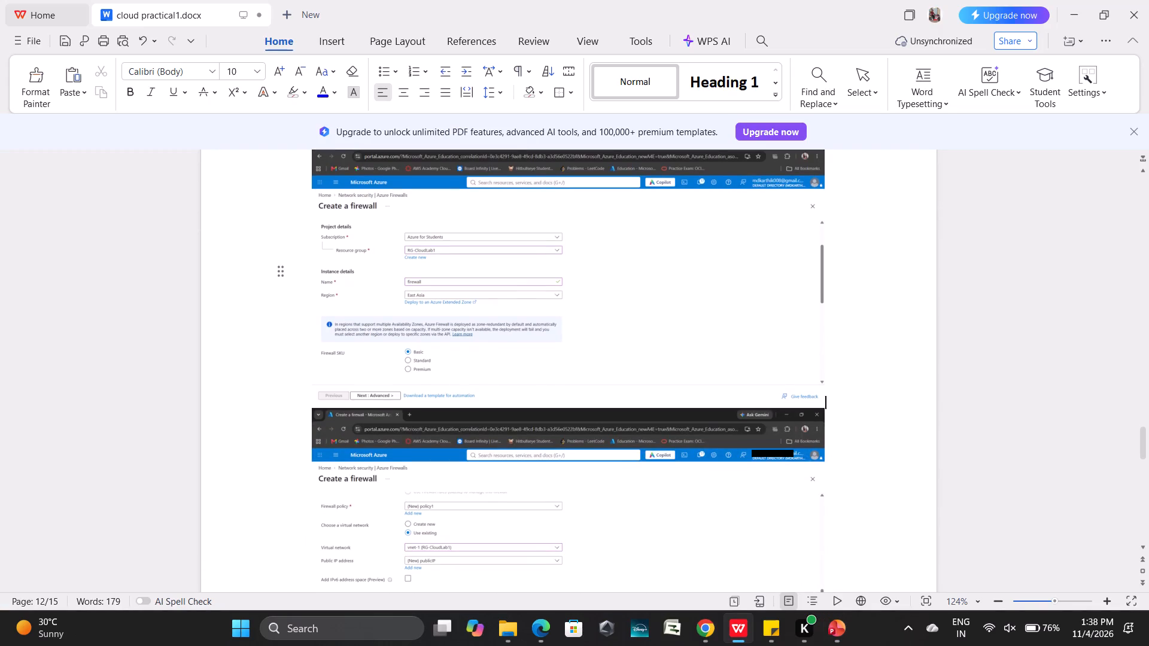
{"action": "key", "text": "BackSpace"}
{"action": "scroll", "coordinate": [647, 428], "scroll_direction": "up", "scroll_amount": 8}
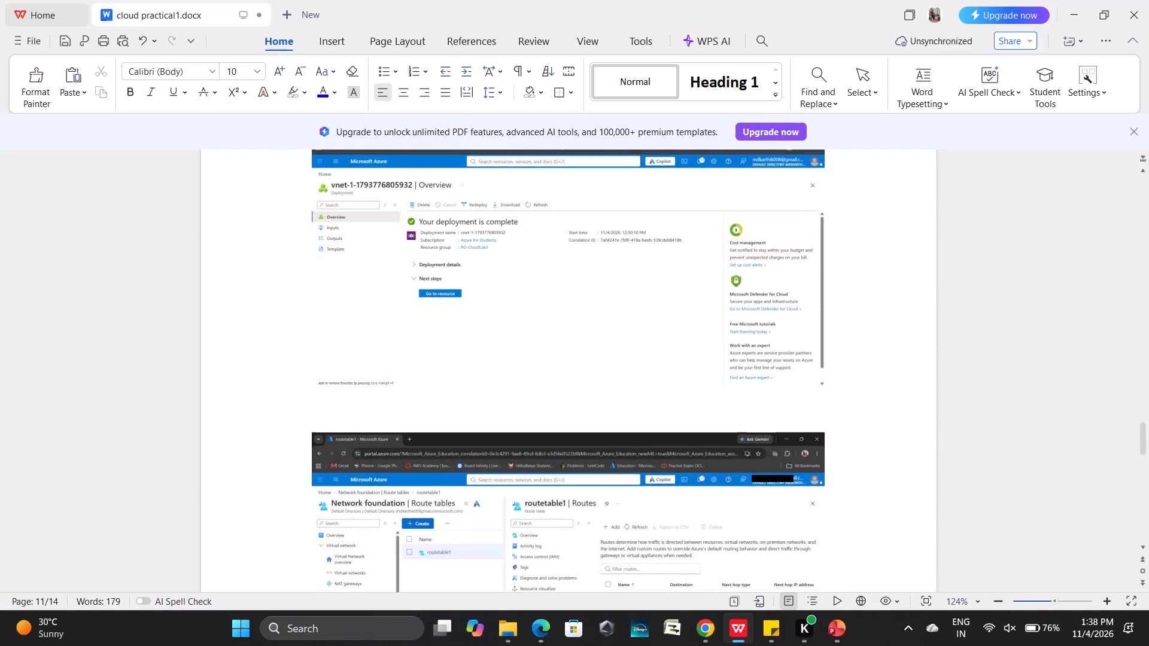
Paste the firewall project details and SKU screenshot under the "2) UDP" heading, ahead of the route tables screenshot, and add five line breaks after it.
{"action": "scroll", "coordinate": [647, 428], "scroll_direction": "up", "scroll_amount": 9}
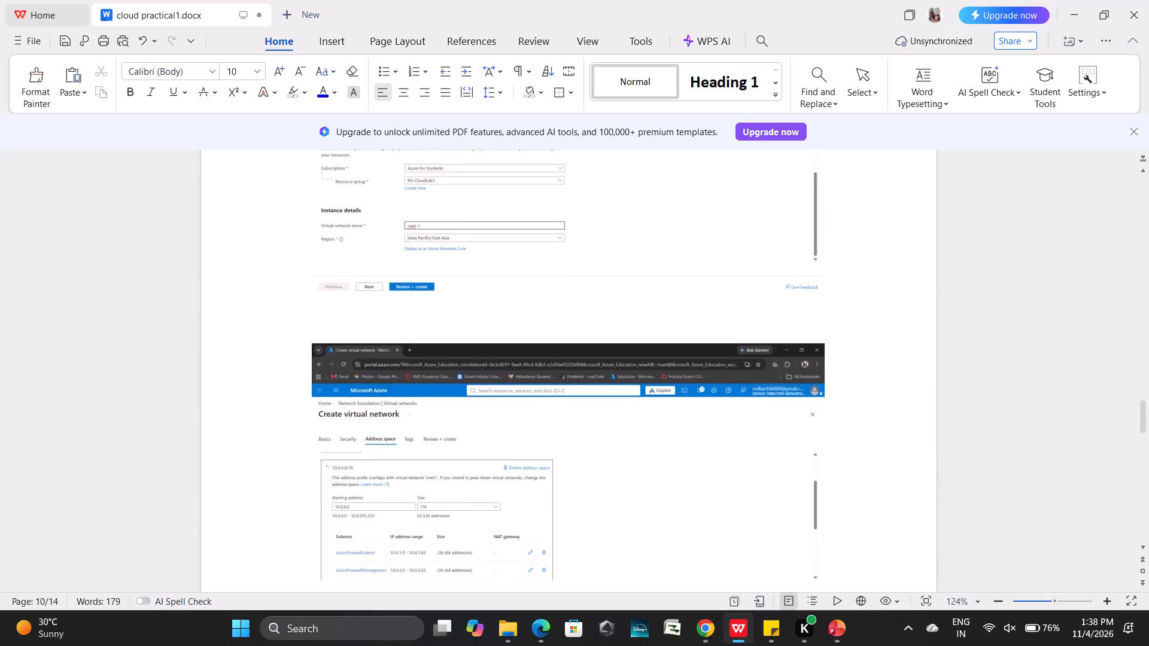
{"action": "scroll", "coordinate": [647, 428], "scroll_direction": "up", "scroll_amount": 7}
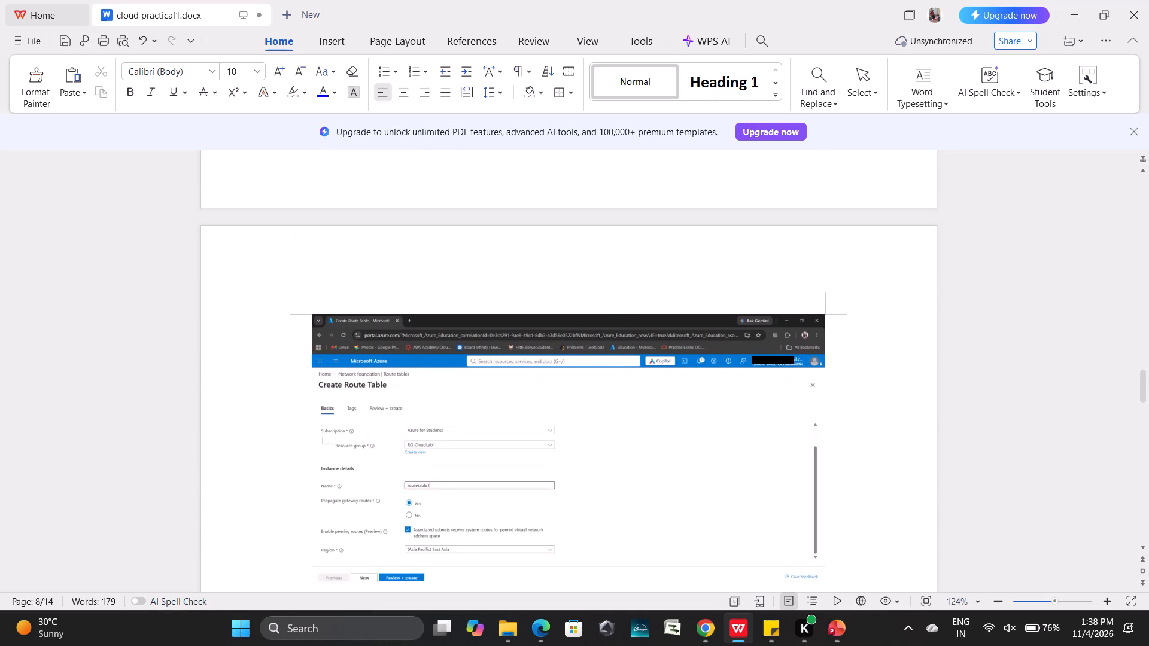
{"action": "scroll", "coordinate": [647, 428], "scroll_direction": "up", "scroll_amount": 5}
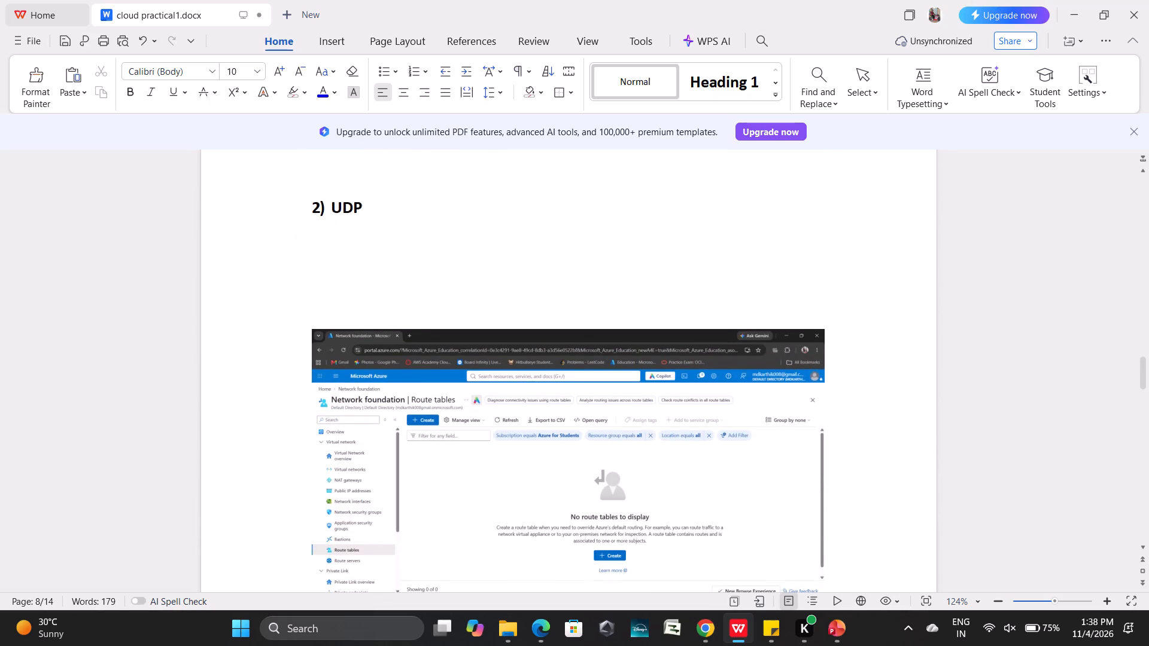
{"action": "left_click", "coordinate": [423, 300]}
{"action": "key", "text": "ctrl+v"}
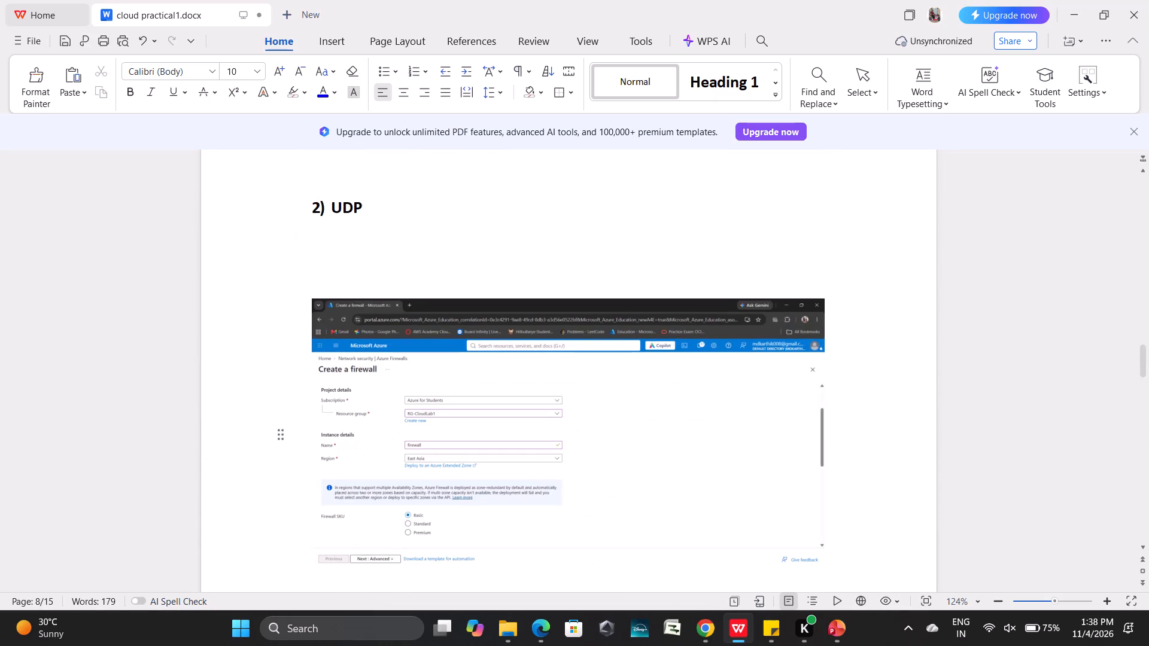
{"action": "key", "text": "Return"}
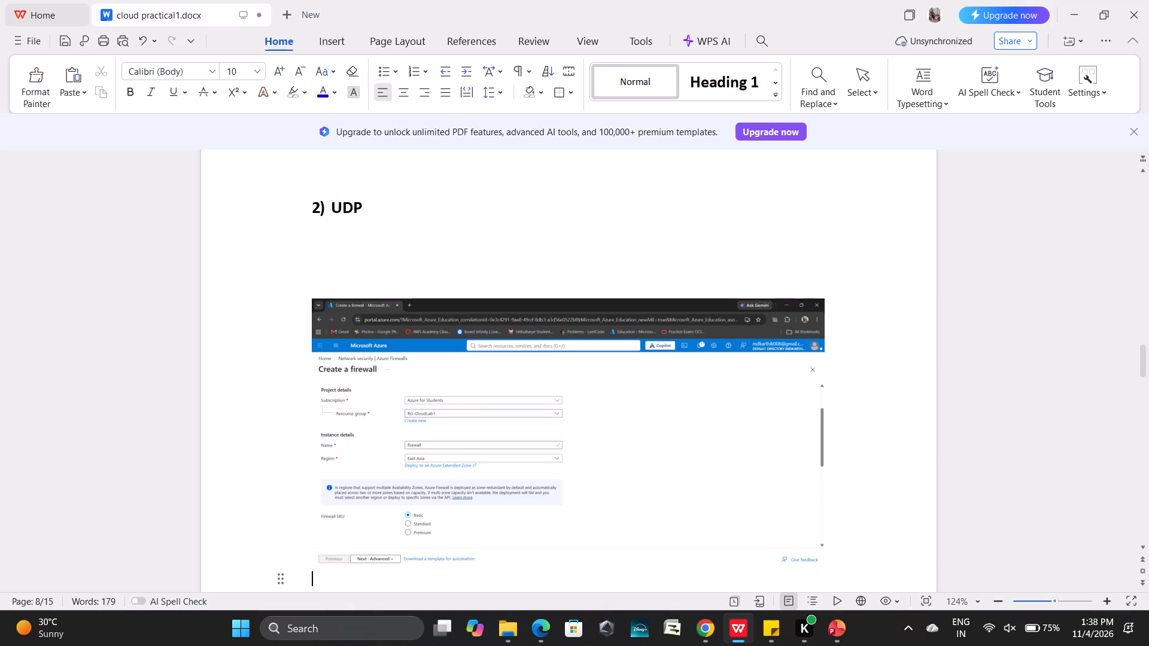
{"action": "key", "text": "Return"}
{"action": "key", "text": "Return"}
{"action": "key", "text": "Return"}
{"action": "key", "text": "Return"}
Copy the firewall network settings screenshot that follows the routetable1 Routes screenshot, and delete it from that spot.
{"action": "scroll", "coordinate": [853, 538], "scroll_direction": "down", "scroll_amount": 13}
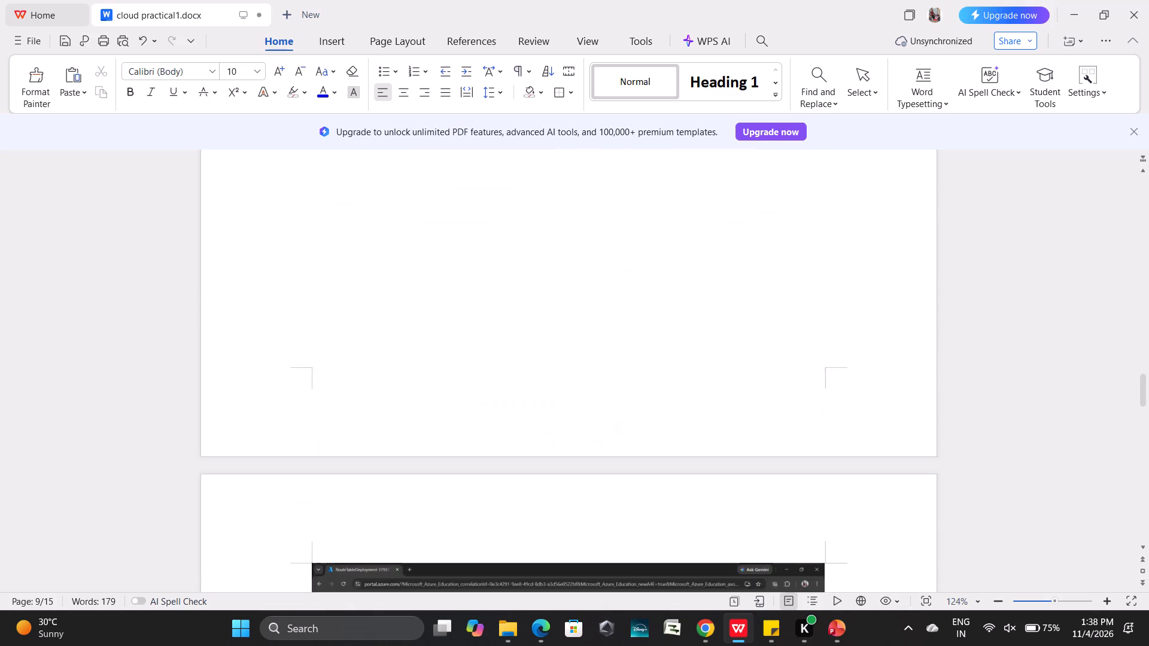
{"action": "scroll", "coordinate": [853, 538], "scroll_direction": "down", "scroll_amount": 13}
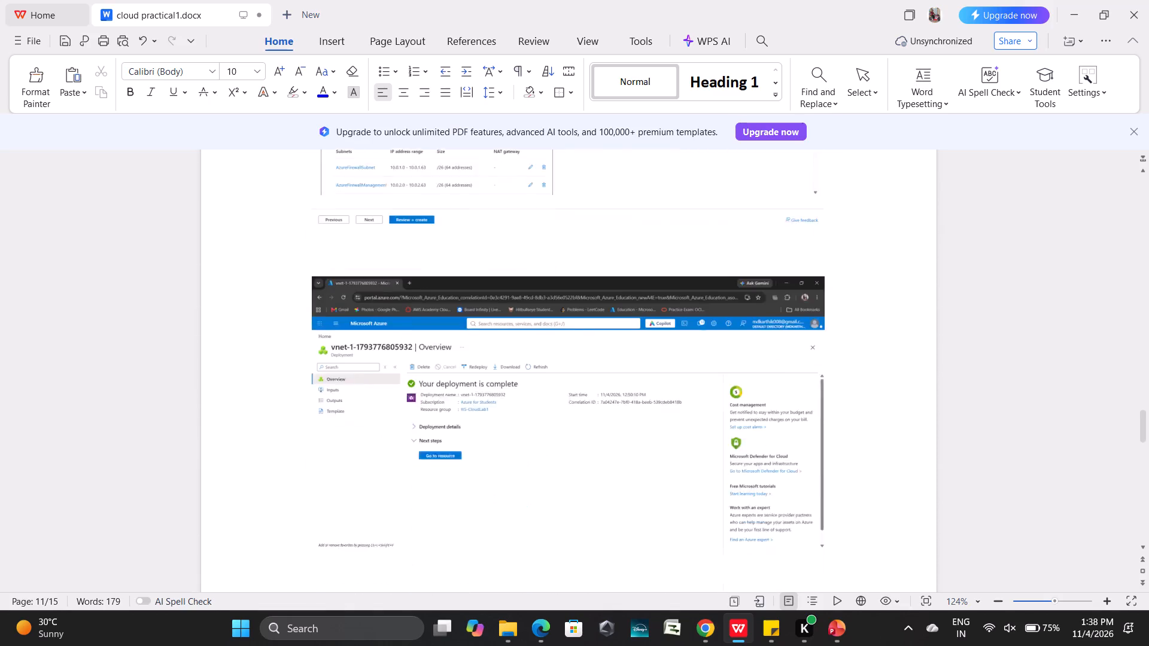
{"action": "scroll", "coordinate": [853, 538], "scroll_direction": "down", "scroll_amount": 11}
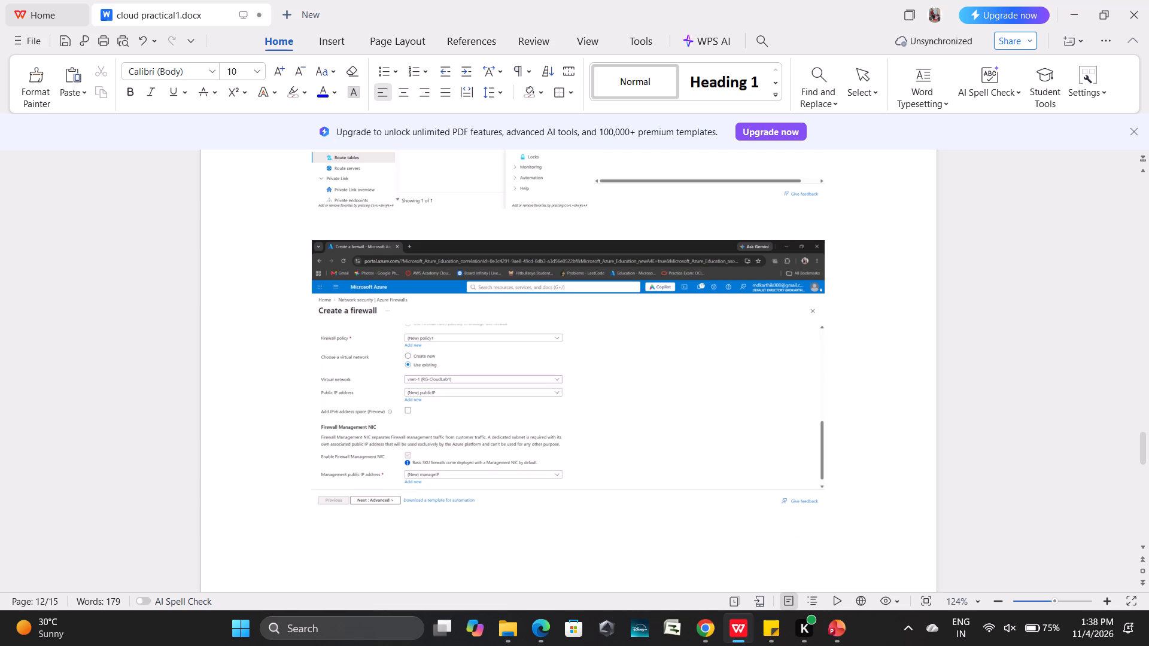
{"action": "left_click", "coordinate": [570, 412]}
{"action": "key", "text": "ctrl+c"}
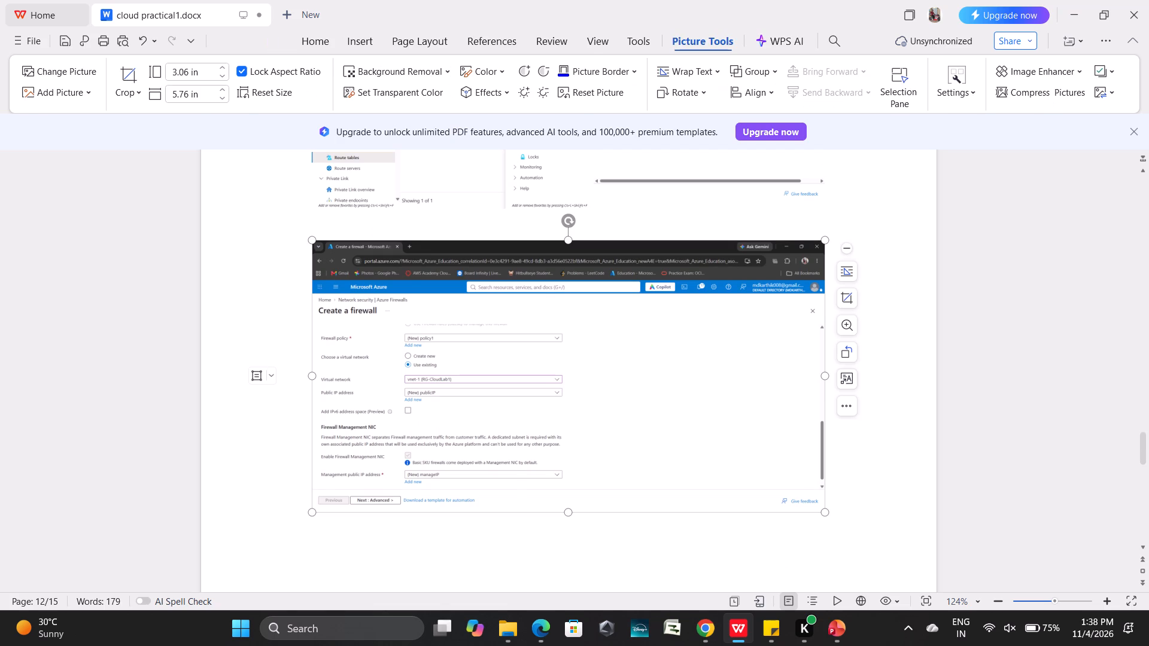
{"action": "key", "text": "BackSpace"}
{"action": "key", "text": "BackSpace"}
Add nine line breaks below the firewall project details screenshot under "2) UDP" and paste the copied network settings screenshot on the following page.
{"action": "scroll", "coordinate": [570, 412], "scroll_direction": "up", "scroll_amount": 11}
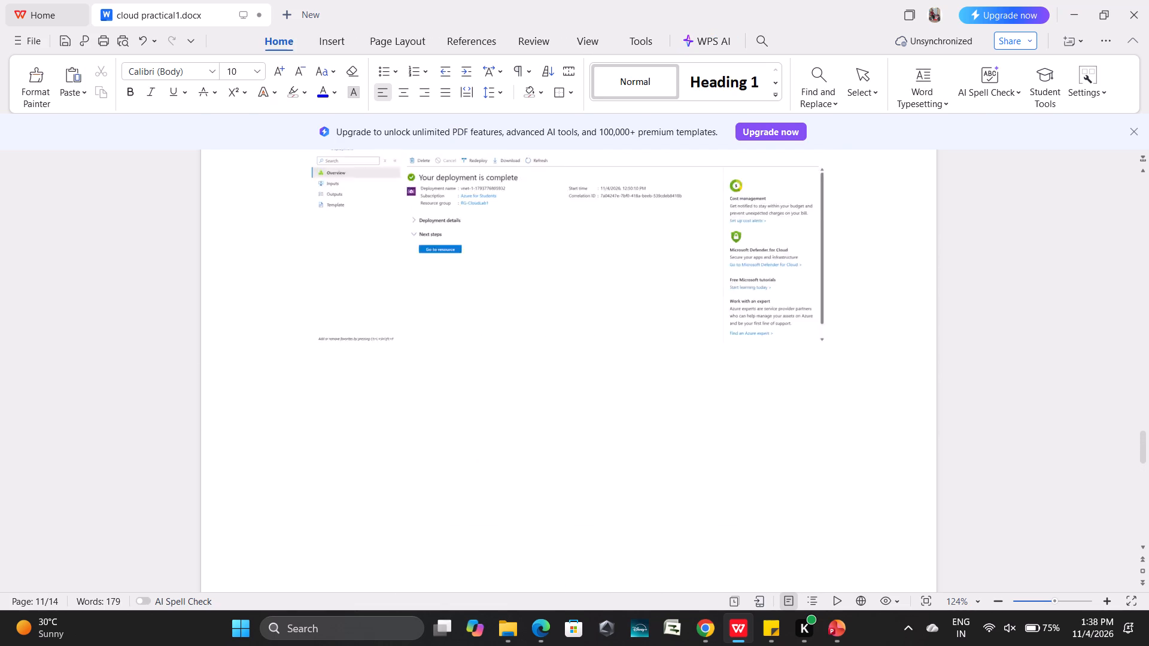
{"action": "scroll", "coordinate": [570, 412], "scroll_direction": "up", "scroll_amount": 11}
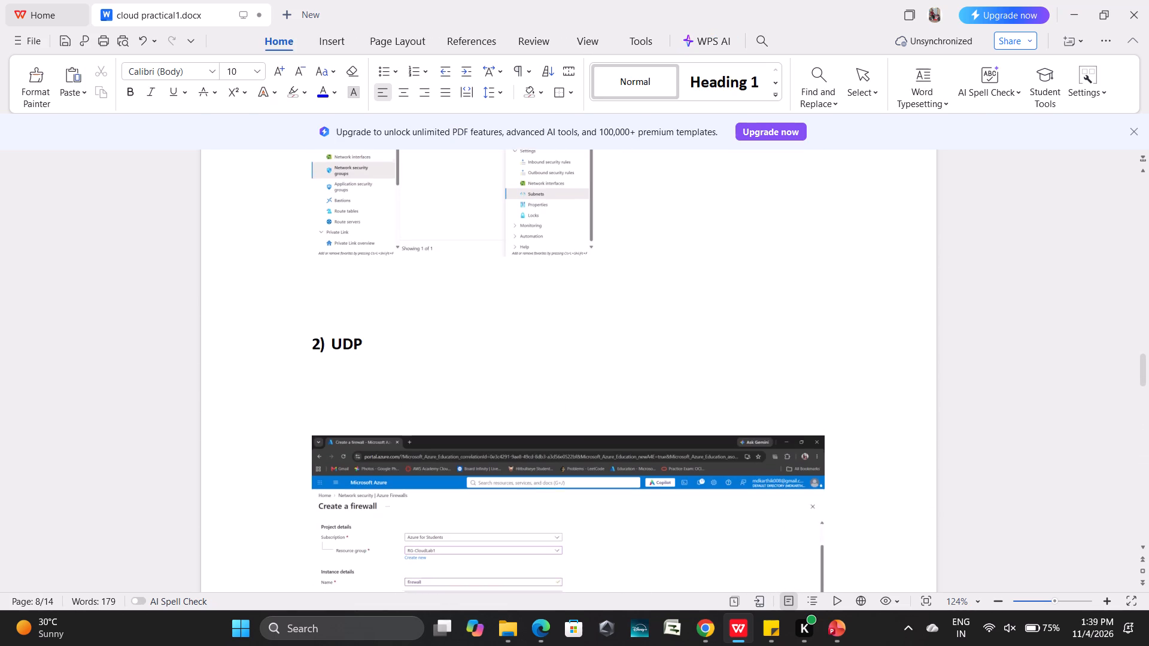
{"action": "scroll", "coordinate": [570, 412], "scroll_direction": "down", "scroll_amount": 4}
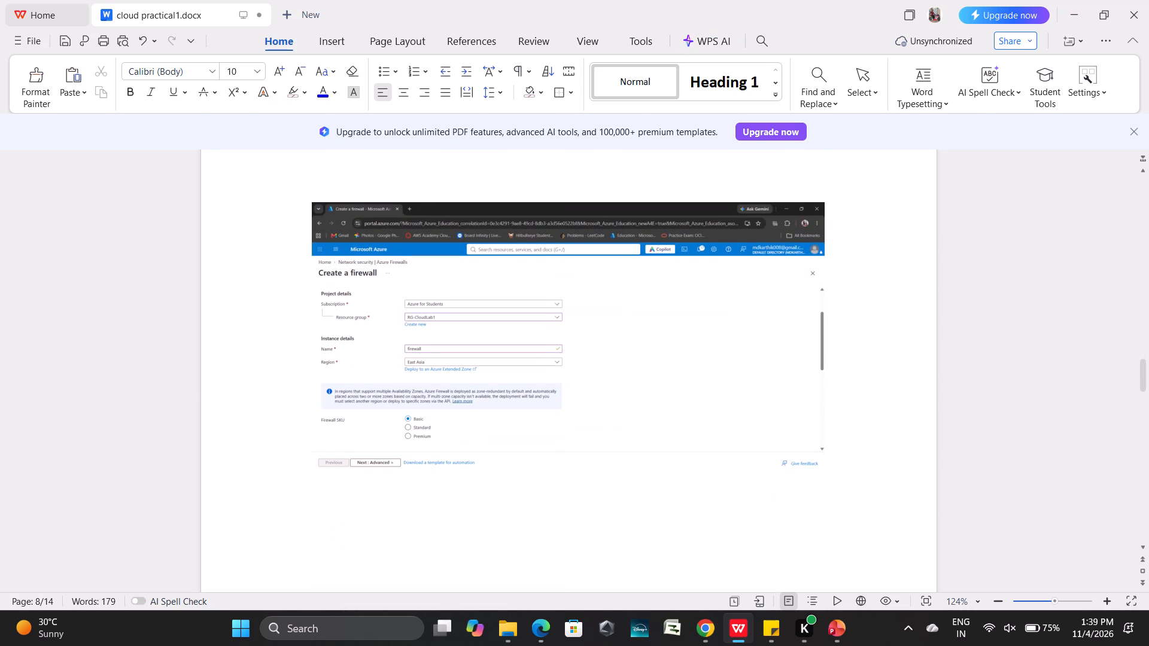
{"action": "left_click", "coordinate": [799, 496]}
{"action": "key", "text": "Return"}
{"action": "key", "text": "Return"}
{"action": "key", "text": "Return"}
{"action": "key", "text": "Return"}
{"action": "key", "text": "Return"}
{"action": "key", "text": "Return"}
{"action": "key", "text": "Return"}
{"action": "key", "text": "Return"}
{"action": "key", "text": "Return"}
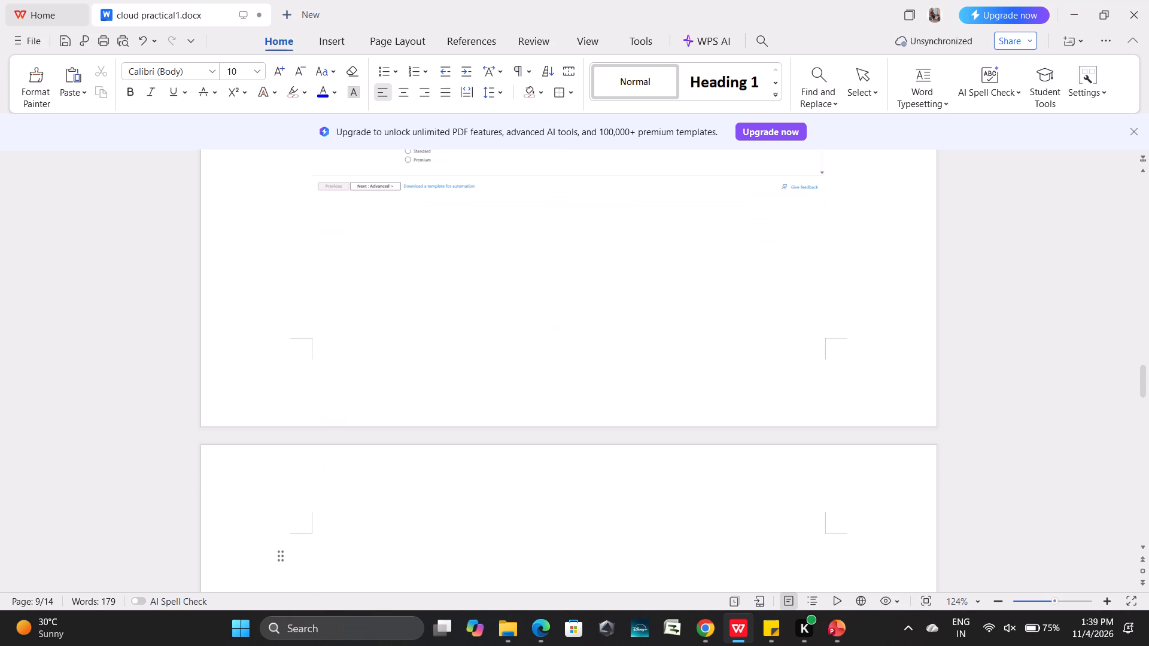
{"action": "key", "text": "ctrl+v"}
Insert three blank lines directly above the newly pasted firewall network settings screenshot.
{"action": "key", "text": "Left"}
{"action": "key", "text": "Up"}
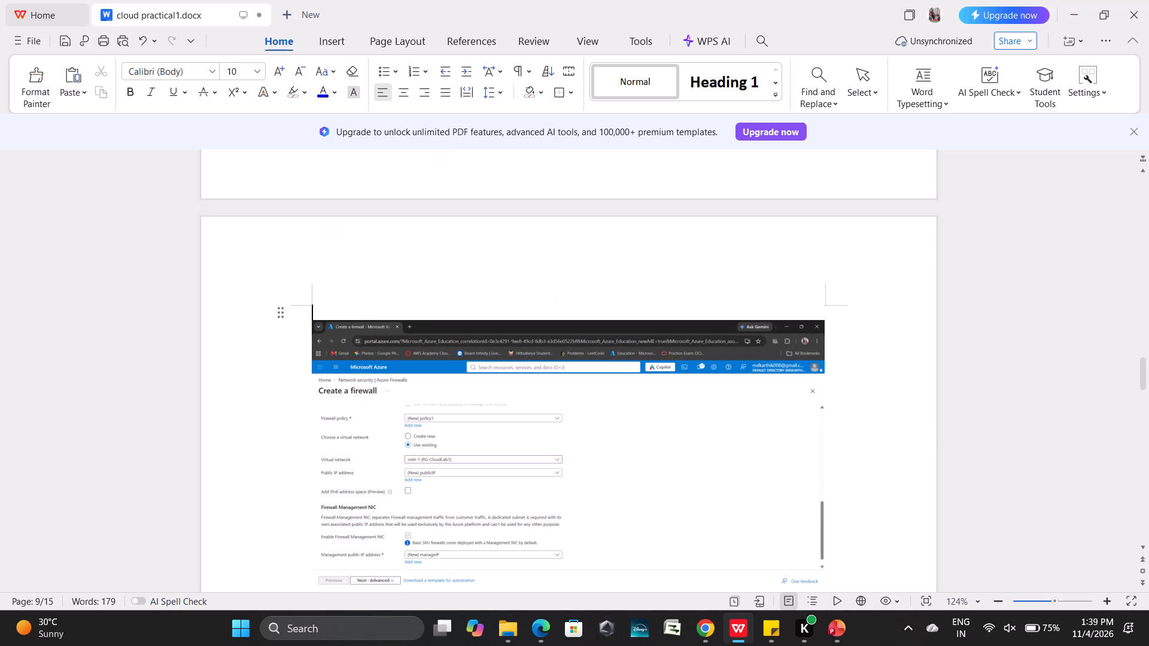
{"action": "key", "text": "Return"}
{"action": "key", "text": "Return"}
{"action": "key", "text": "Return"}
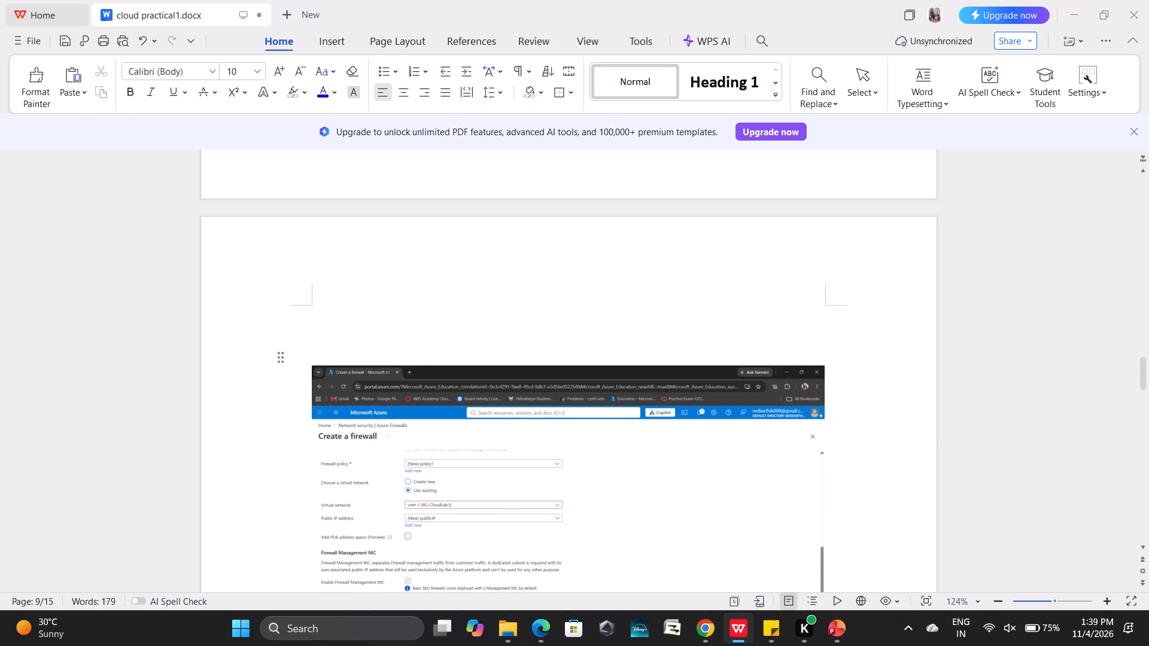
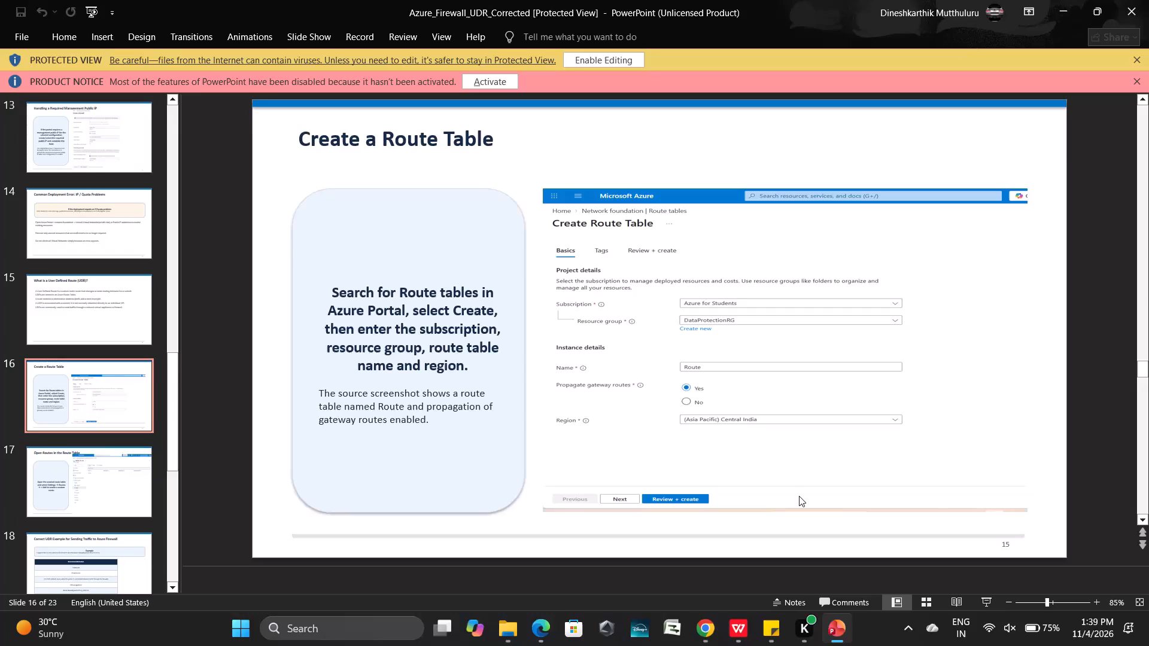
Review the firewall and UDR slides from opening the route table's Routes through adding a route to the complete flow.
{"action": "key", "text": "Down"}
{"action": "key", "text": "Down"}
{"action": "key", "text": "Down"}
{"action": "key", "text": "Down"}
{"action": "key", "text": "Down"}
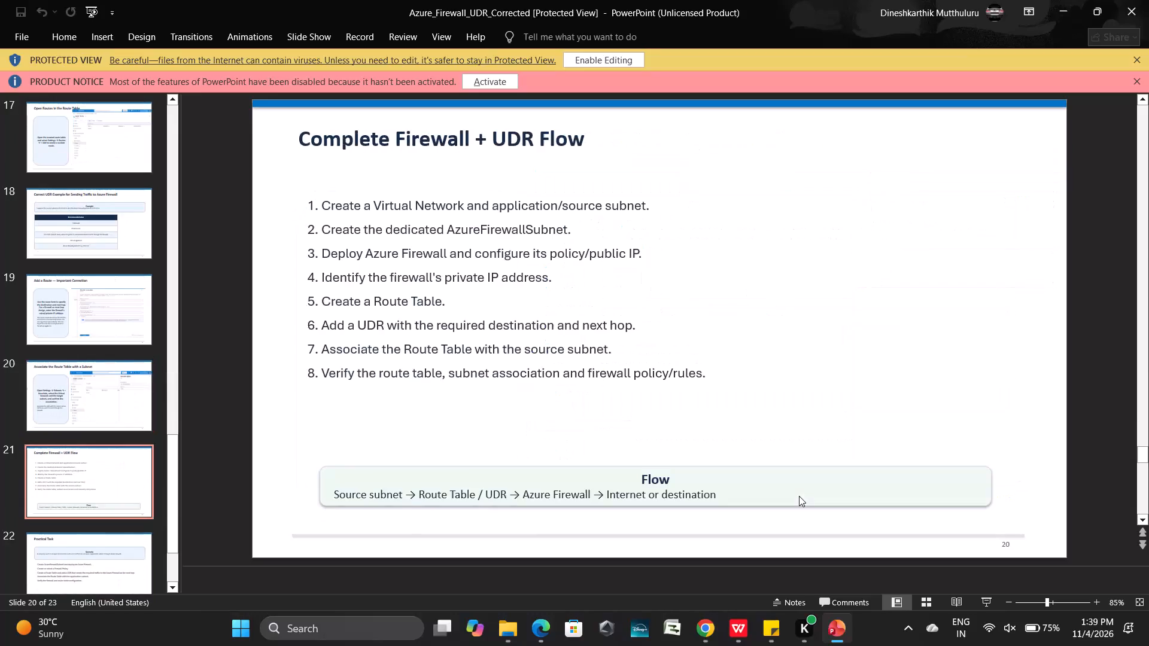
{"action": "key", "text": "Up"}
{"action": "key", "text": "Up"}
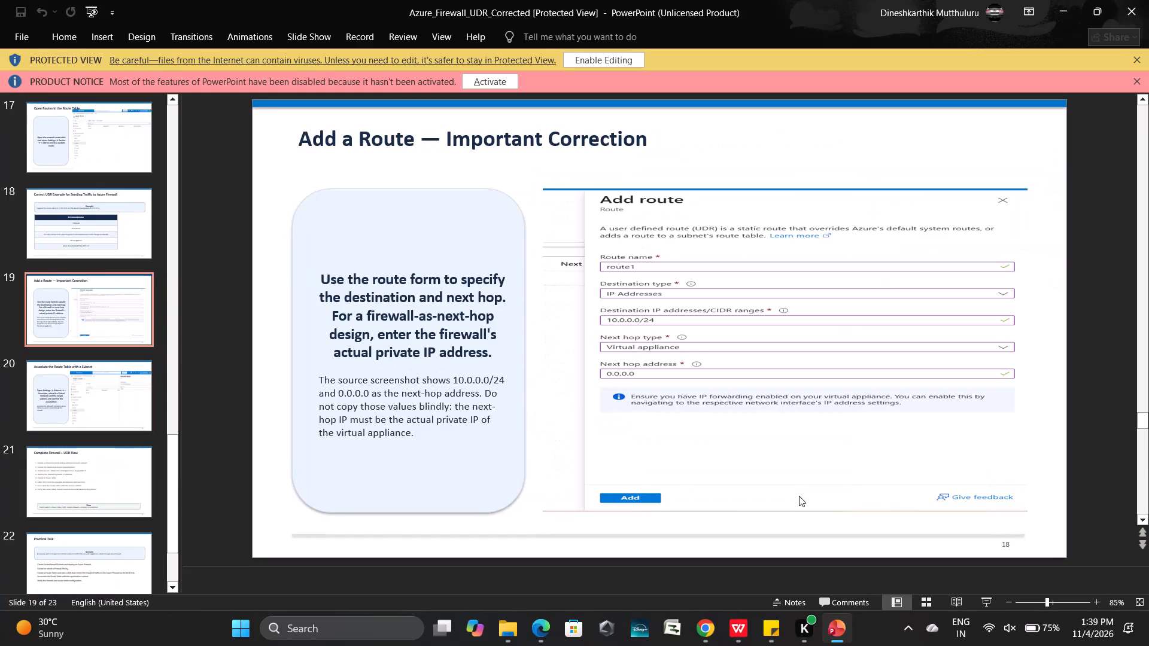
{"action": "key", "text": "Up"}
{"action": "key", "text": "Up"}
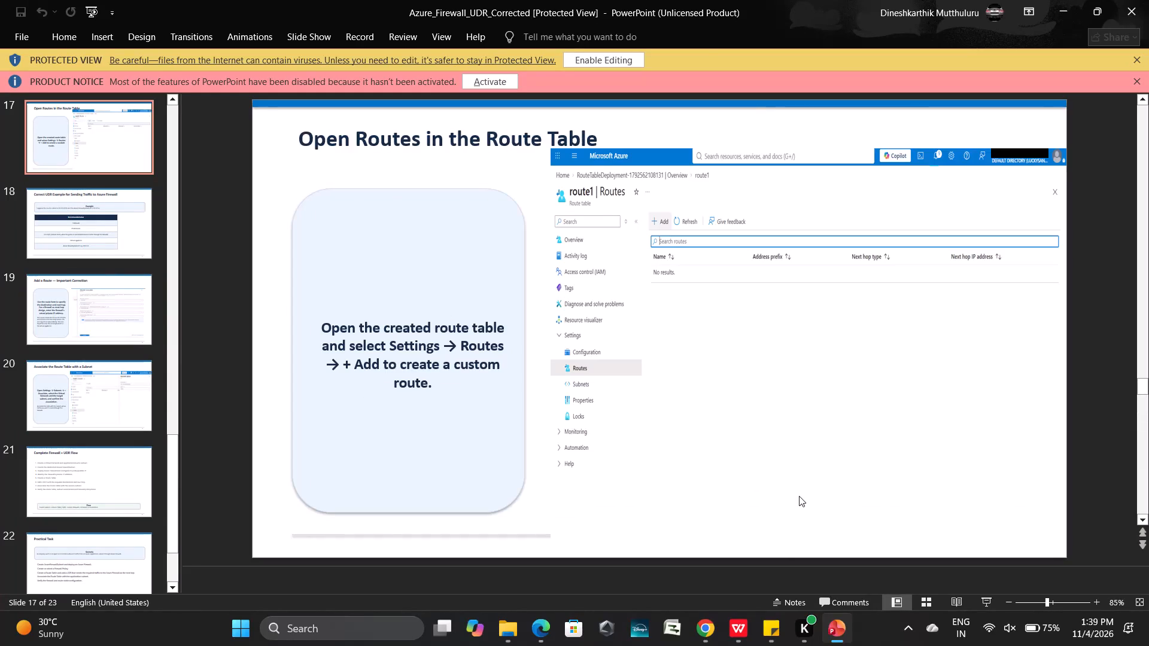
{"action": "key", "text": "Down"}
{"action": "key", "text": "Down"}
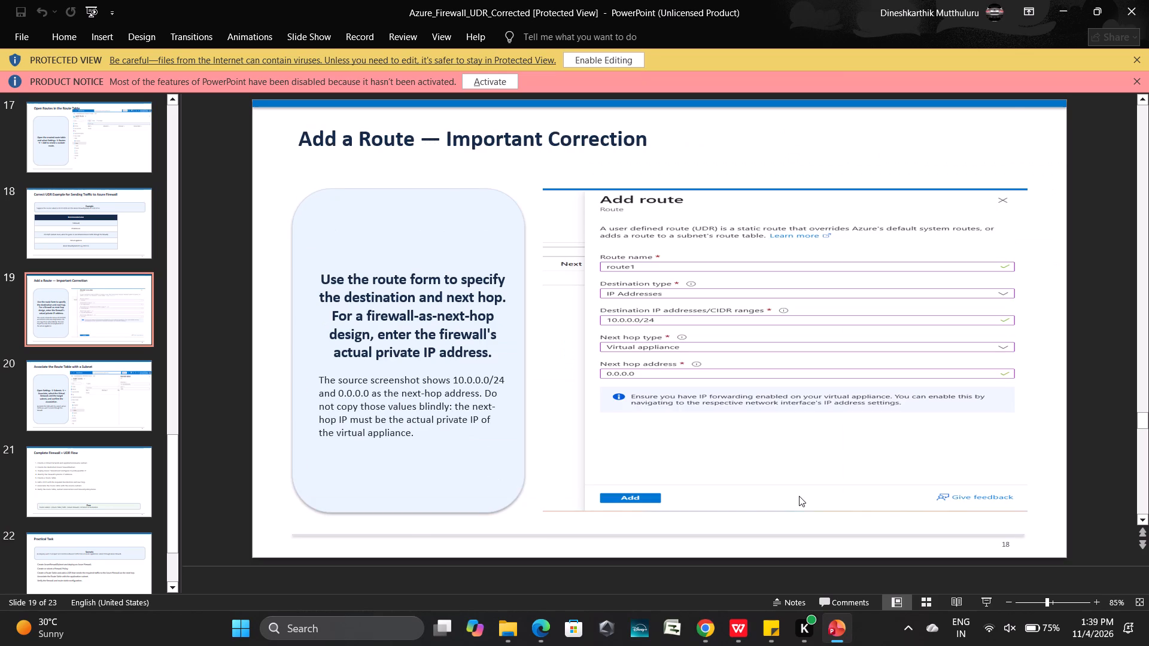
Switch to cloud practical1.docx in WPS Office and review the captions and screenshots from the virtual network deployment through the NSG1 subnets.
{"action": "key", "text": "alt+Tab"}
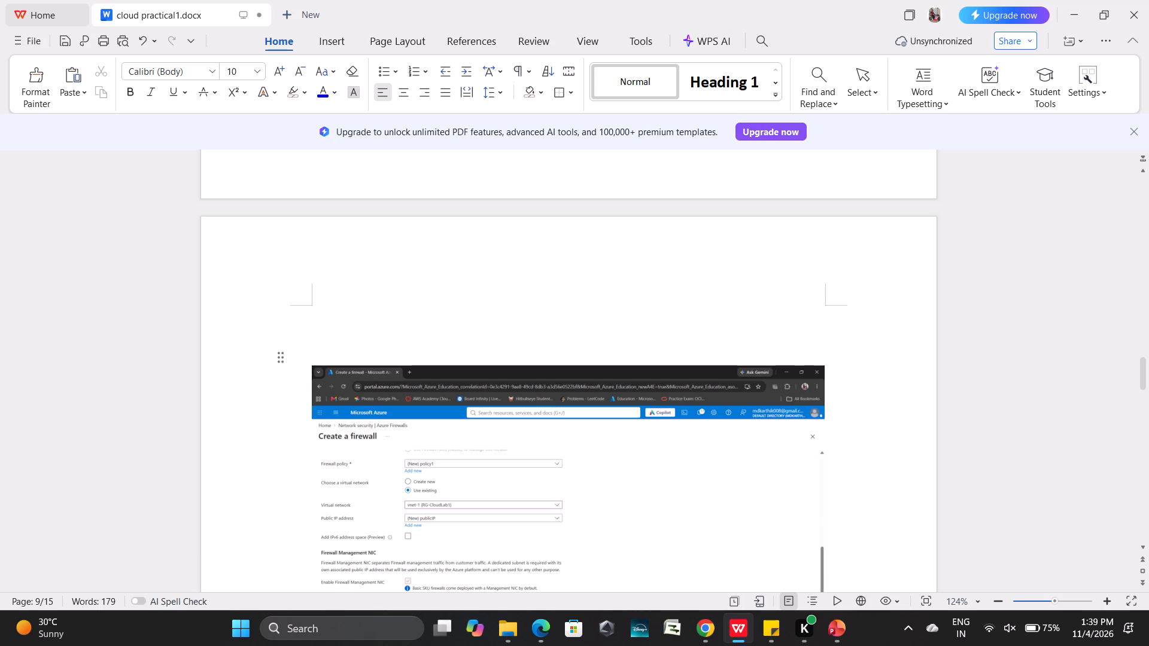
{"action": "scroll", "coordinate": [667, 319], "scroll_direction": "up", "scroll_amount": 18}
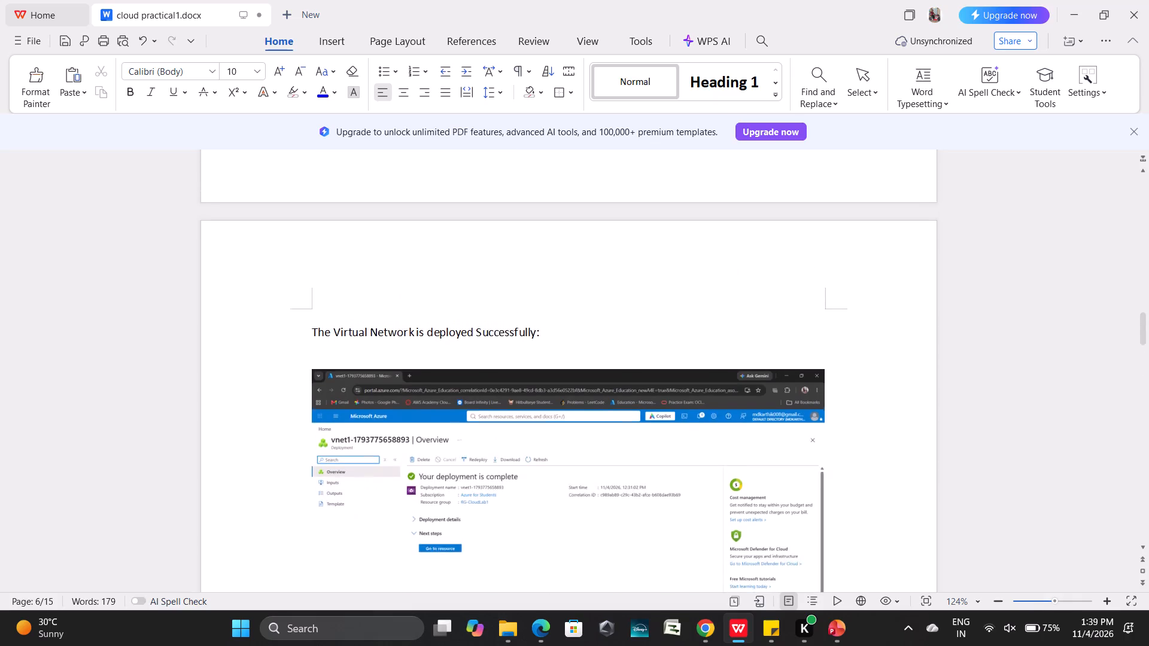
{"action": "scroll", "coordinate": [667, 319], "scroll_direction": "down", "scroll_amount": 11}
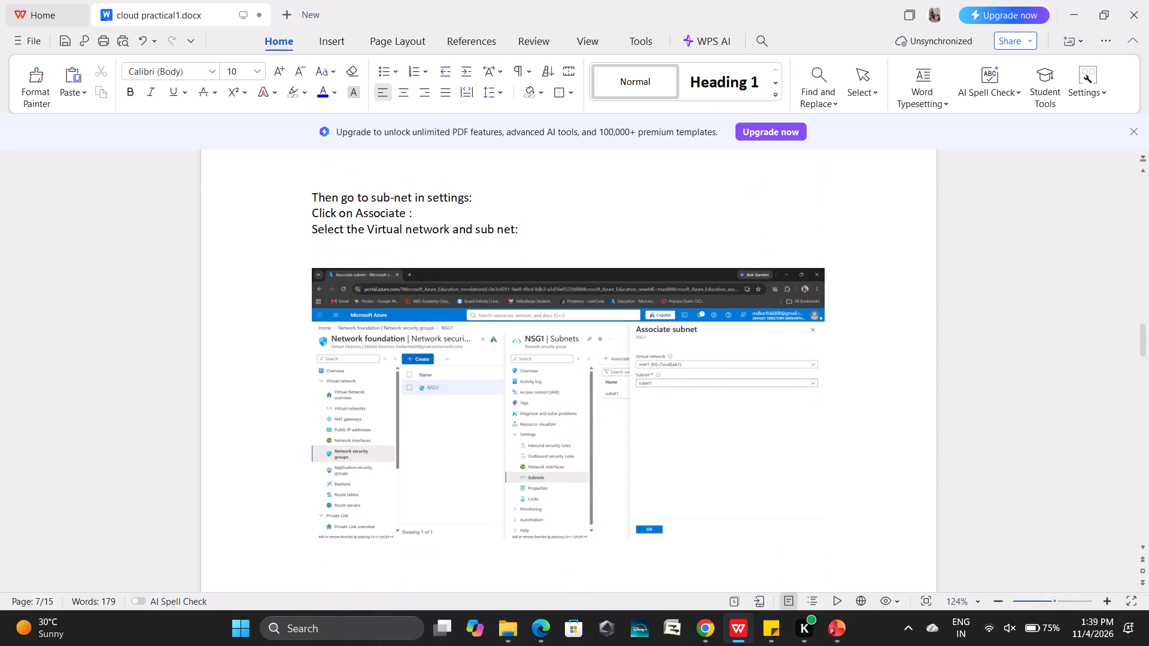
{"action": "scroll", "coordinate": [667, 319], "scroll_direction": "down", "scroll_amount": 8}
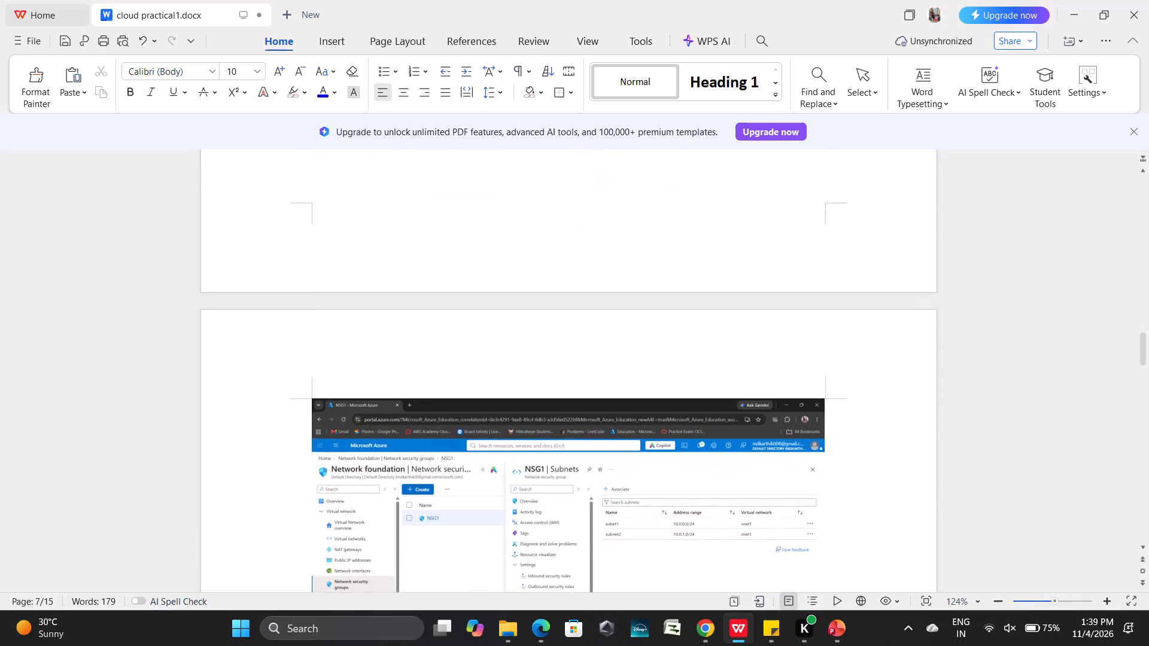
{"action": "scroll", "coordinate": [667, 319], "scroll_direction": "up", "scroll_amount": 5}
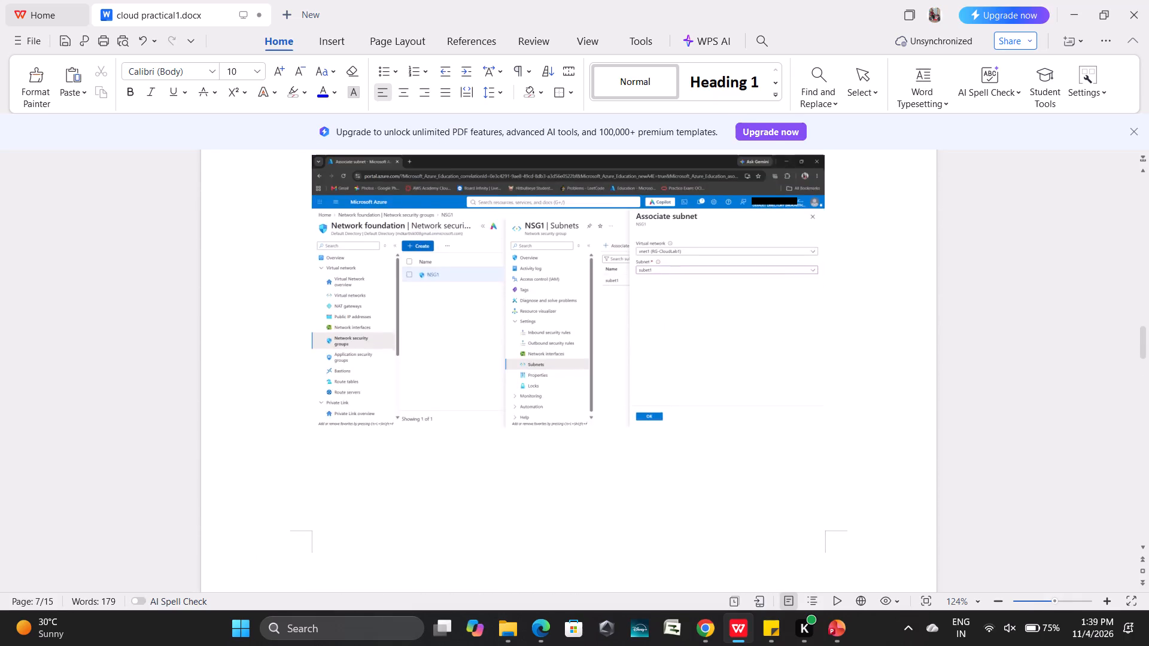
{"action": "scroll", "coordinate": [667, 319], "scroll_direction": "up", "scroll_amount": 1}
{"action": "scroll", "coordinate": [667, 319], "scroll_direction": "down", "scroll_amount": 6}
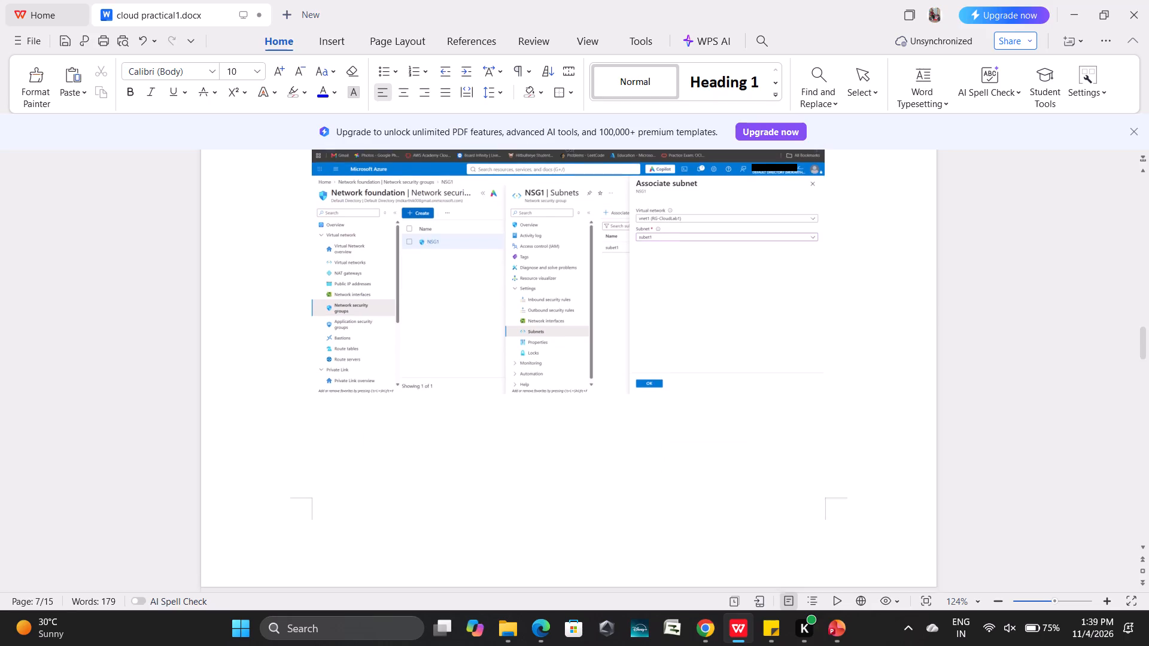
{"action": "scroll", "coordinate": [667, 319], "scroll_direction": "down", "scroll_amount": 5}
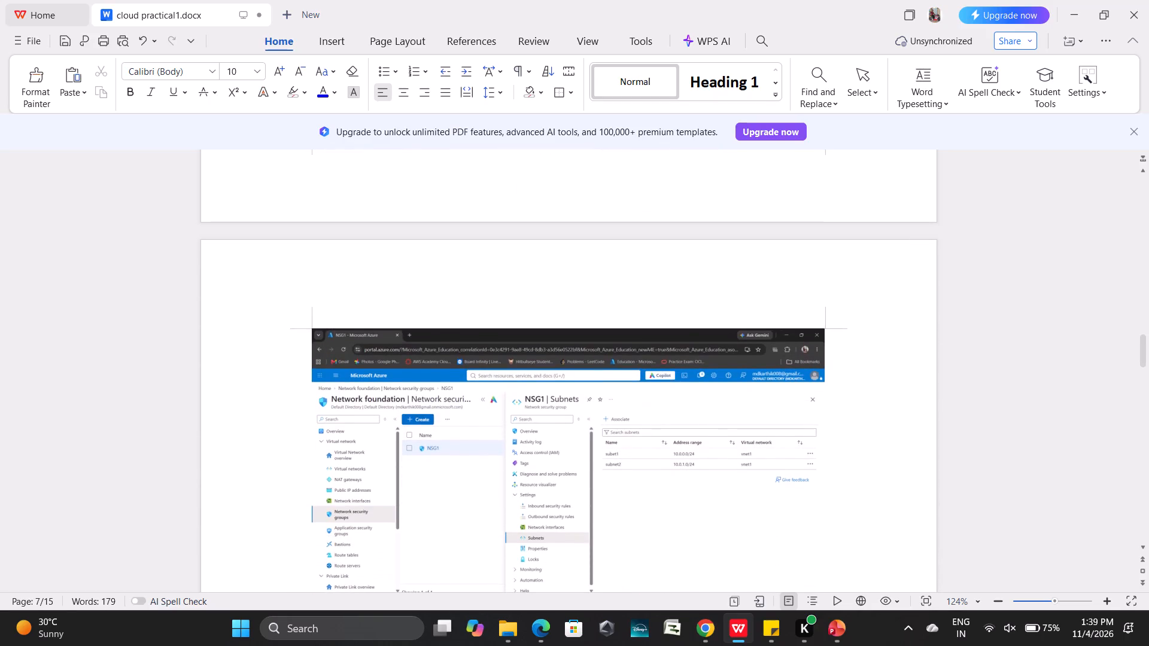
Insert seven blank lines between the Associate subnet screenshot and the NSG1 Subnets screenshot to make room for a caption.
{"action": "left_click", "coordinate": [439, 294]}
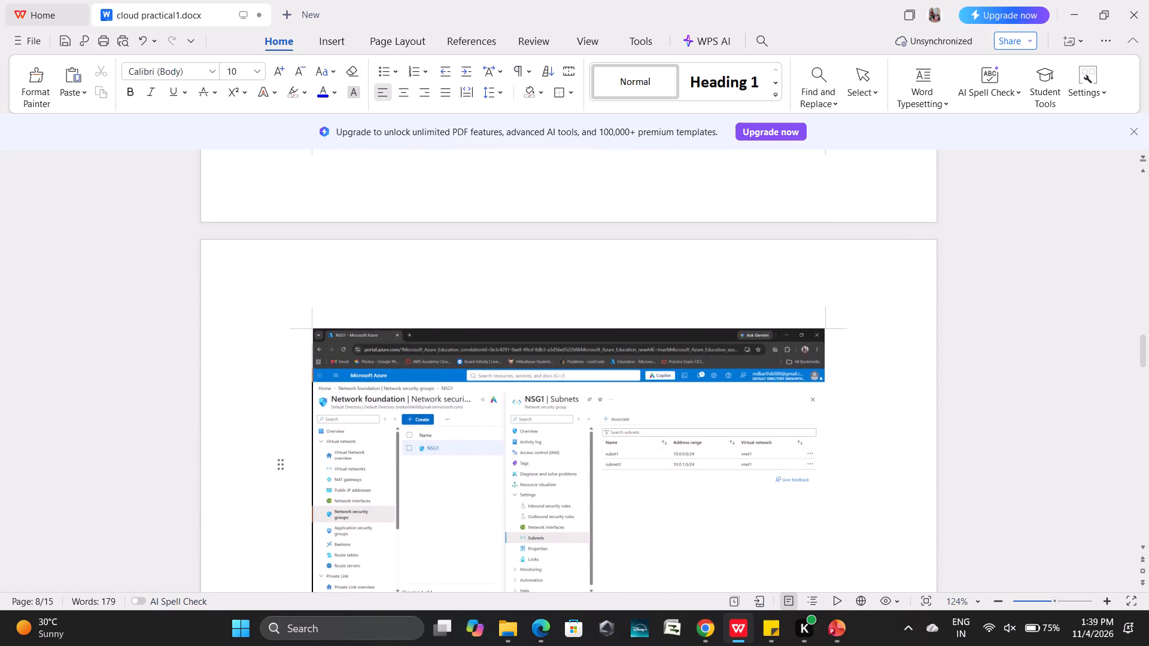
{"action": "scroll", "coordinate": [439, 294], "scroll_direction": "up", "scroll_amount": 2}
{"action": "left_click", "coordinate": [324, 218]}
{"action": "key", "text": "Return"}
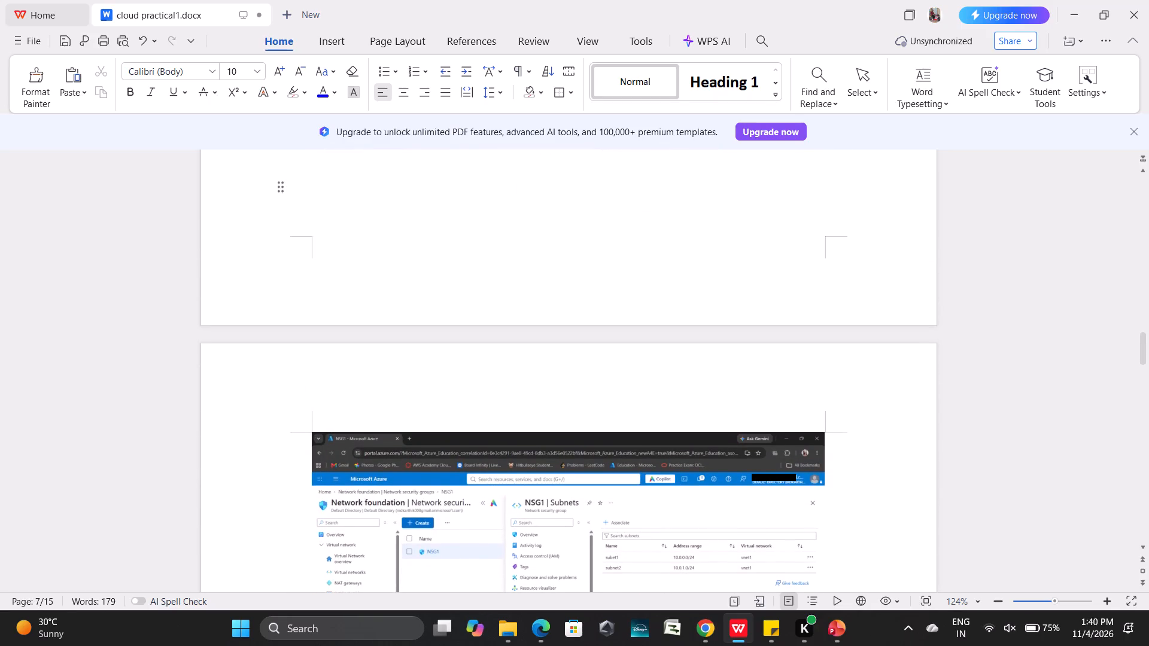
{"action": "key", "text": "Return"}
{"action": "key", "text": "Return"}
{"action": "key", "text": "Return"}
{"action": "key", "text": "Return"}
{"action": "key", "text": "Return"}
{"action": "key", "text": "Return"}
Add the caption "The Subnet is Associated Successfully:" above the NSG1 Subnets screenshot.
{"action": "key", "text": "Up"}
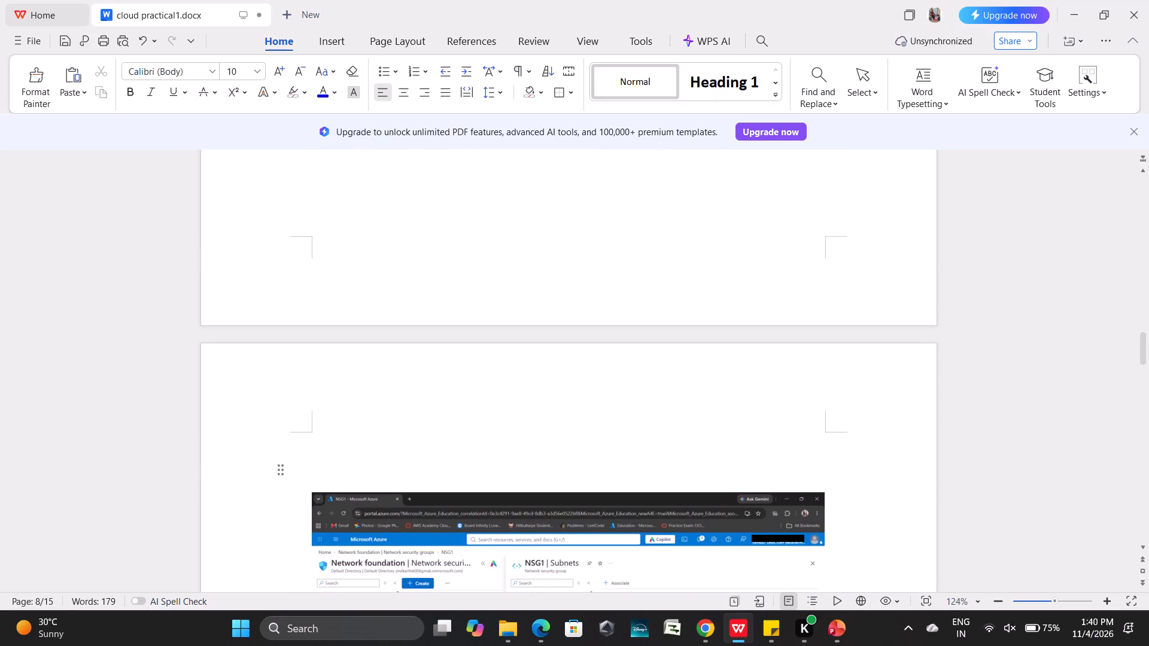
{"action": "key", "text": "Up"}
{"action": "type", "text": "The"}
{"action": "key", "text": "space"}
{"action": "scroll", "coordinate": [324, 218], "scroll_direction": "down", "scroll_amount": 1}
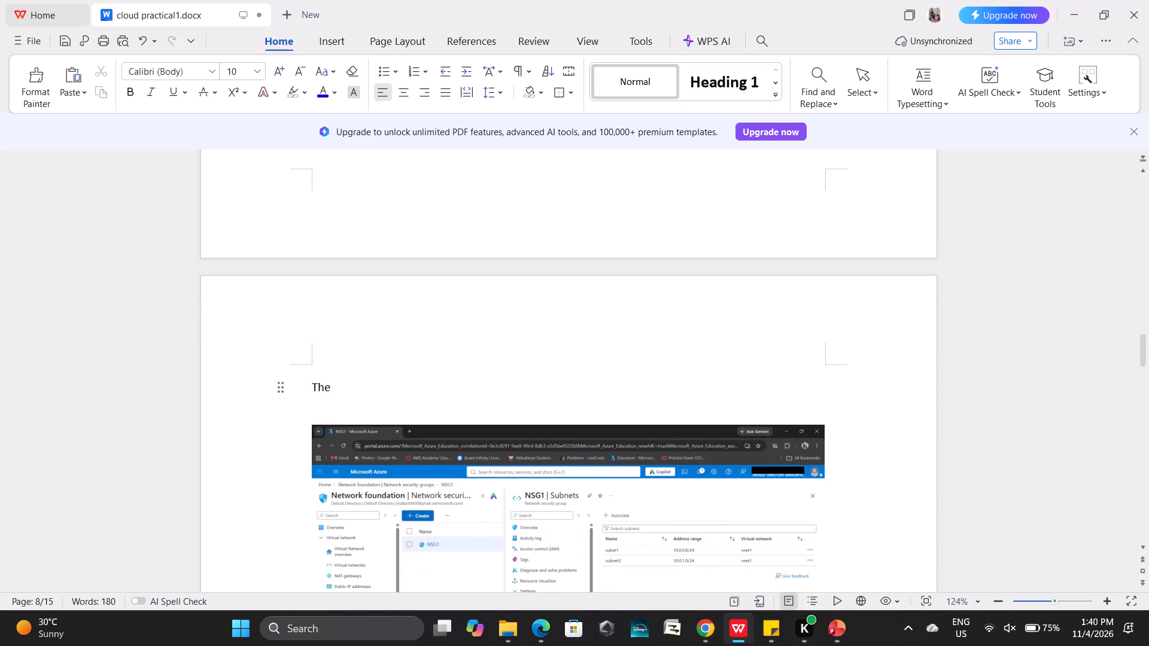
{"action": "type", "text": "Su"}
{"action": "type", "text": "bnet is Ass"}
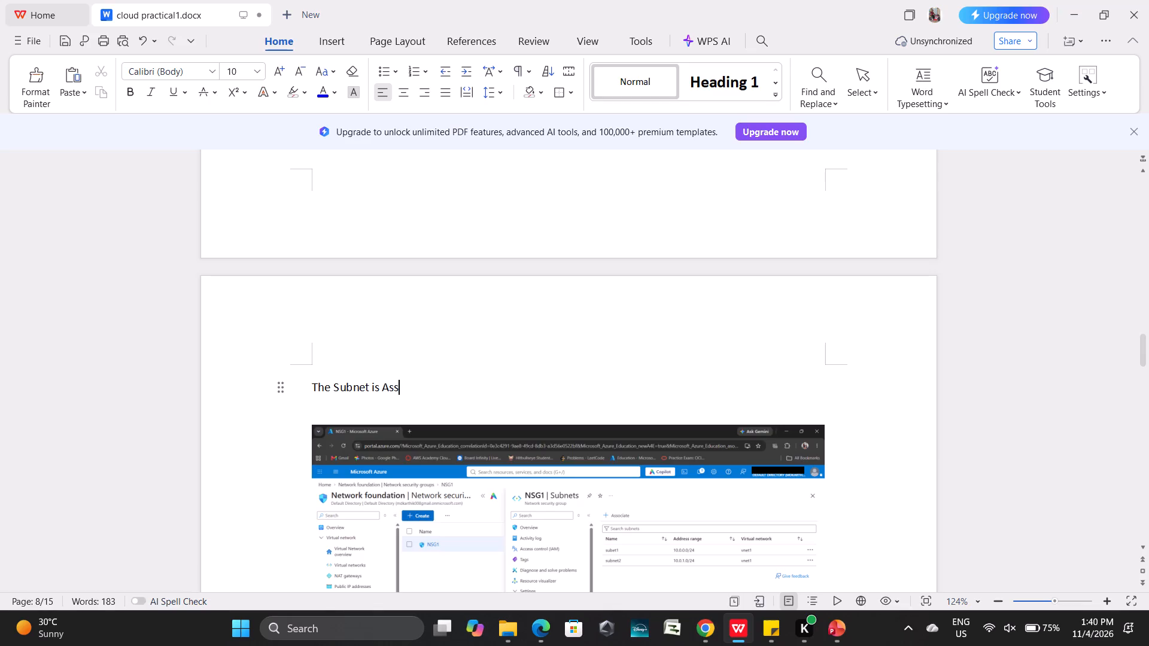
{"action": "type", "text": "ociated Success"}
{"action": "type", "text": "fully"}
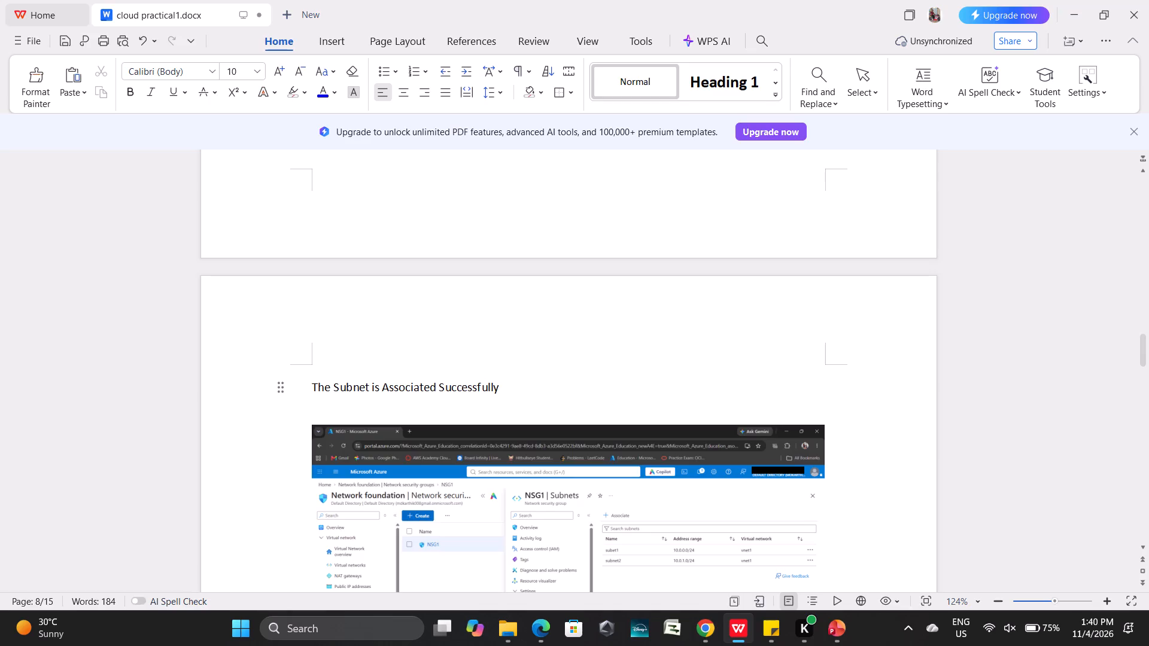
{"action": "key", "text": "shift+colon"}
{"action": "scroll", "coordinate": [324, 218], "scroll_direction": "down", "scroll_amount": 6}
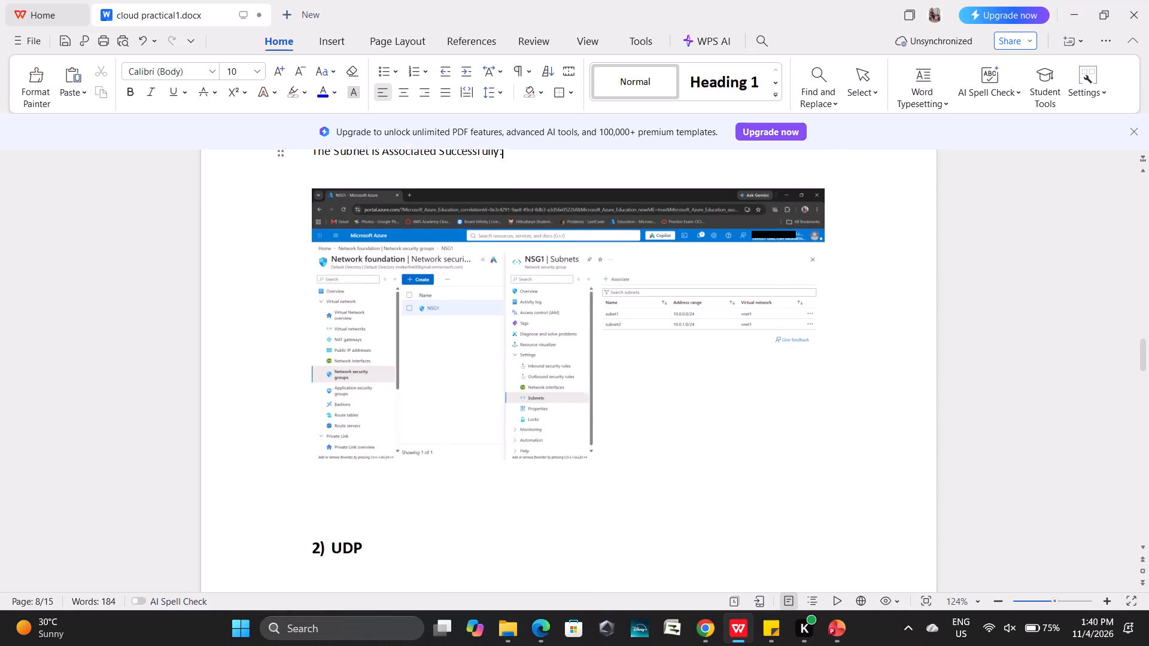
{"action": "scroll", "coordinate": [324, 218], "scroll_direction": "down", "scroll_amount": 3}
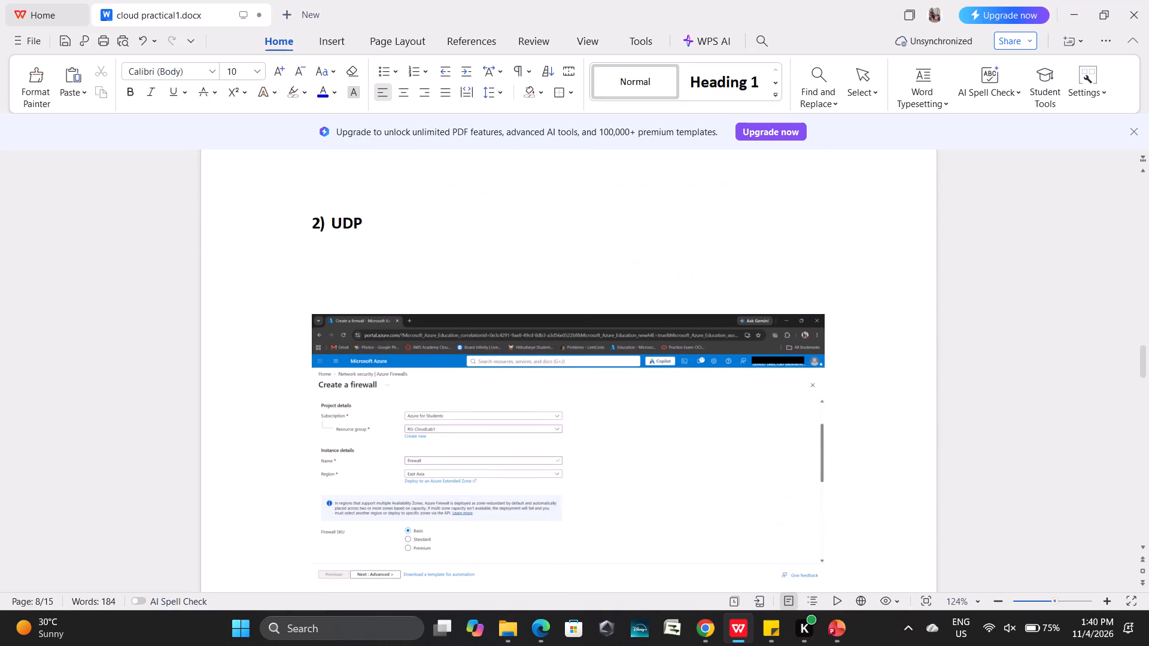
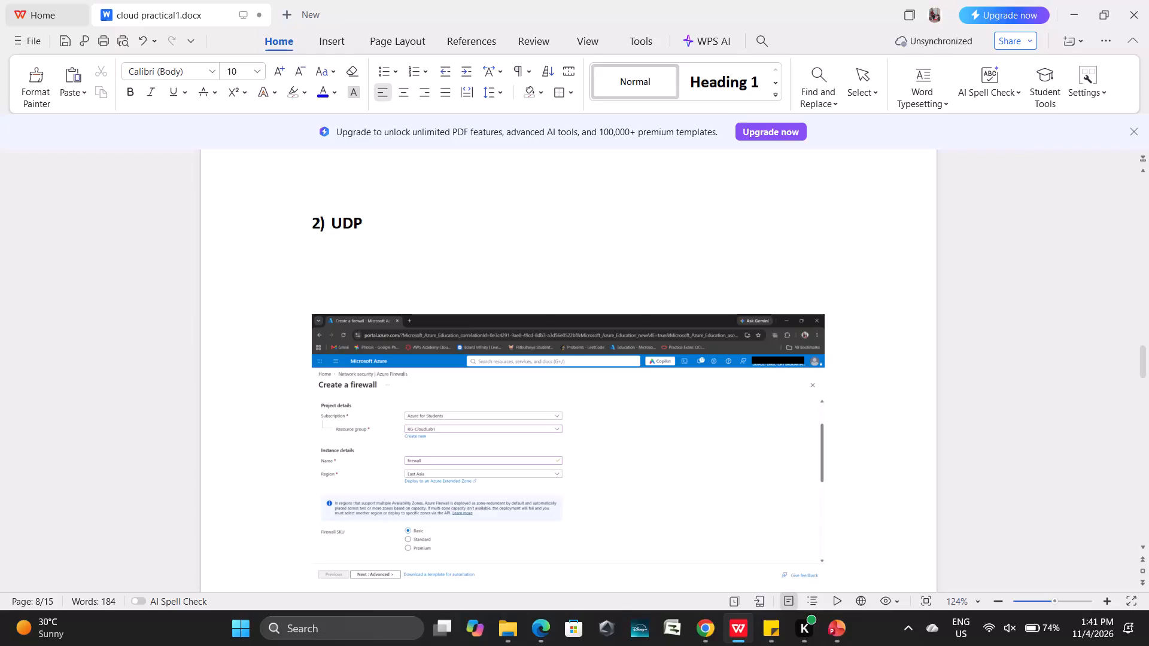
Add the caption "Search for Firewall" between the "2) UDP" heading and the Create a firewall screenshot.
{"action": "left_click", "coordinate": [354, 290]}
{"action": "key", "text": "Up"}
{"action": "type", "text": "Search for"}
{"action": "key", "text": "space"}
{"action": "type", "text": "Firewall"}
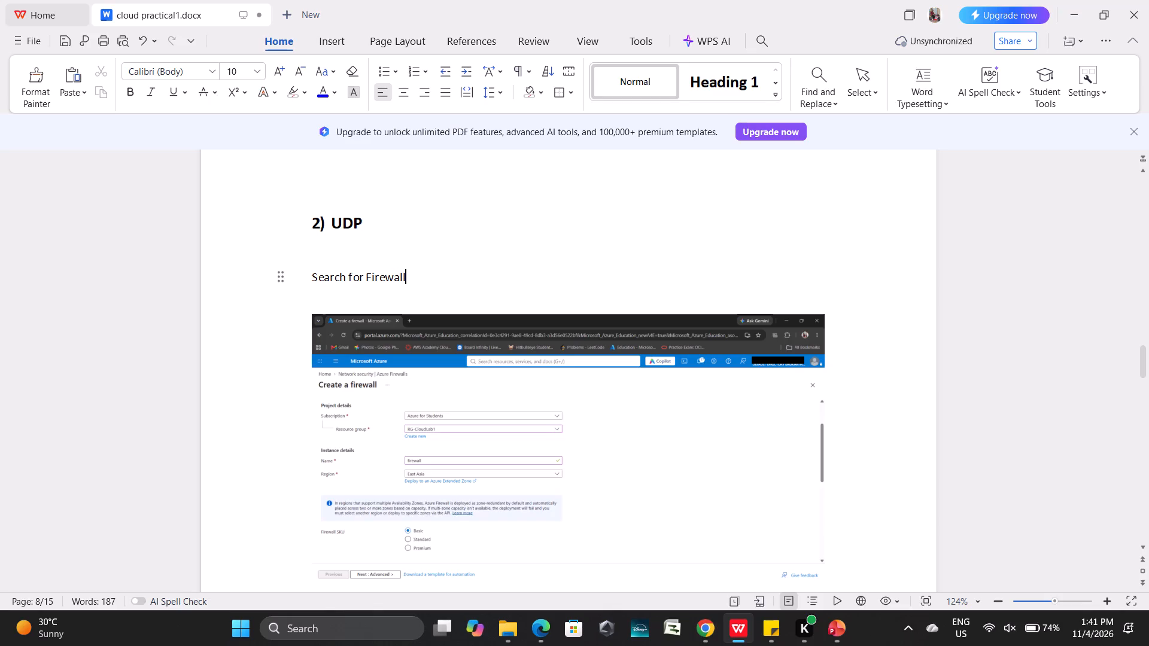
Save cloud practical1.docx.
{"action": "key", "text": "ctrl+s"}
{"action": "key", "text": "ctrl+s"}
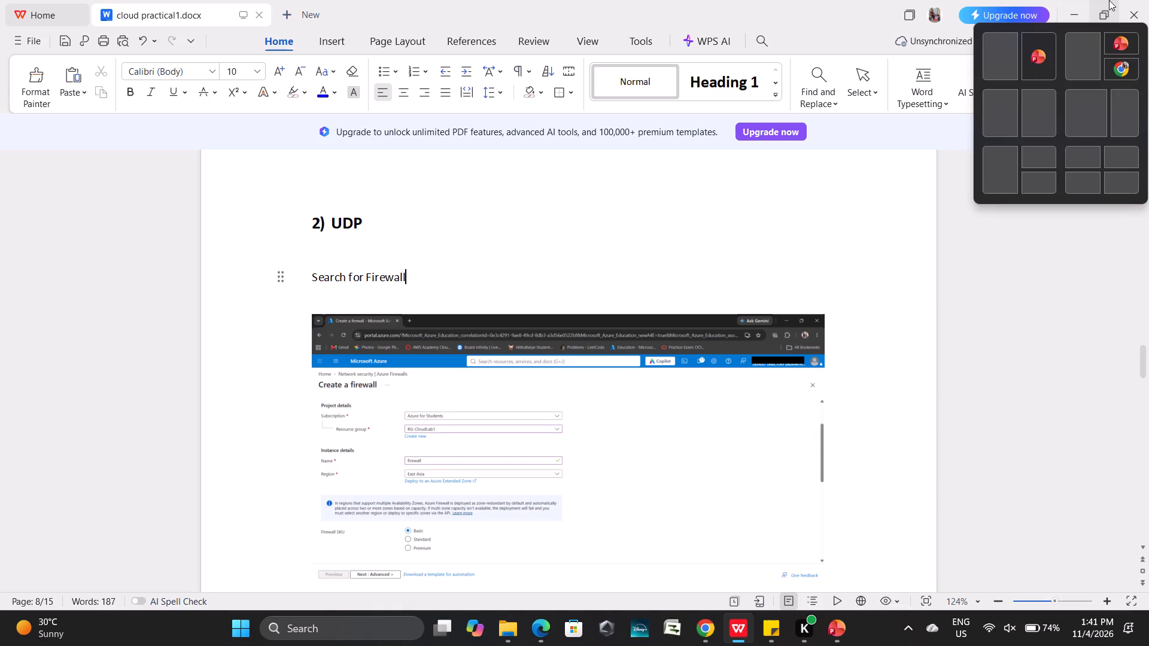
Close the document, slide presentation, browser and Downloads windows, leaving the Azure Create a firewall page without keeping its changes.
{"action": "left_click", "coordinate": [1147, 0]}
{"action": "left_click", "coordinate": [1147, 0]}
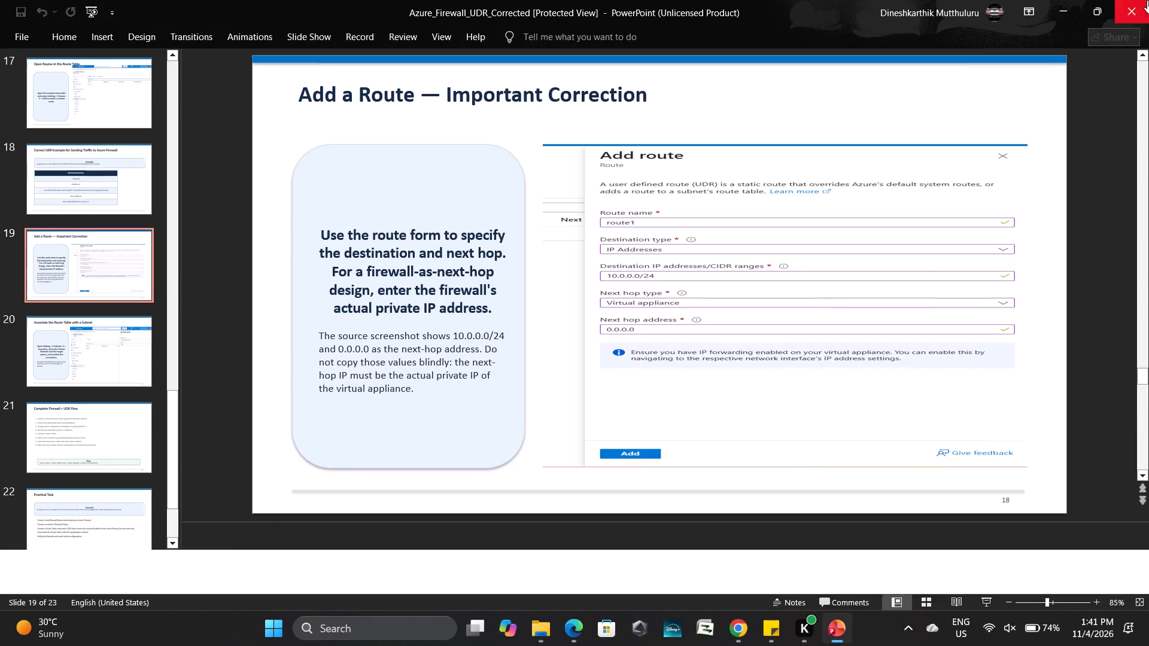
{"action": "double_click", "coordinate": [1147, 0]}
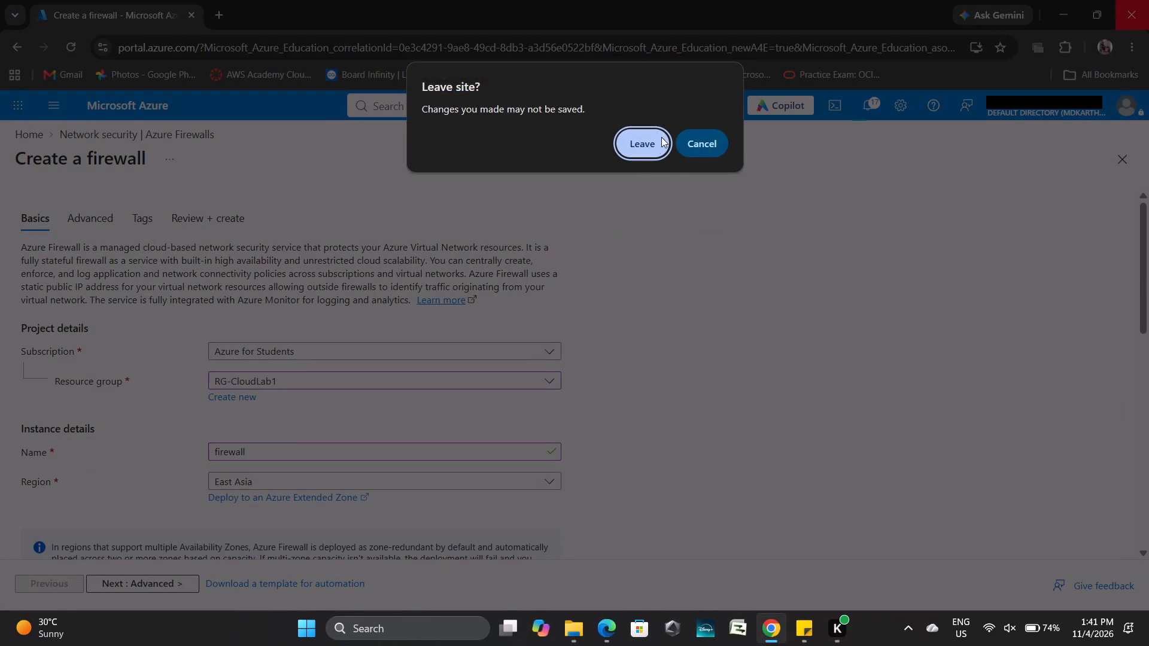
{"action": "left_click", "coordinate": [659, 135]}
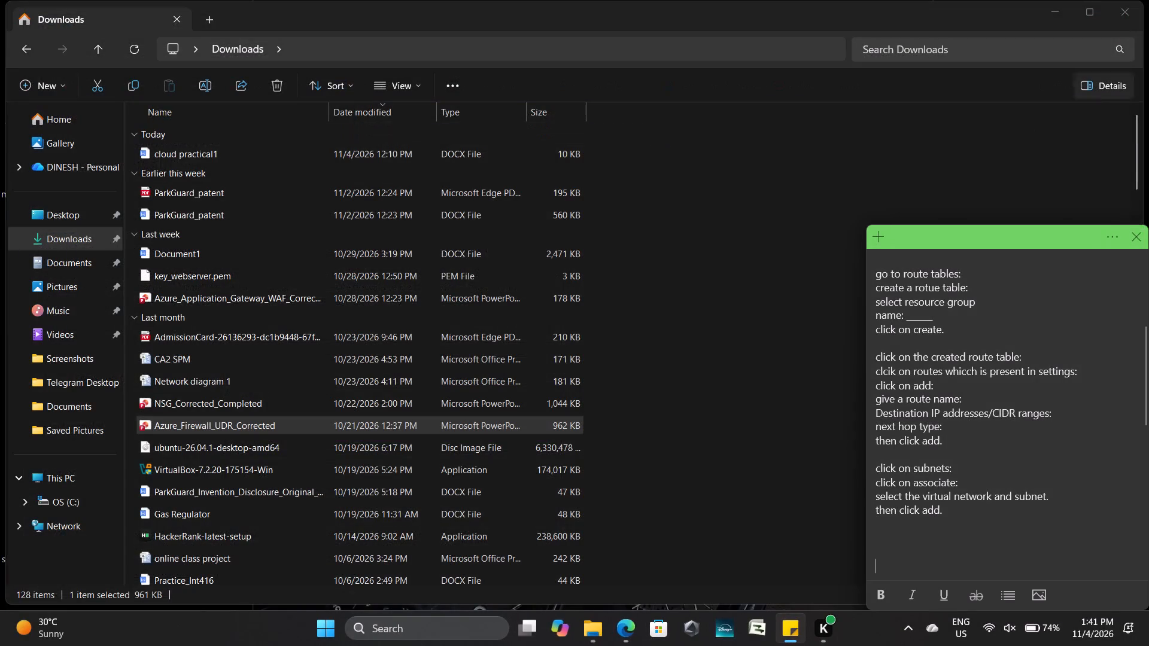
{"action": "left_click", "coordinate": [1132, 14]}
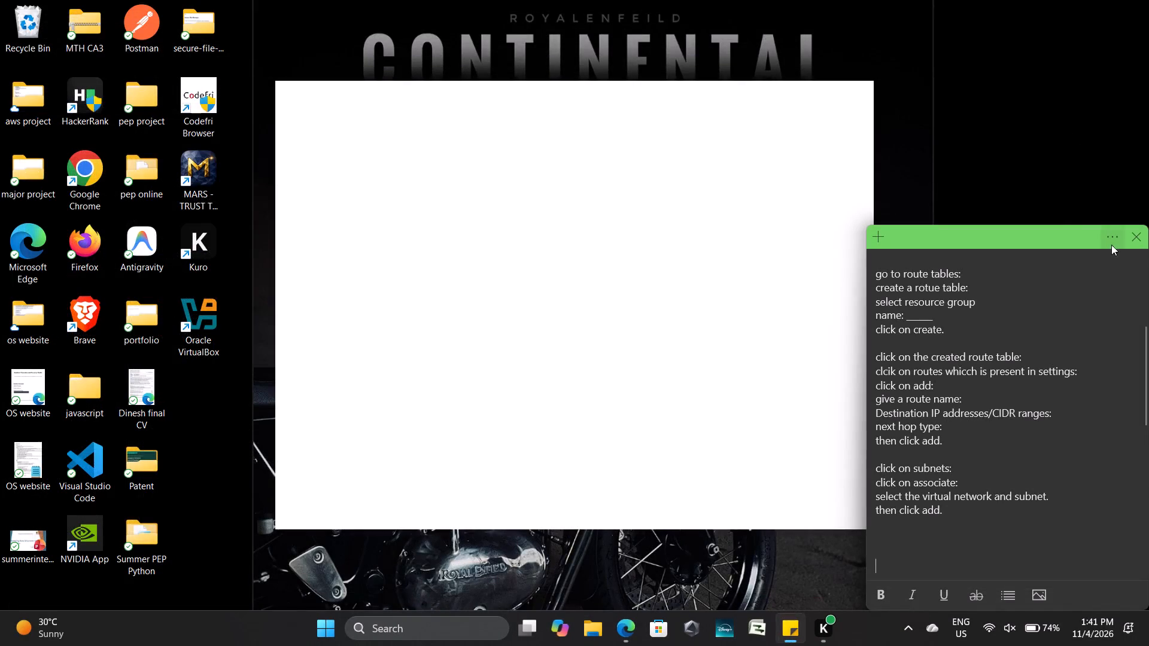